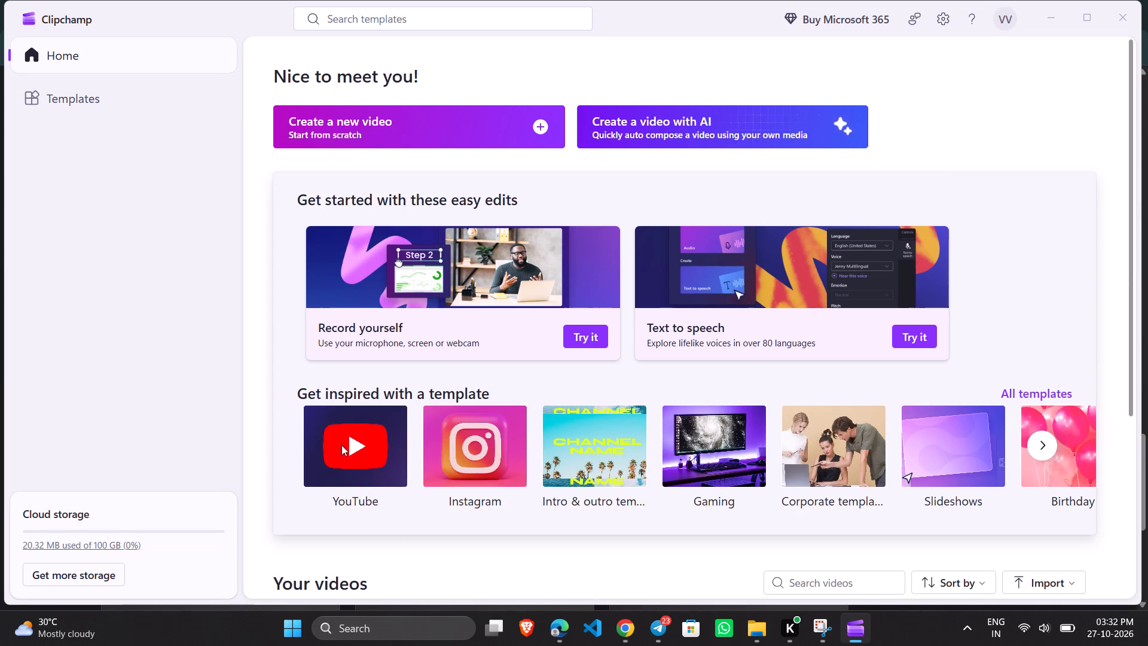
# Browse the template categories through to Eid Mubarak, look over its templates, and return to the home page.
pyautogui.scroll(-3, 347, 361)
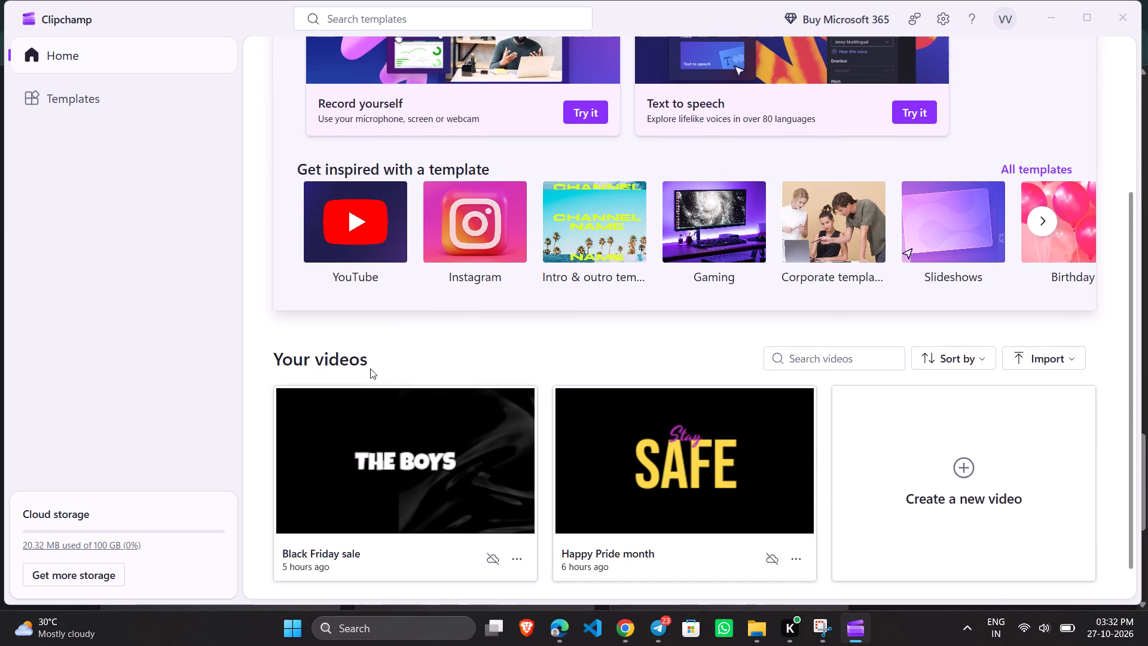
pyautogui.click(1036, 230)
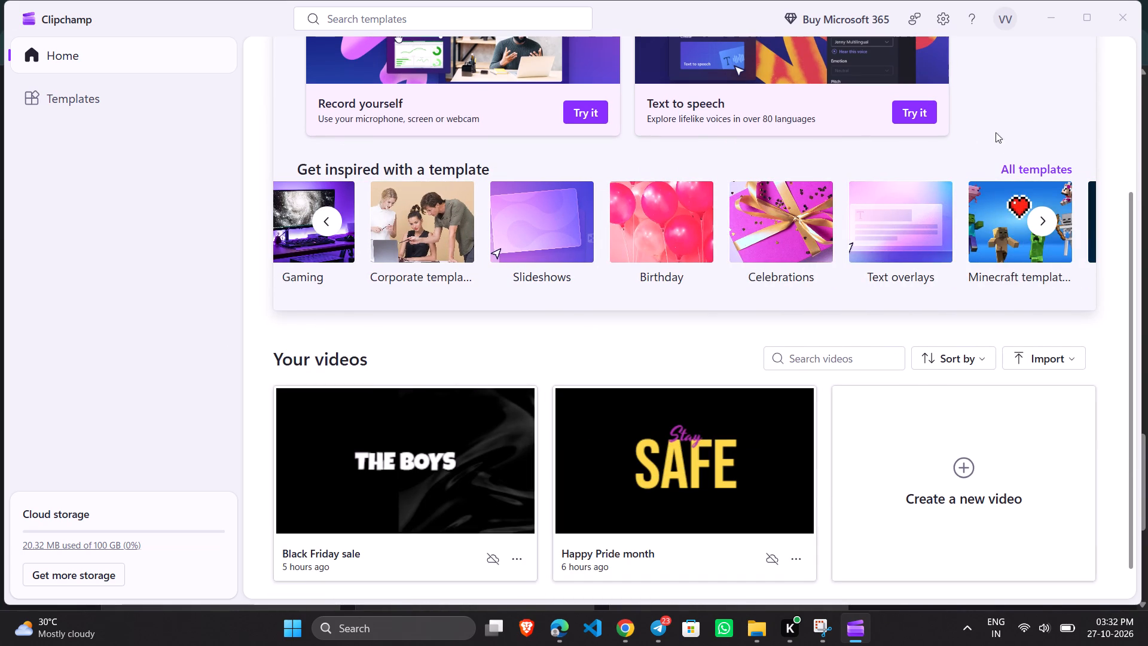
pyautogui.click(1031, 222)
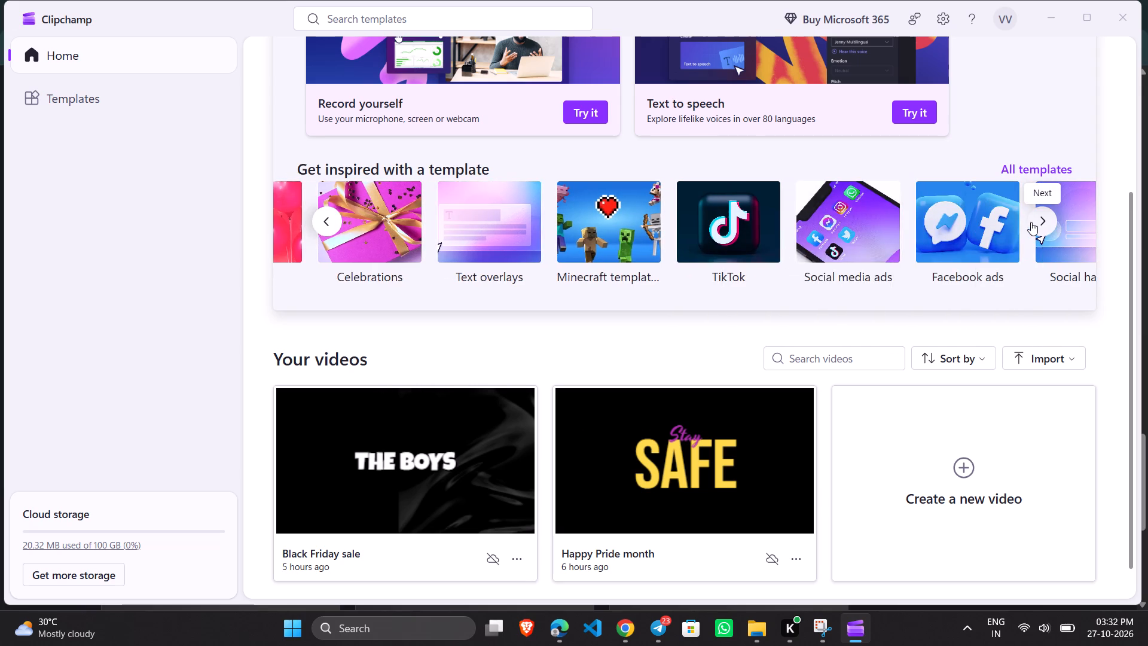
pyautogui.click(1031, 222)
pyautogui.click(1031, 222)
pyautogui.click(1031, 222)
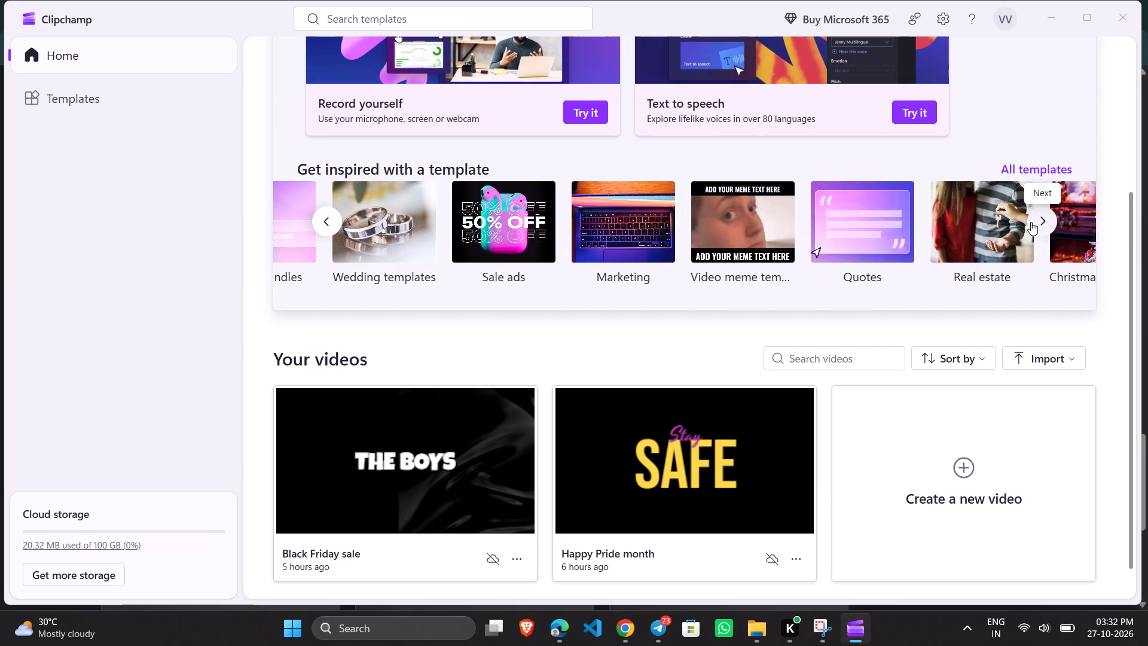
pyautogui.click(1031, 222)
pyautogui.click(1031, 222)
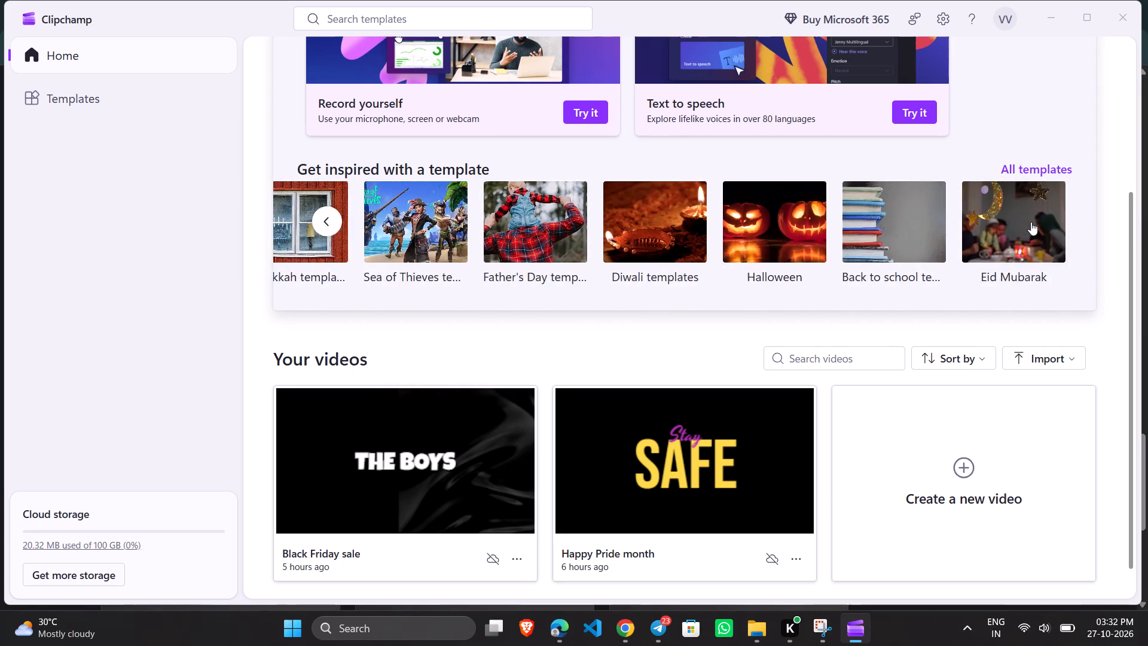
pyautogui.click(1031, 222)
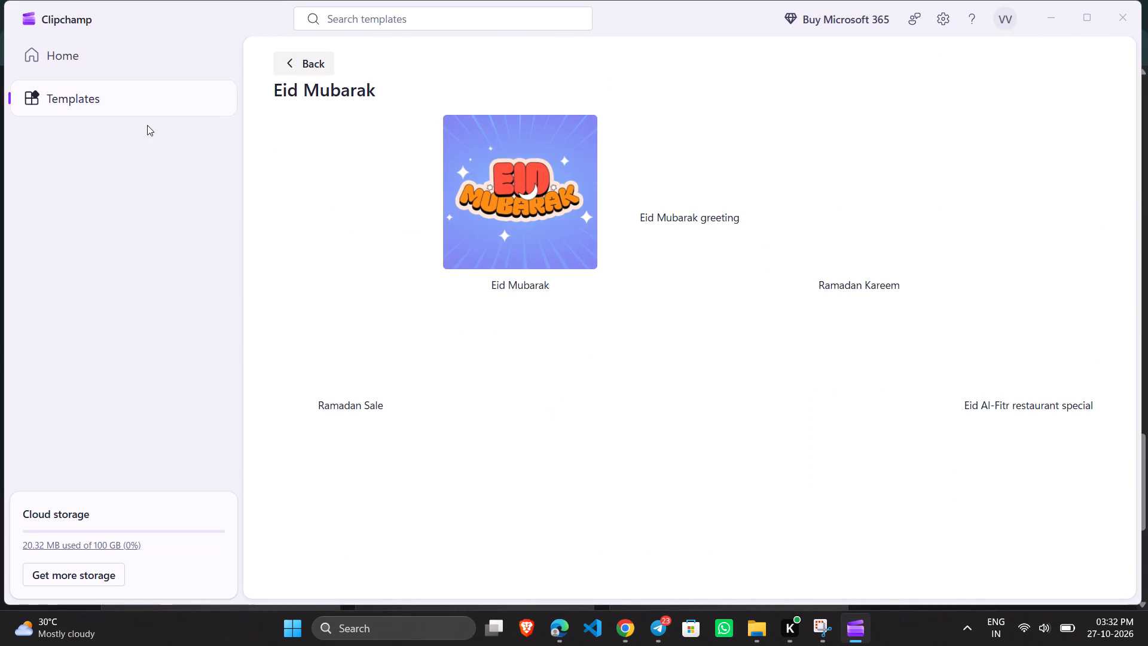
pyautogui.scroll(-4, 394, 223)
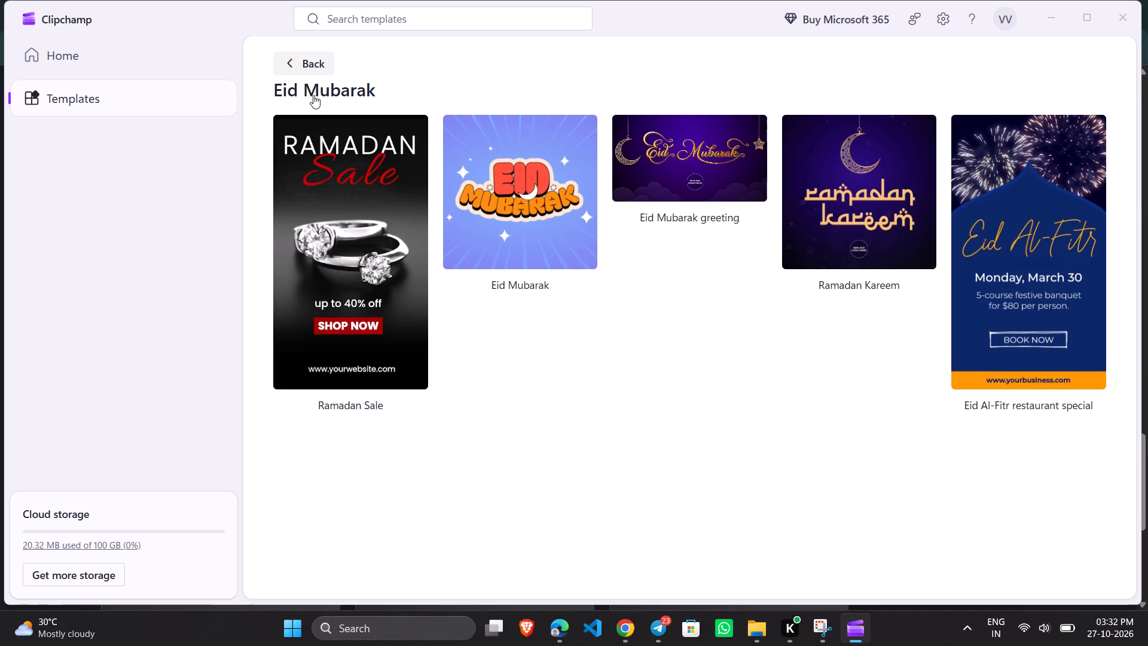
pyautogui.click(288, 67)
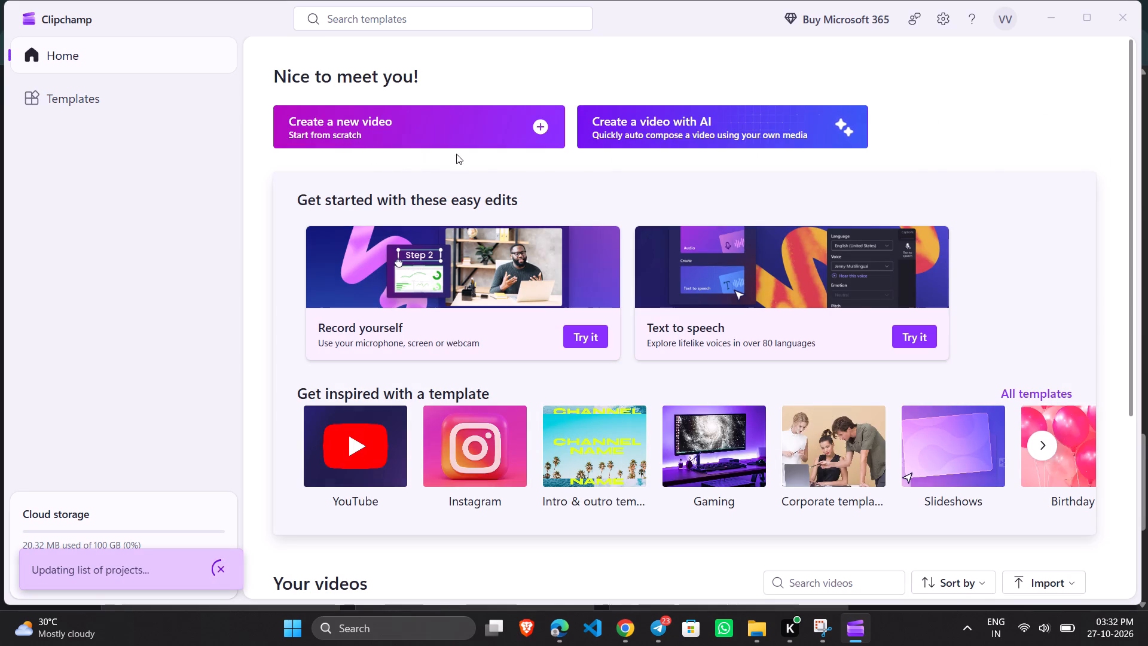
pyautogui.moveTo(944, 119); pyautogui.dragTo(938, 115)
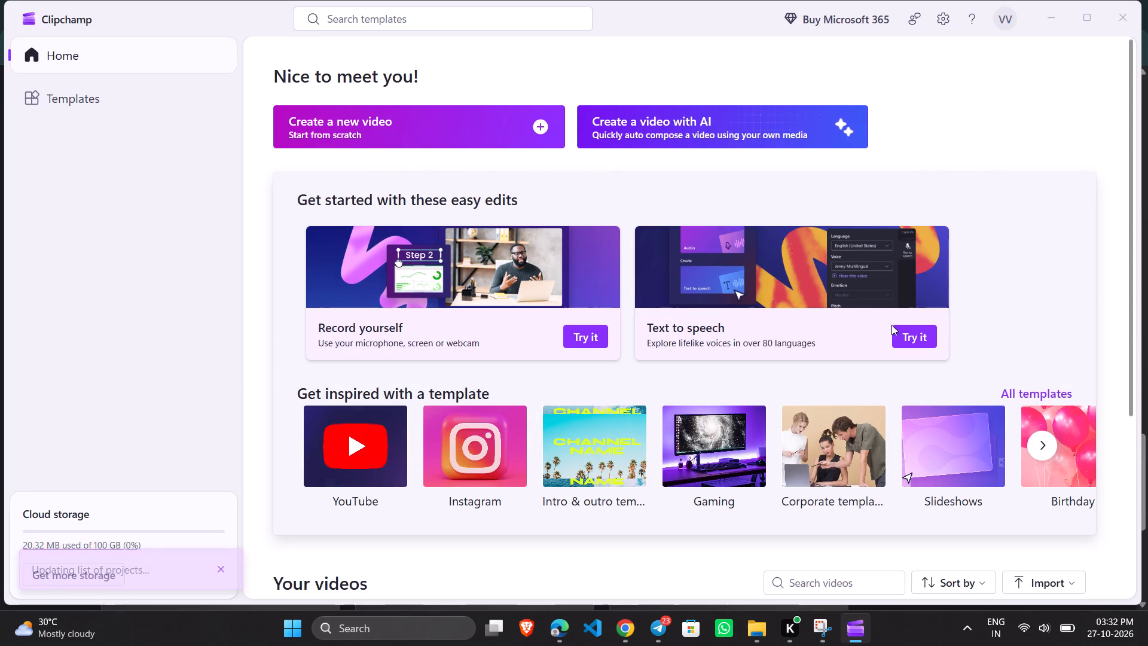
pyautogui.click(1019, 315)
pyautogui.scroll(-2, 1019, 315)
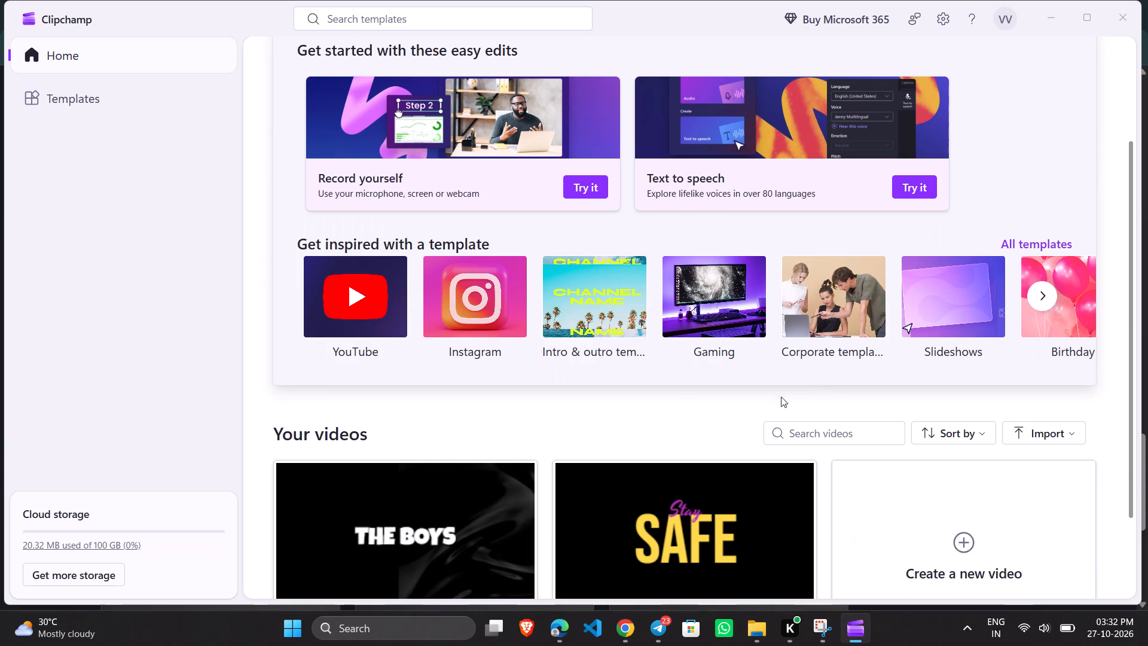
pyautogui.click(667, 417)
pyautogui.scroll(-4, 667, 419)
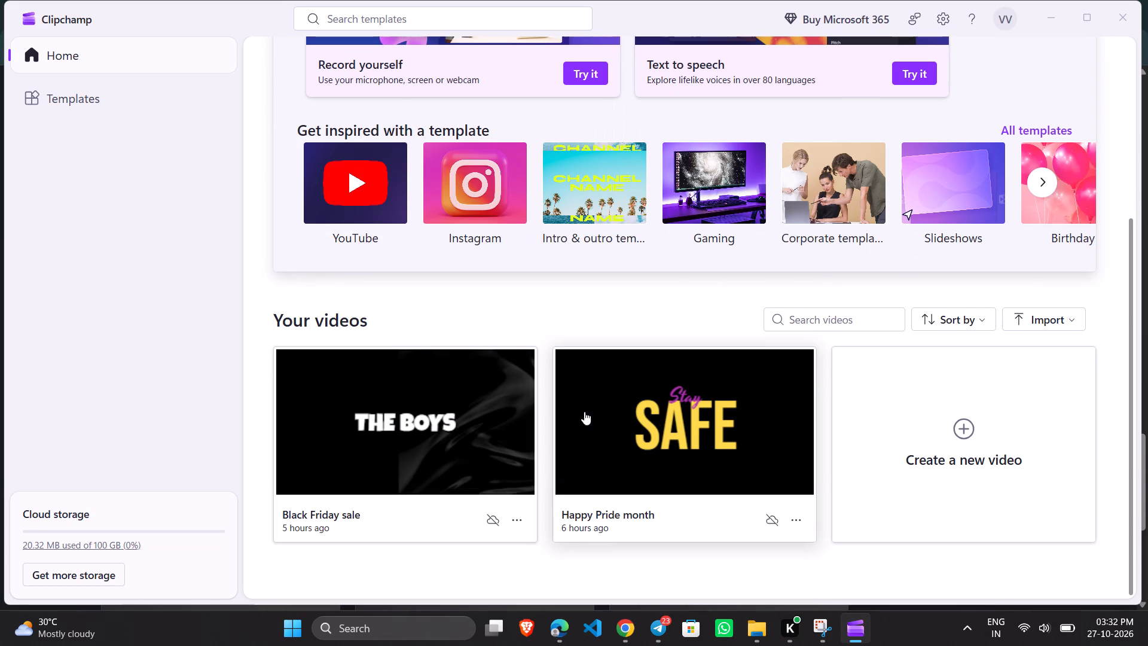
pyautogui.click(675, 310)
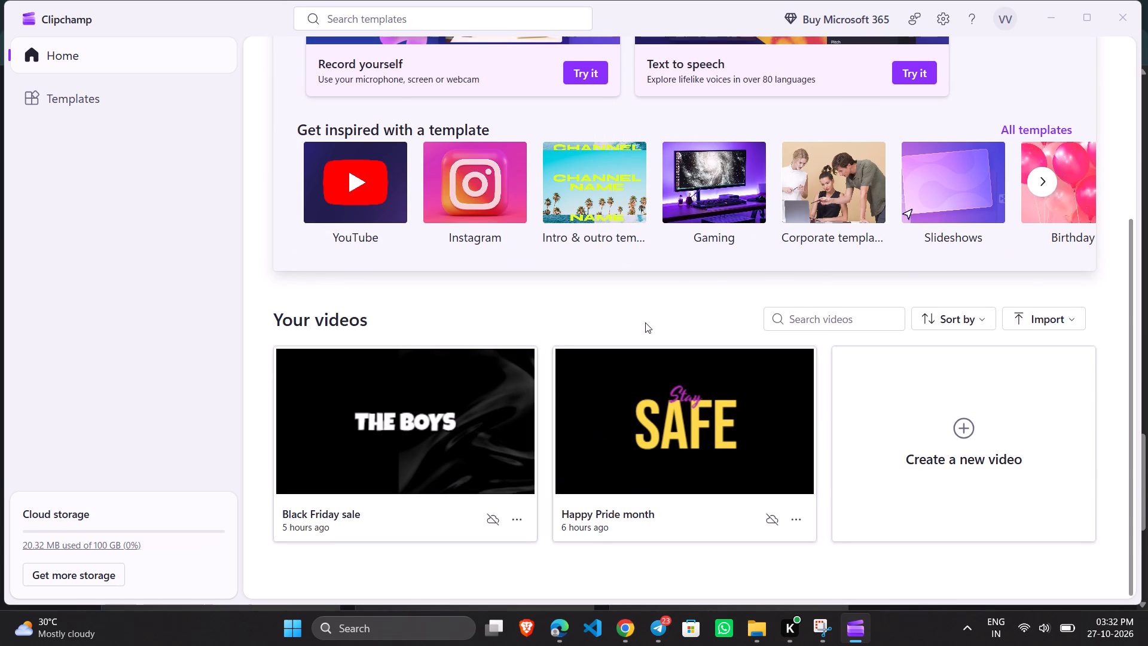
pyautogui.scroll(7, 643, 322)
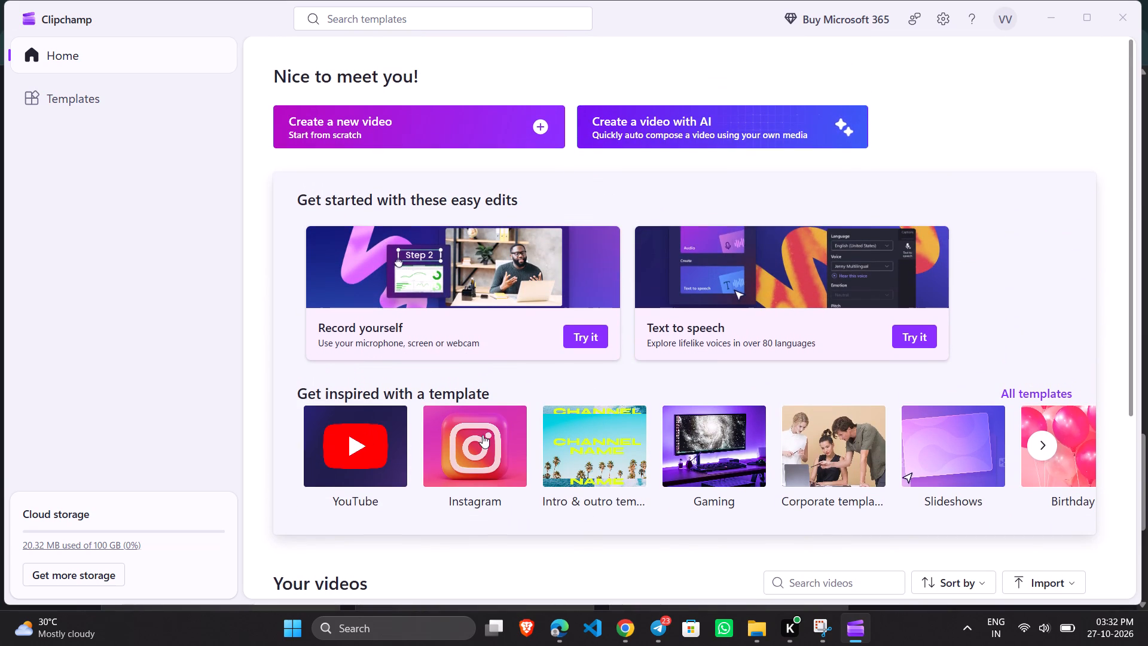
# From the Instagram template category, preview Fitness gym routine and compare it with its related template, ending on the Fitness inspiration preview.
pyautogui.click(483, 435)
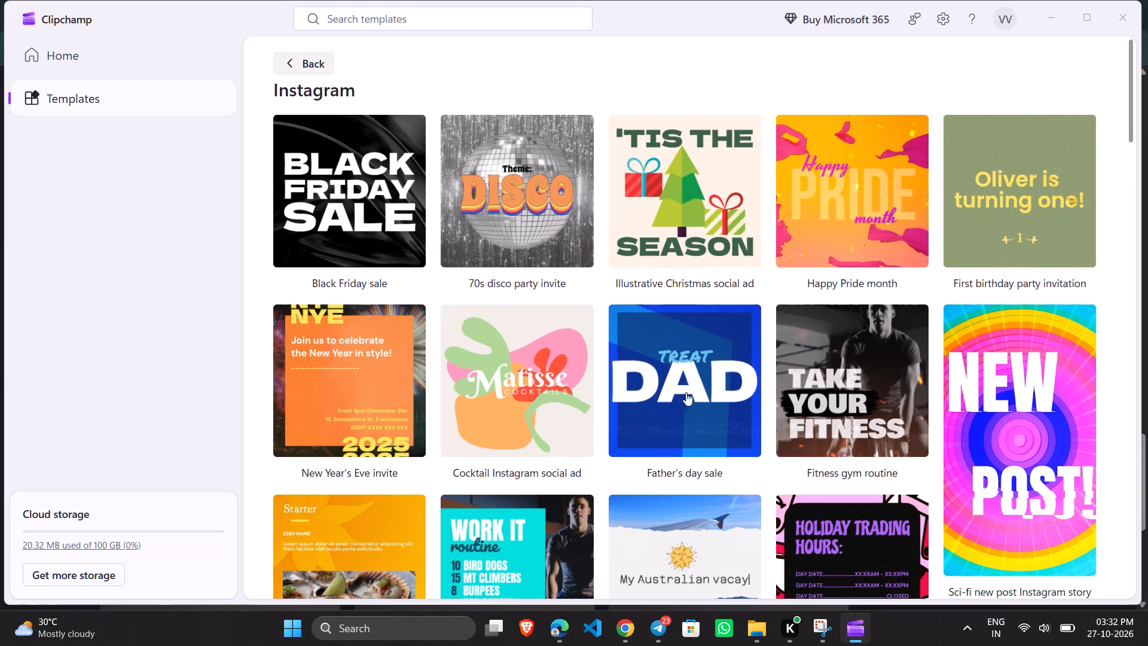
pyautogui.click(840, 398)
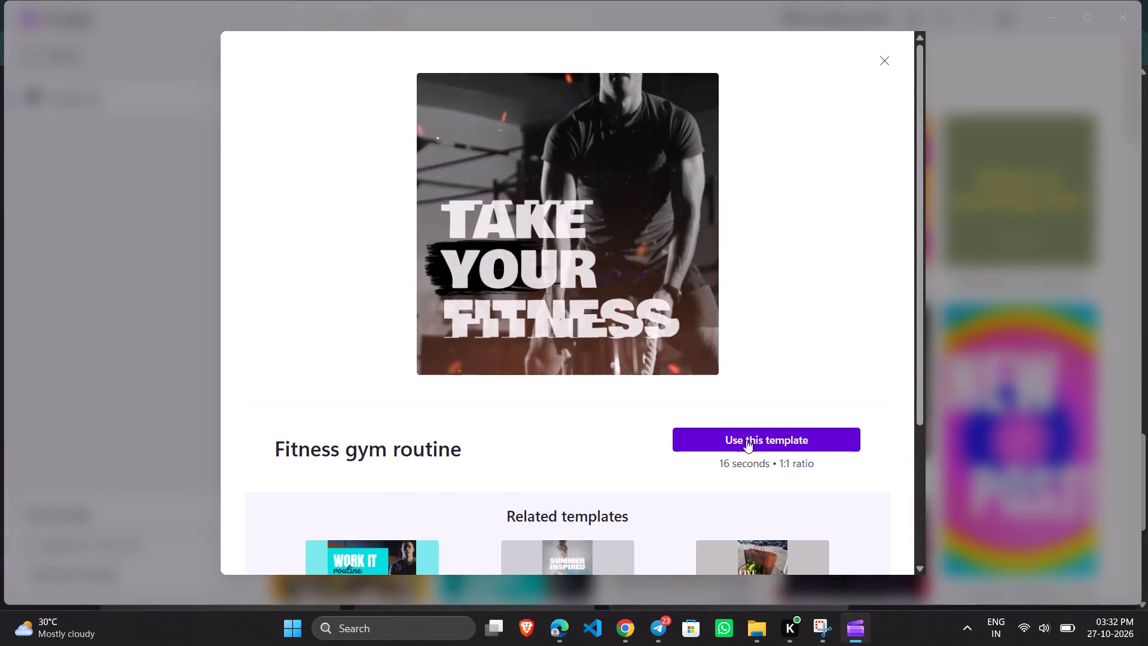
pyautogui.scroll(-3, 685, 454)
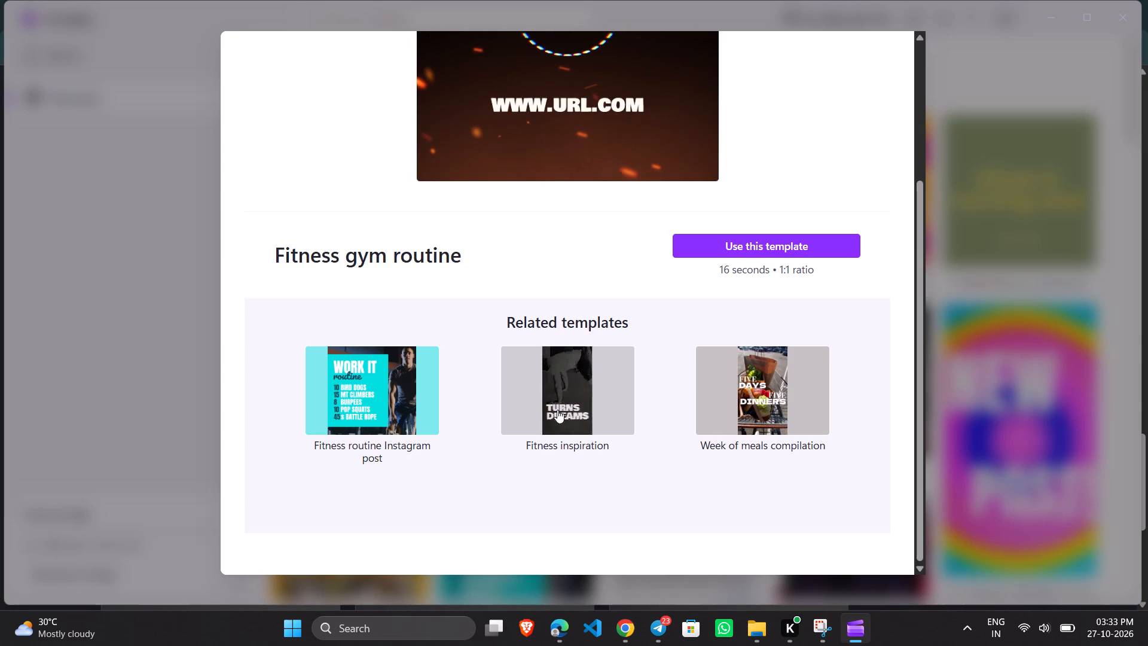
pyautogui.click(557, 410)
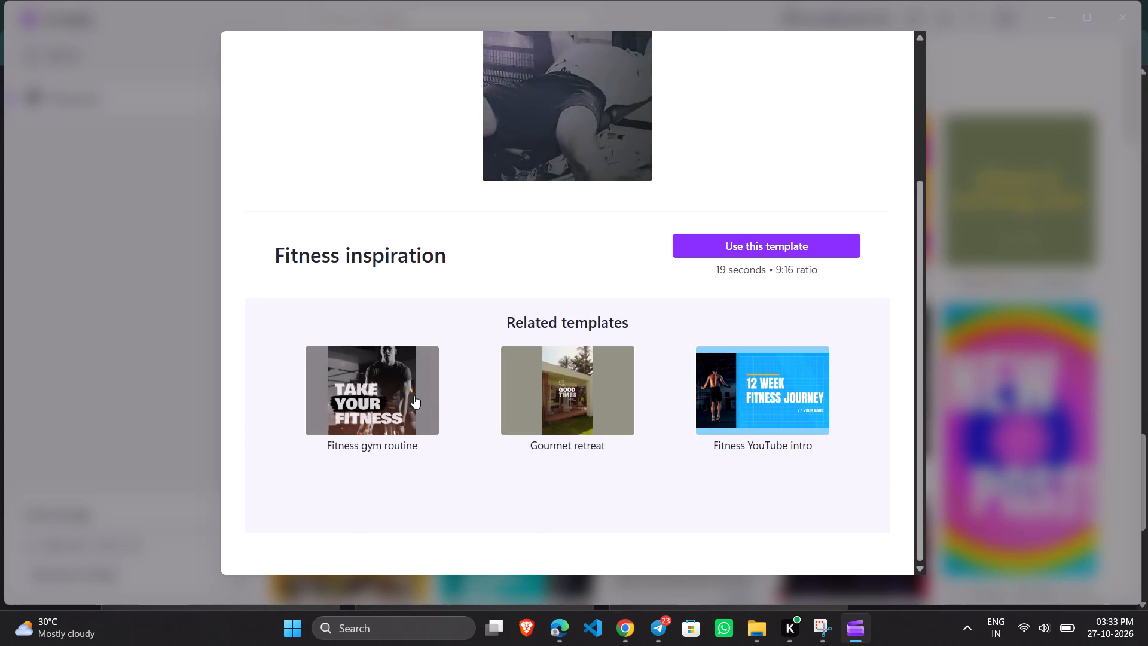
pyautogui.click(411, 393)
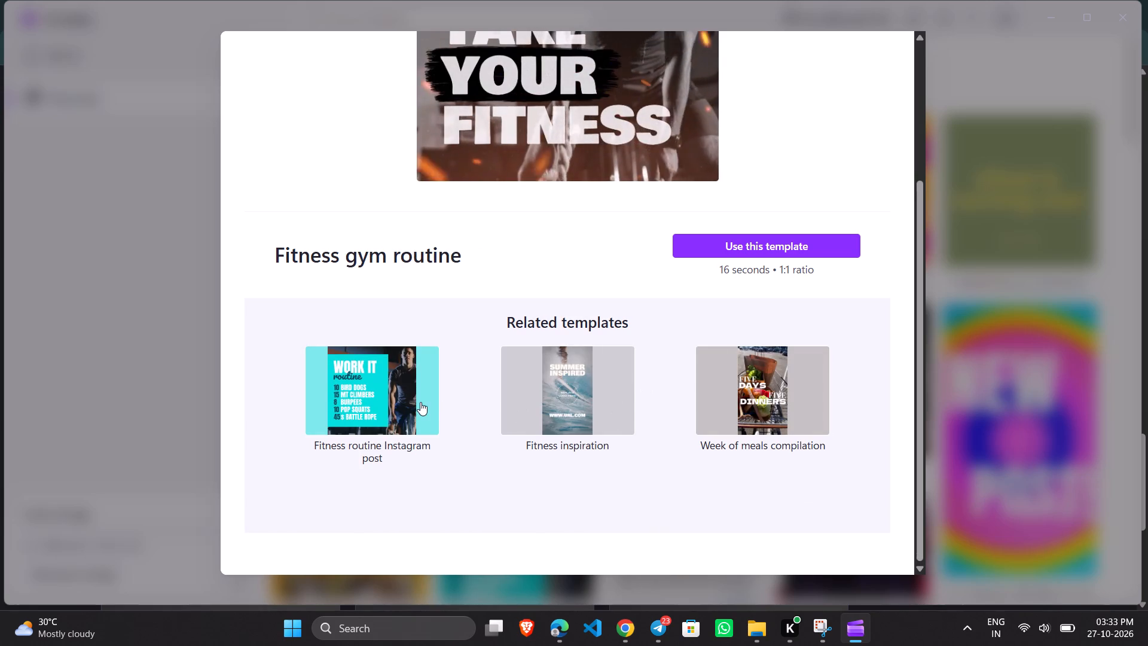
pyautogui.click(582, 406)
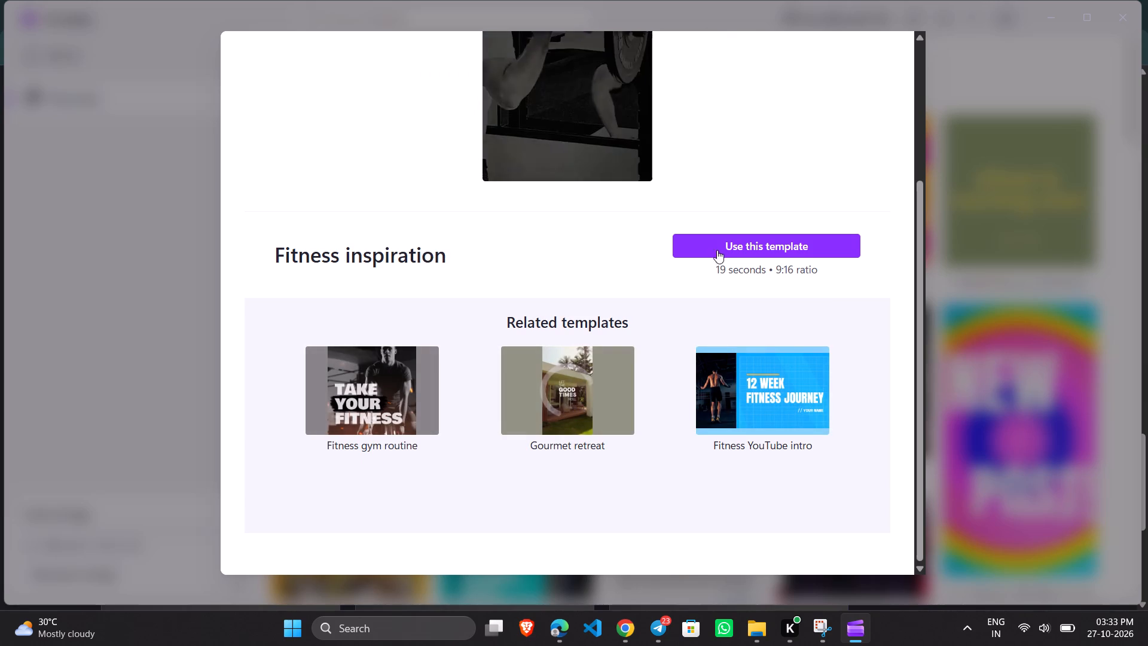
# Start a new video project from the Fitness inspiration template.
pyautogui.click(719, 246)
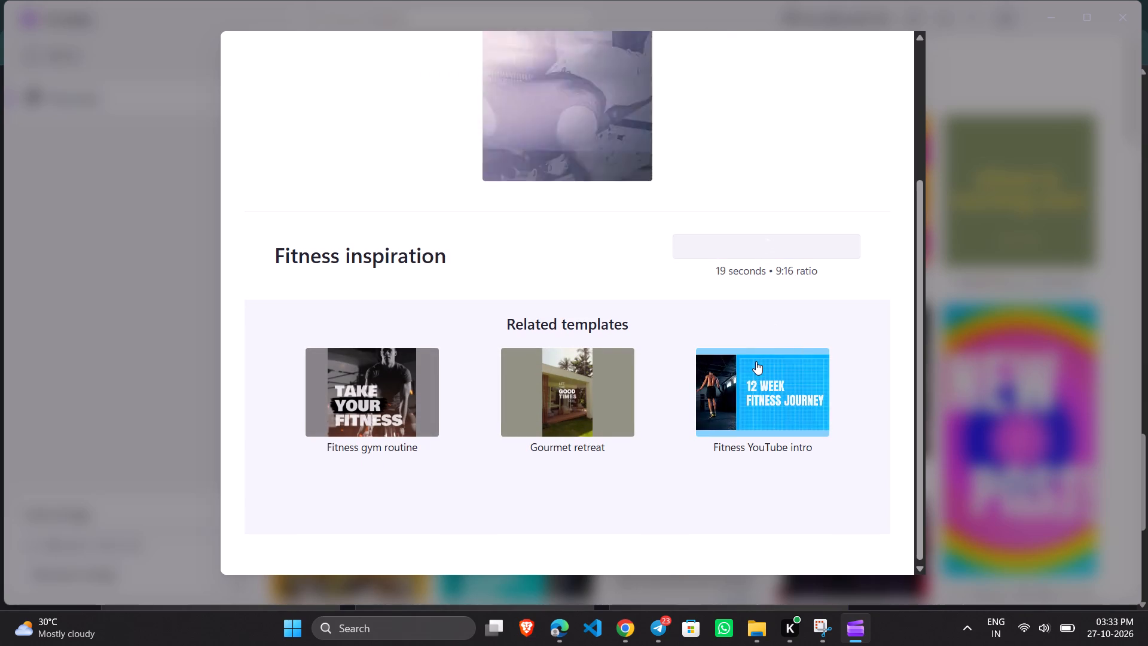
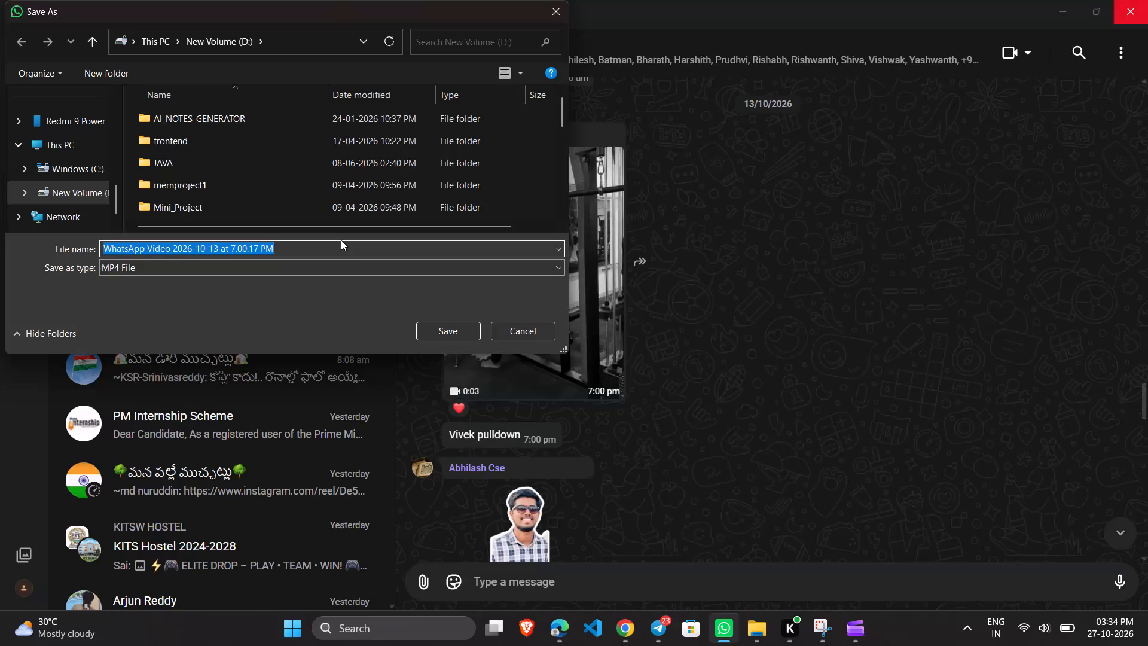
# Save the WhatsApp gym video as an MP4 file named gym in the Videos folder.
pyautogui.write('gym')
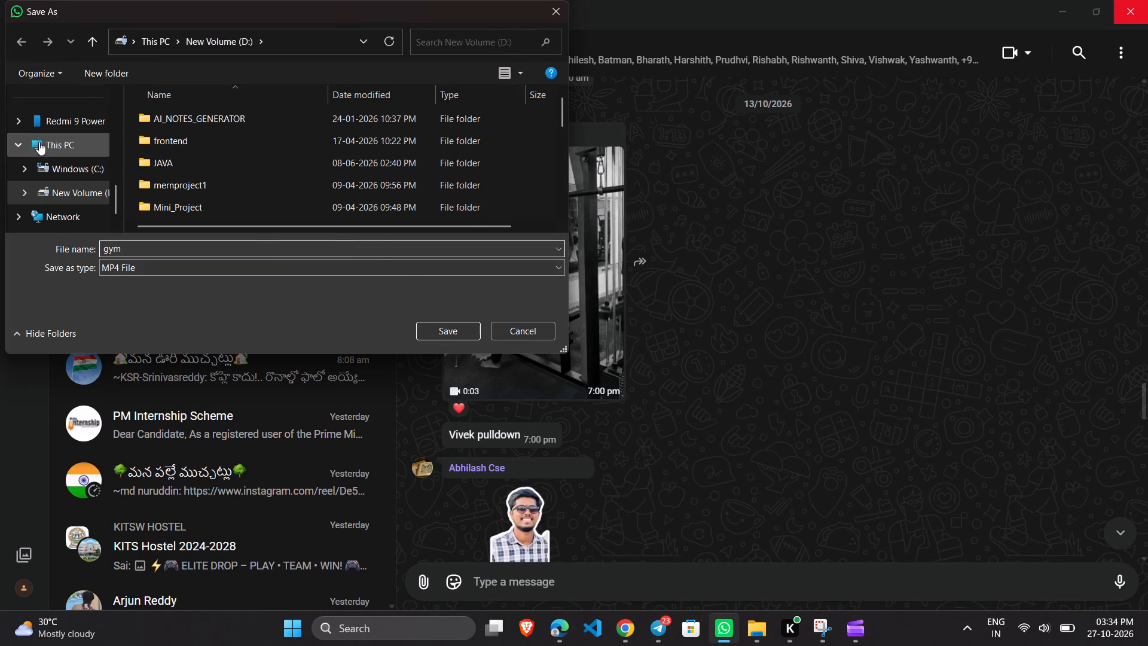
pyautogui.scroll(-1, 56, 181)
pyautogui.scroll(3, 64, 179)
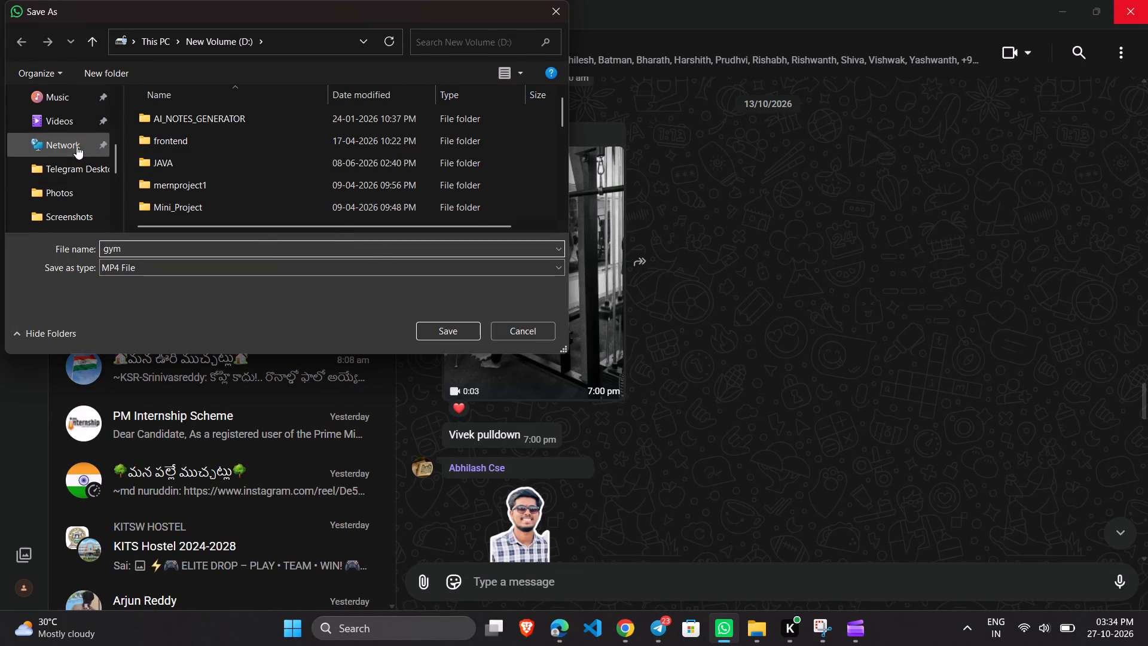
pyautogui.click(78, 131)
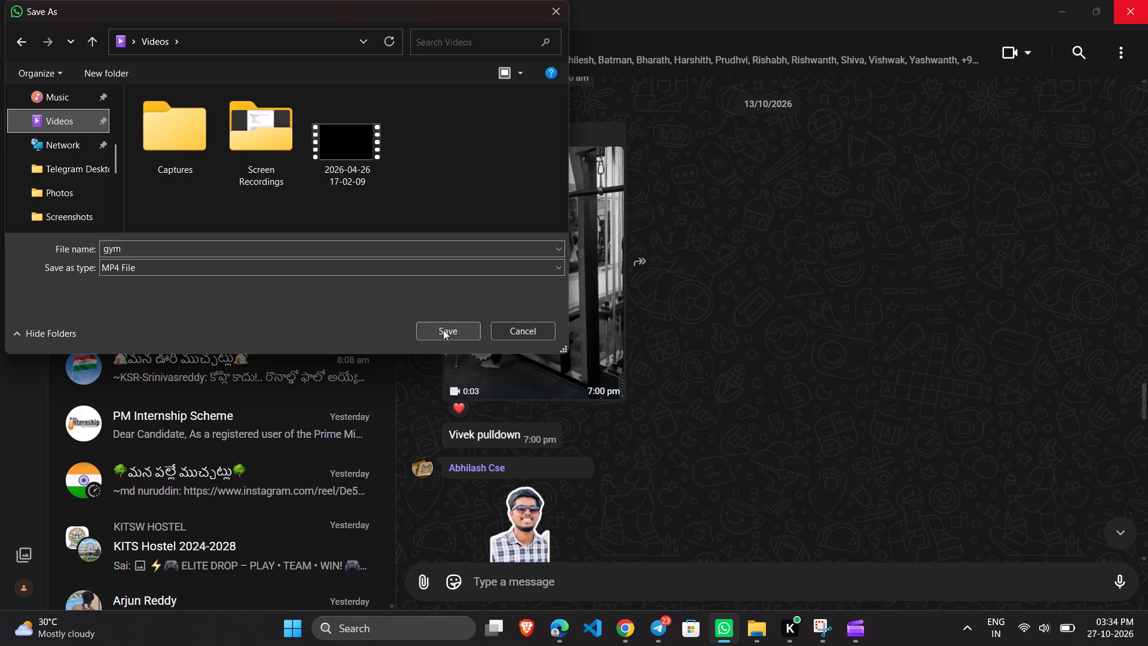
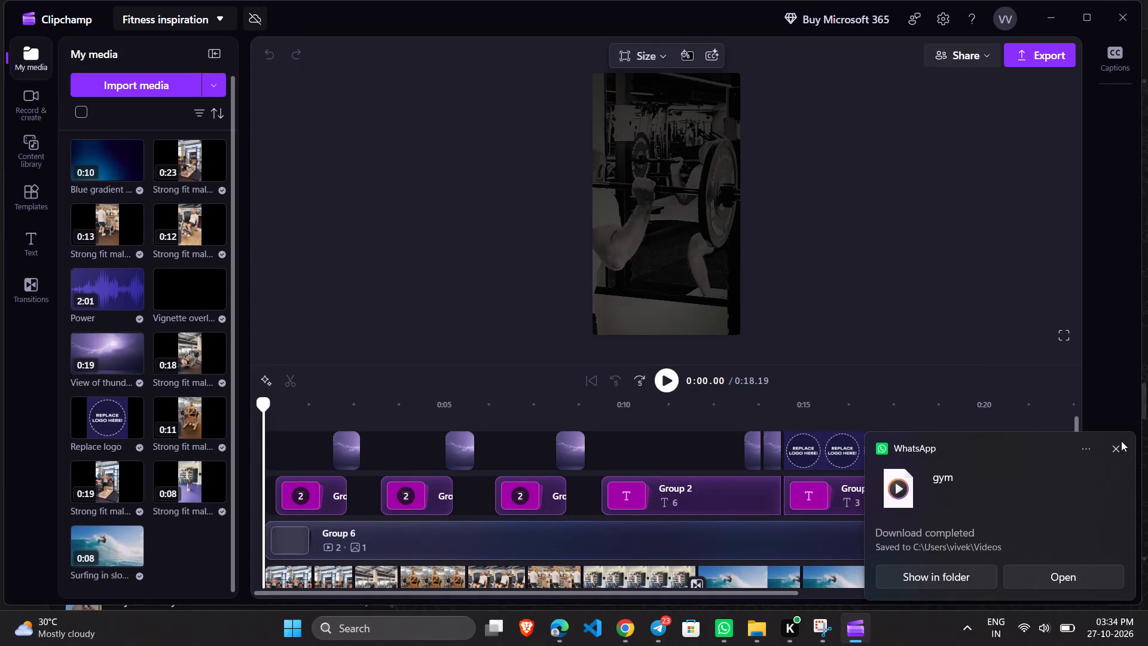
# Dismiss the download notification and play the Fitness inspiration project, moving the playhead back to the start to replay it.
pyautogui.click(1116, 444)
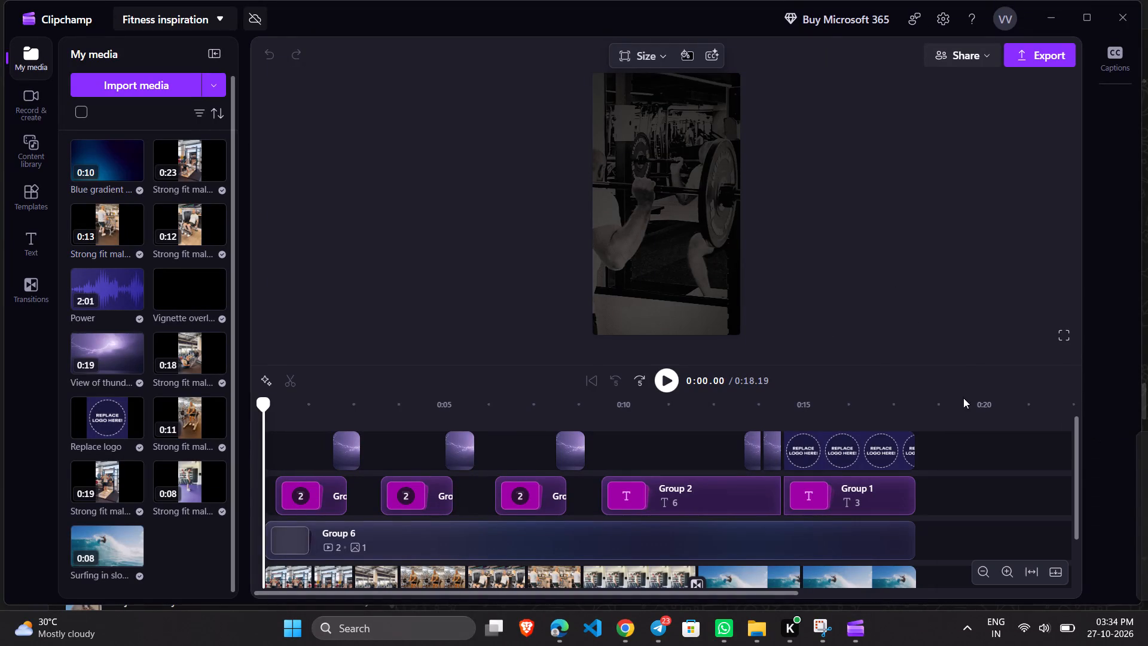
pyautogui.click(664, 383)
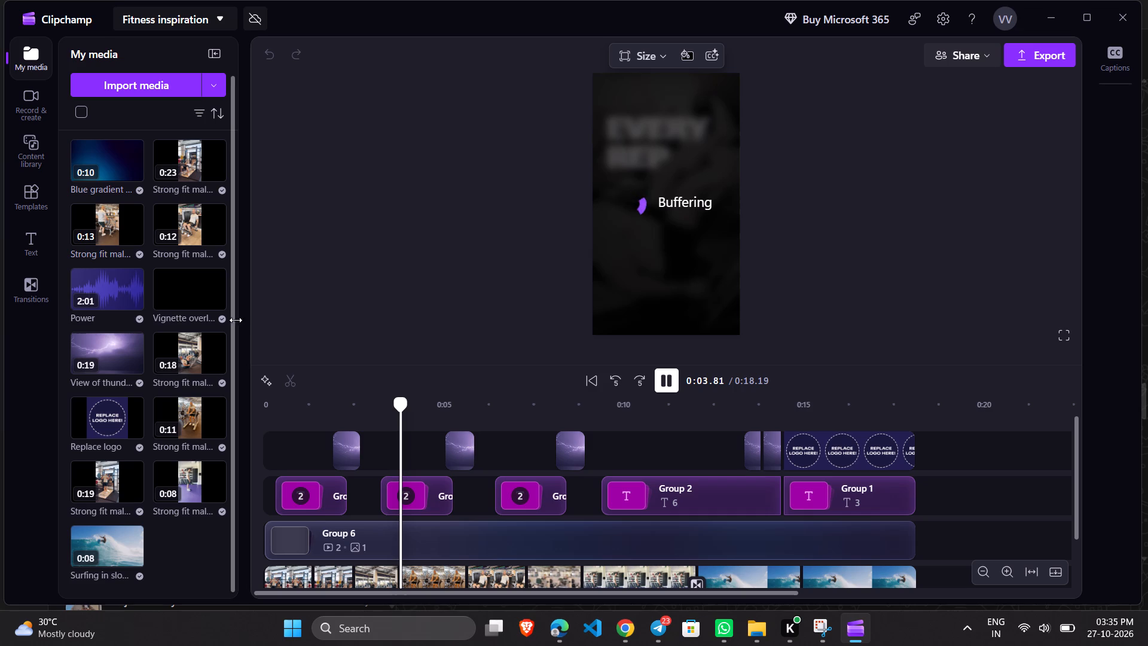
pyautogui.scroll(-3, 167, 310)
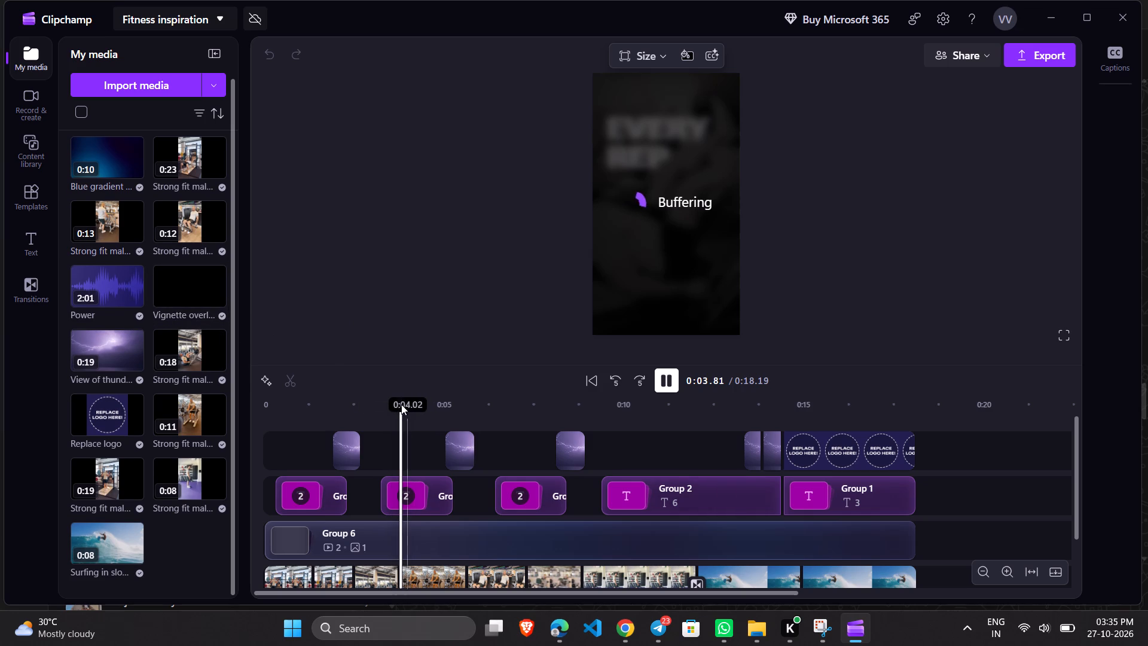
pyautogui.moveTo(400, 404); pyautogui.dragTo(200, 415)
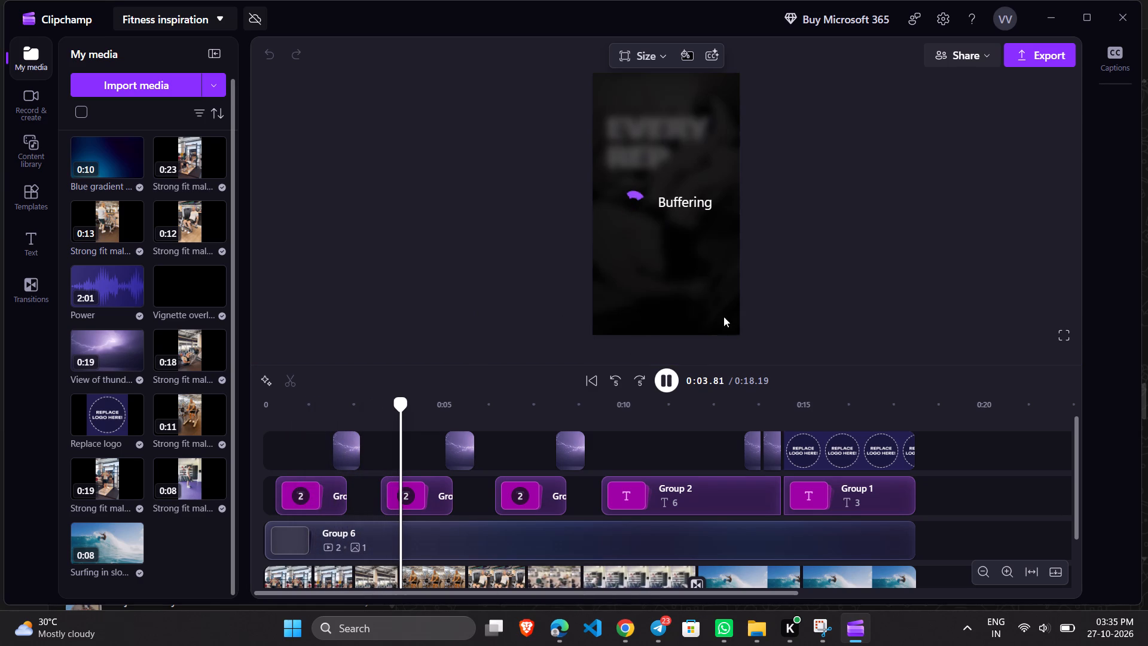
pyautogui.click(912, 279)
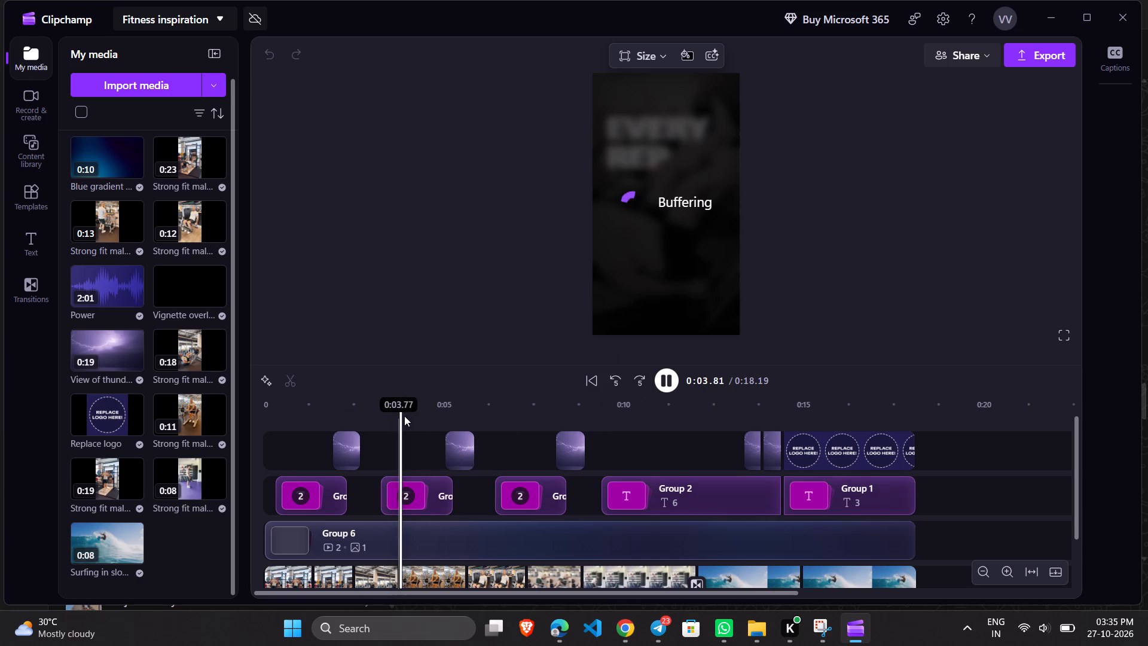
pyautogui.moveTo(402, 414); pyautogui.dragTo(244, 431)
pyautogui.moveTo(400, 401); pyautogui.dragTo(323, 410)
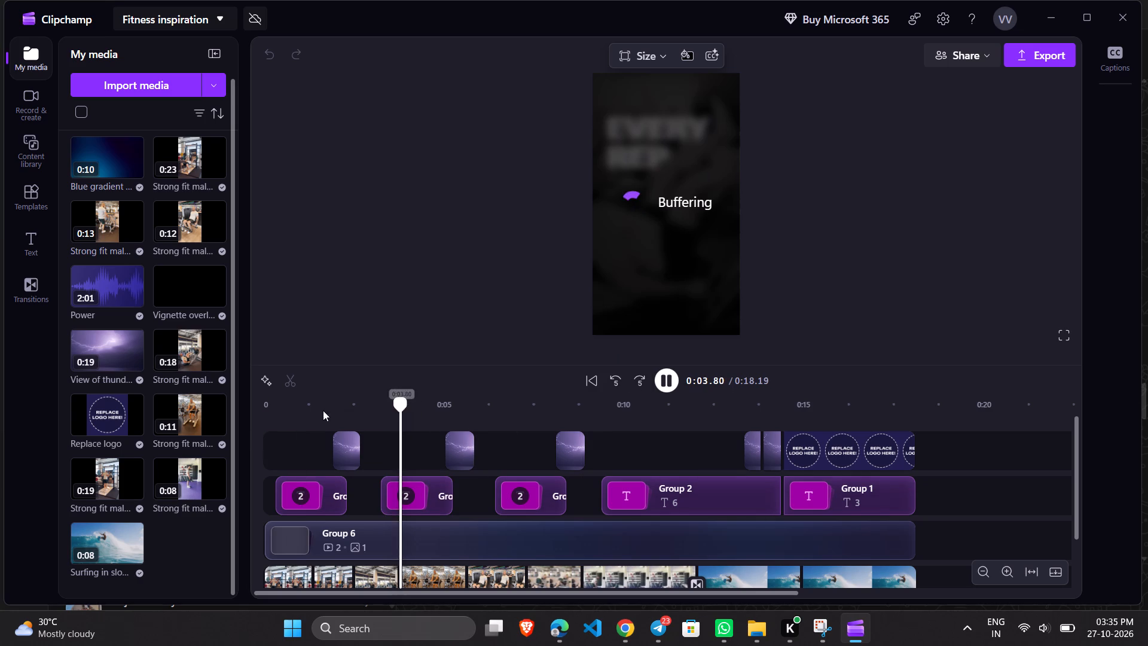
pyautogui.moveTo(323, 410); pyautogui.dragTo(258, 416)
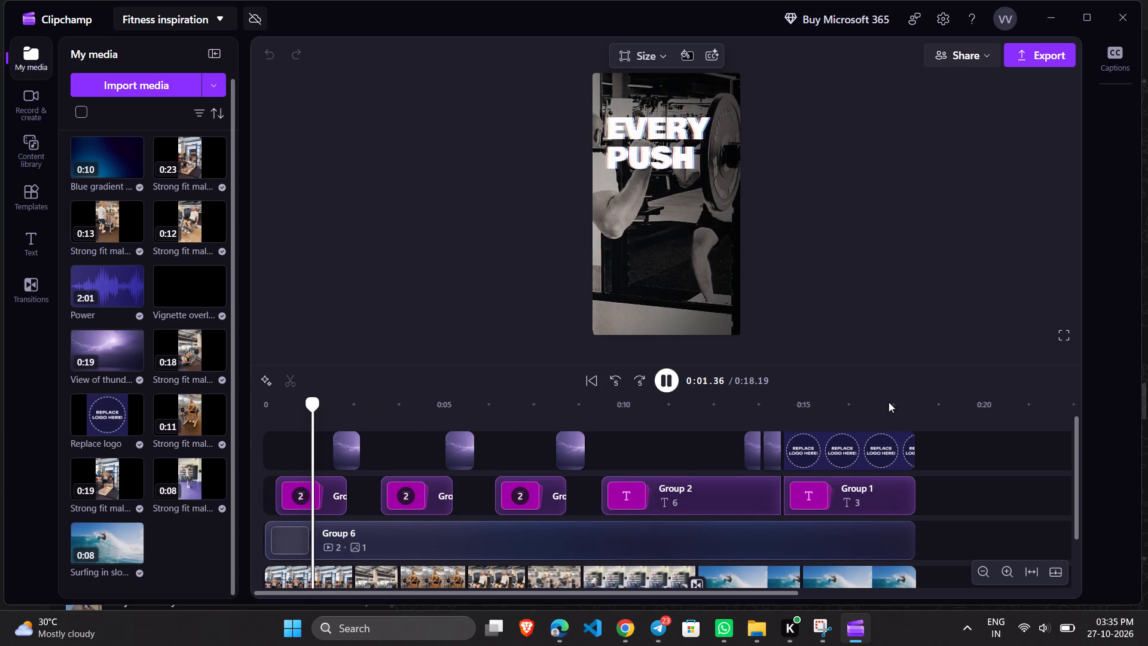
# Look over the connection options in the system quick settings, and return to the video editor.
pyautogui.click(1033, 631)
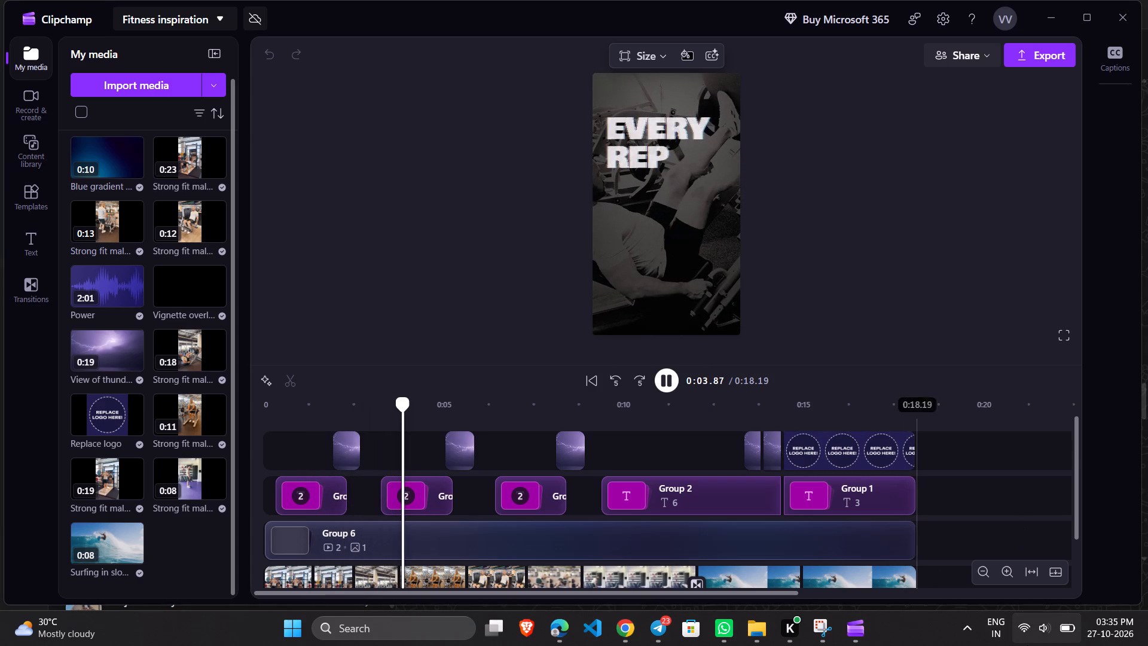
pyautogui.click(1029, 638)
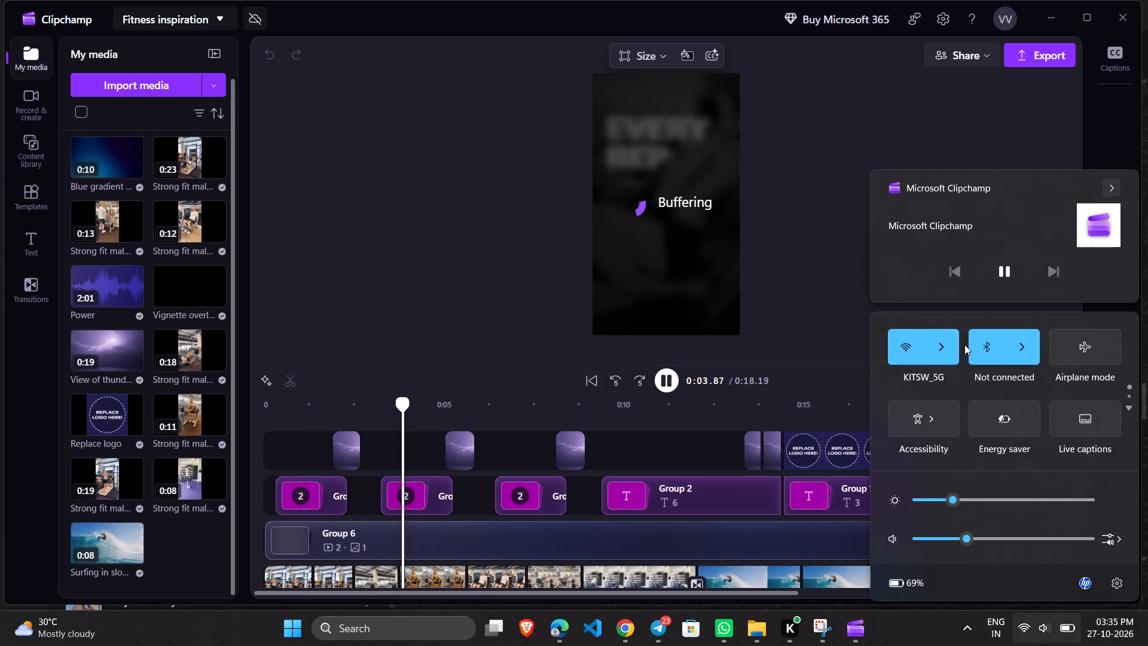
pyautogui.click(984, 359)
pyautogui.scroll(-3, 960, 422)
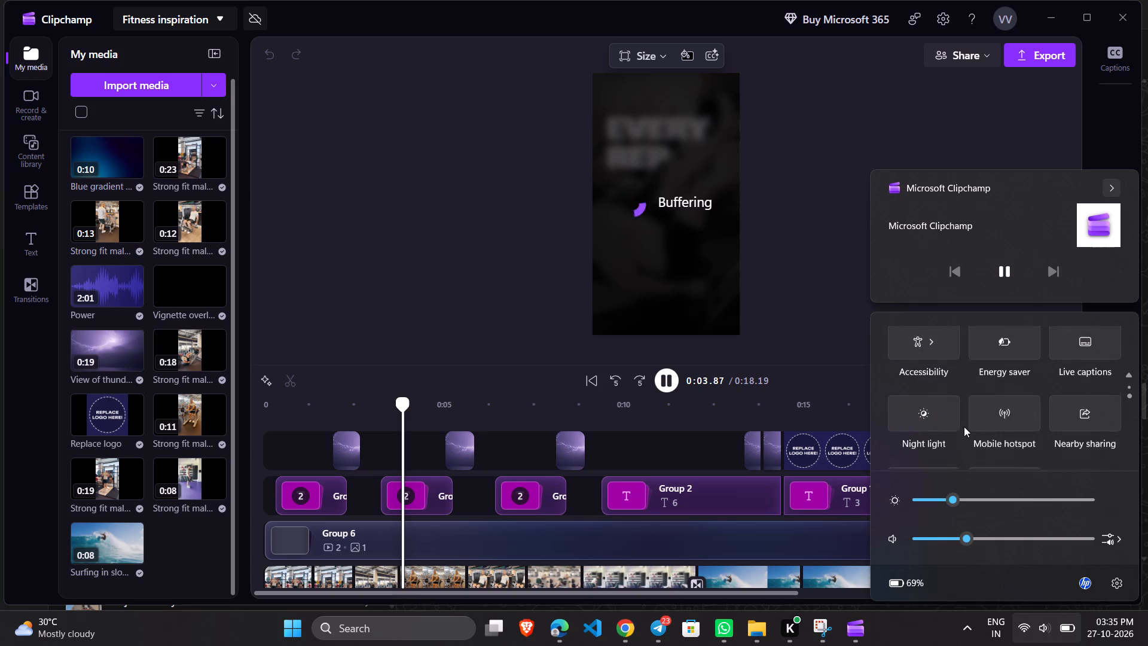
pyautogui.scroll(-2, 964, 426)
pyautogui.click(829, 351)
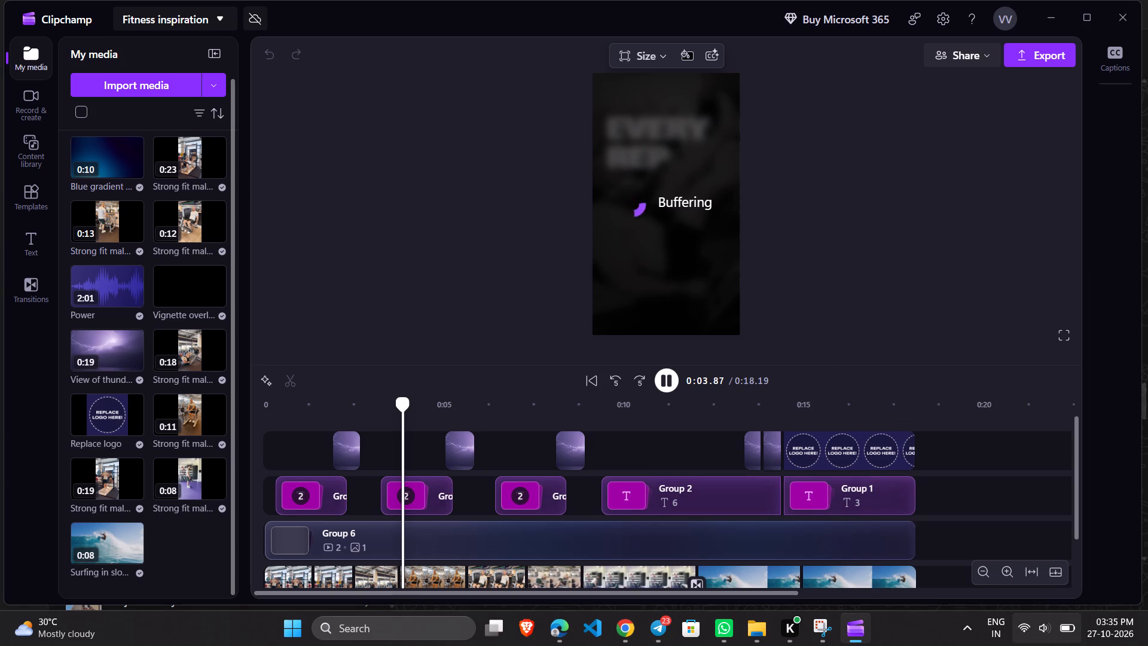
pyautogui.click(1051, 645)
pyautogui.click(829, 345)
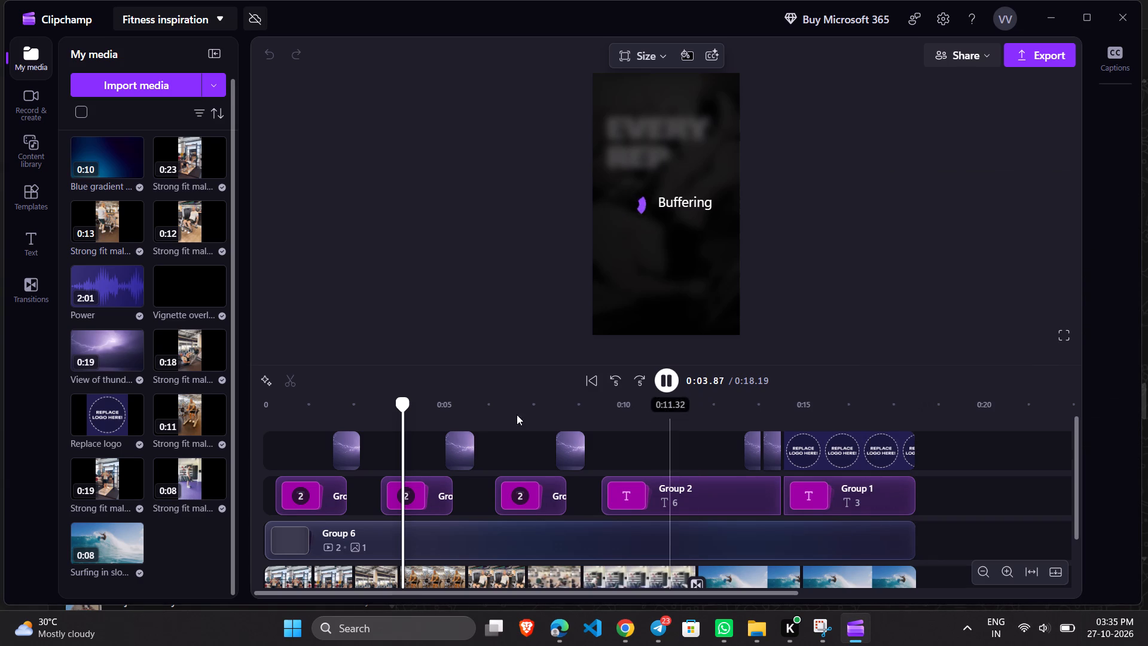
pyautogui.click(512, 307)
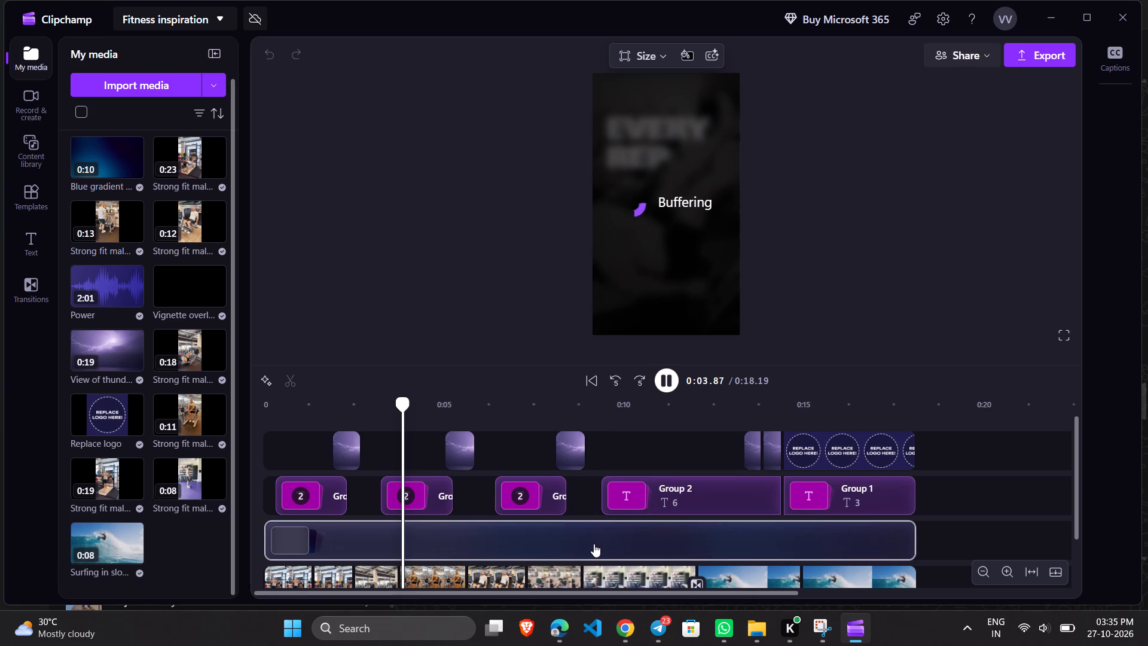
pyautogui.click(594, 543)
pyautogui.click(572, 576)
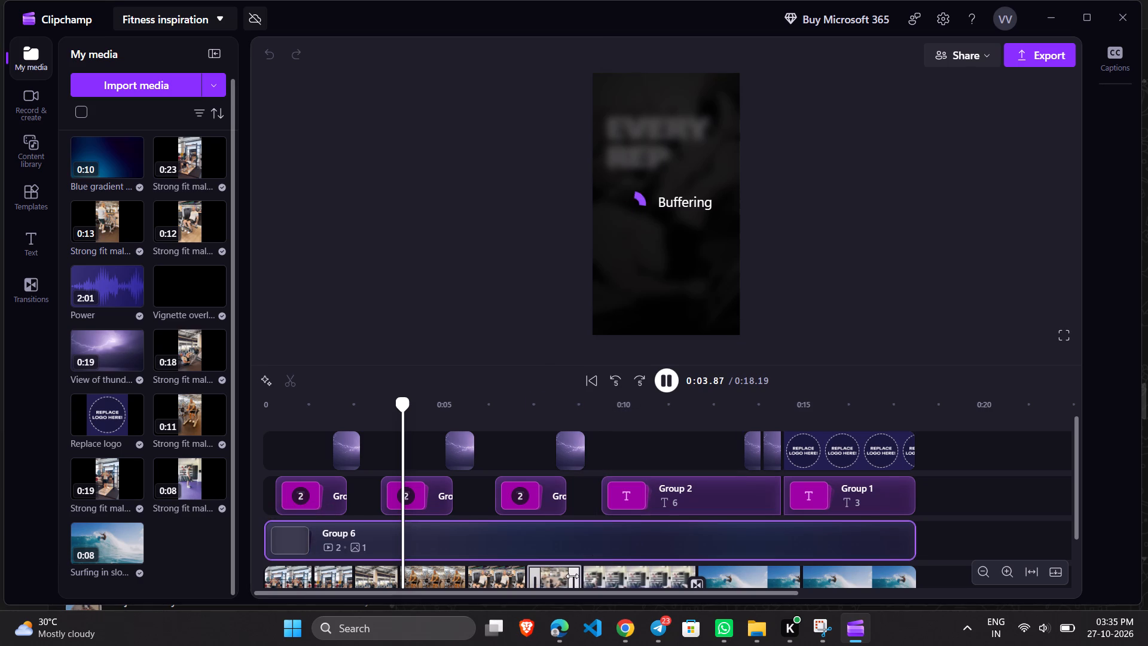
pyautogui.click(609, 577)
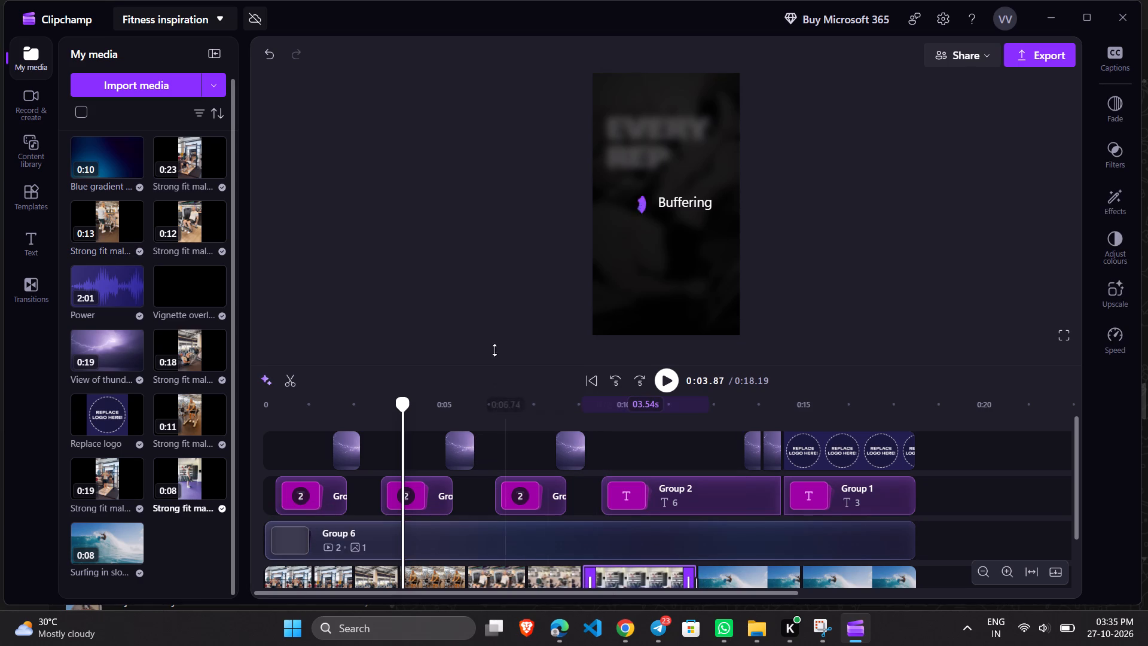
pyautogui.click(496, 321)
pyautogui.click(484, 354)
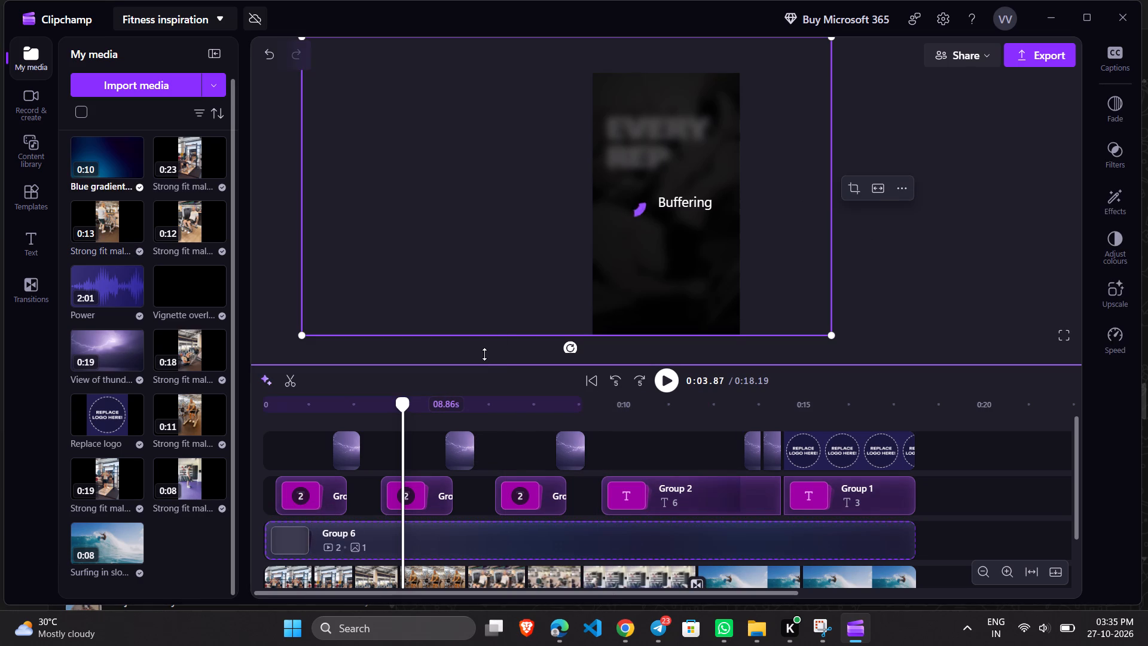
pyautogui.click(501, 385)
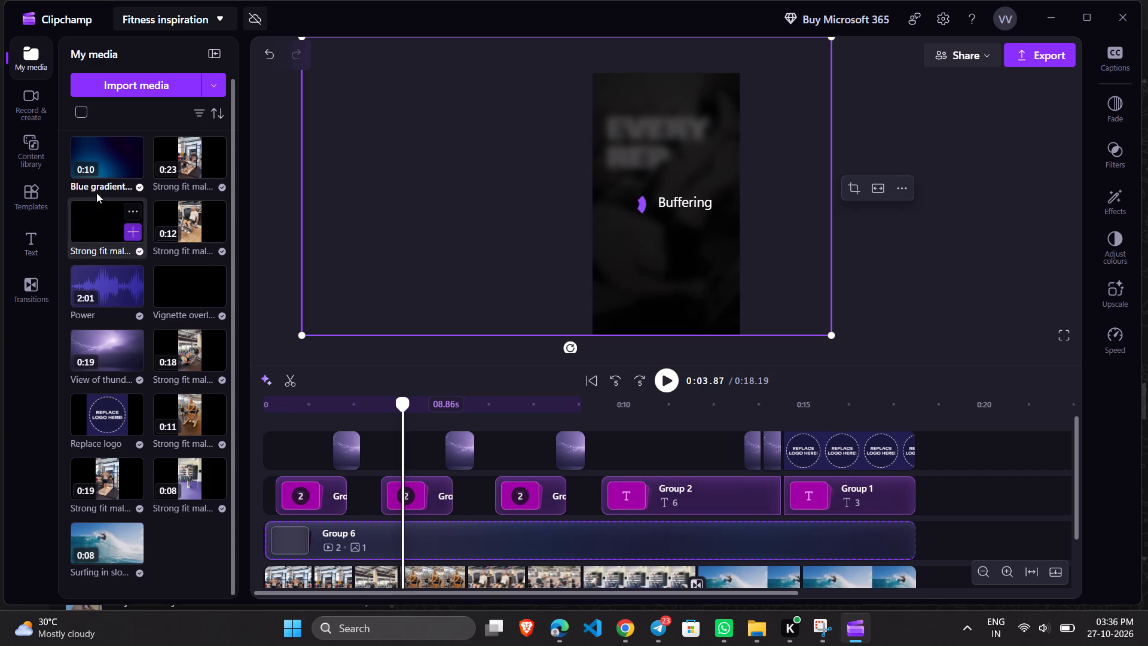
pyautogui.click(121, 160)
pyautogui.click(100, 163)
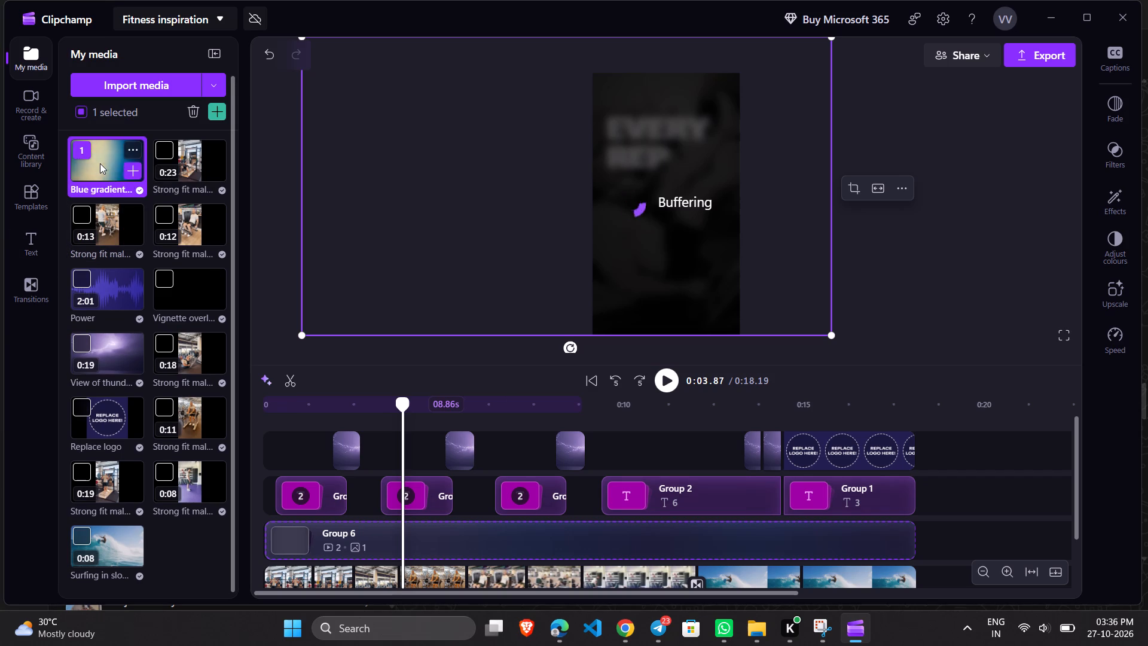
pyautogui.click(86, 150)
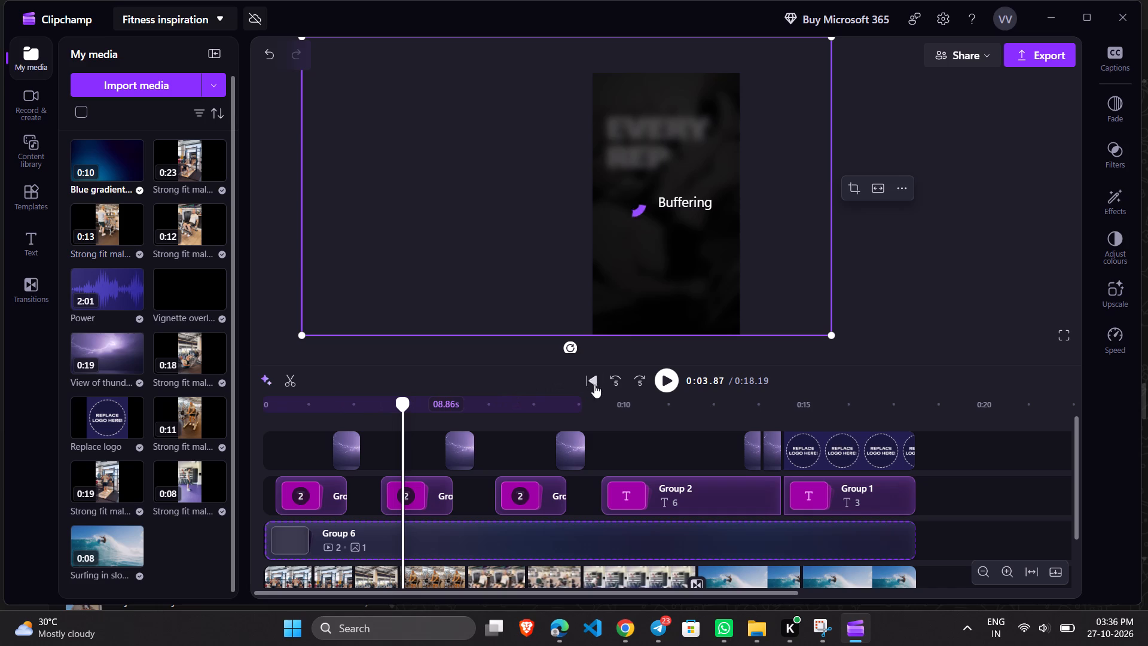
# Check the Wi-Fi connection in the system network settings, and return to the video editor.
pyautogui.click(1048, 635)
pyautogui.click(938, 359)
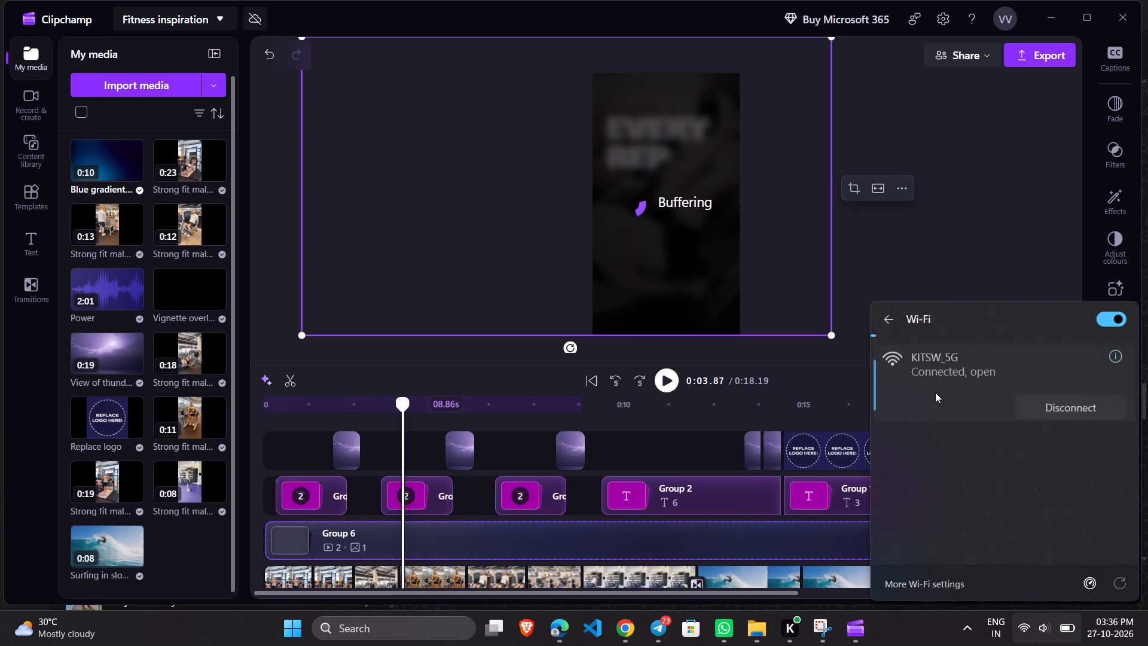
pyautogui.click(953, 243)
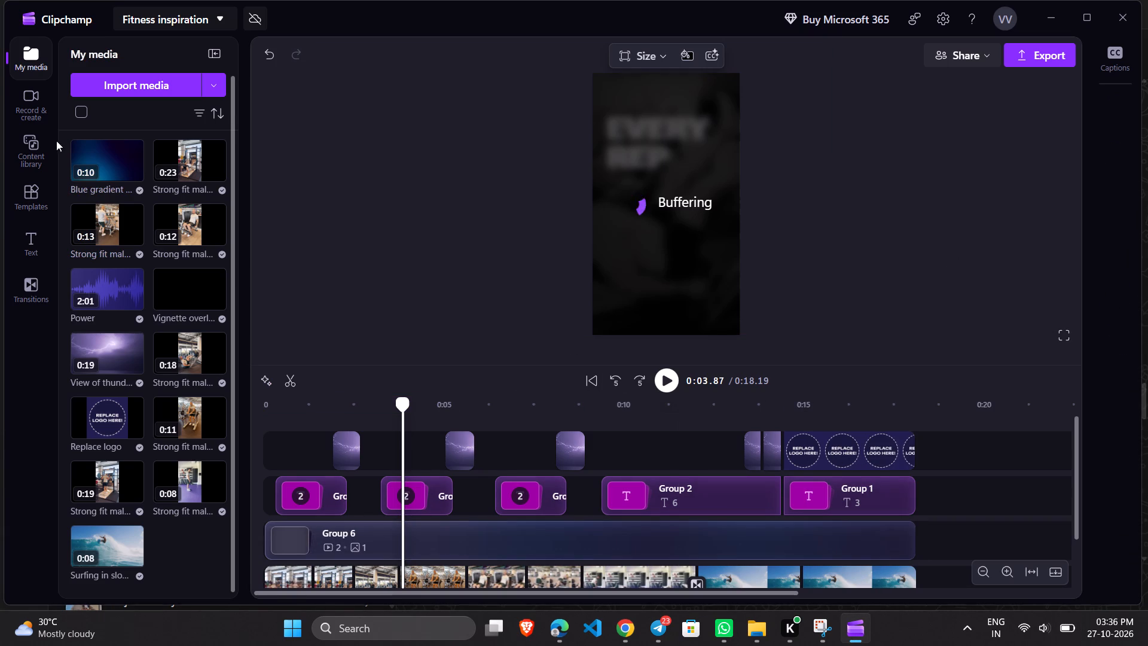
# Browse the editor's template categories from All templates down to Real estate, restarting the project playback along the way.
pyautogui.click(26, 203)
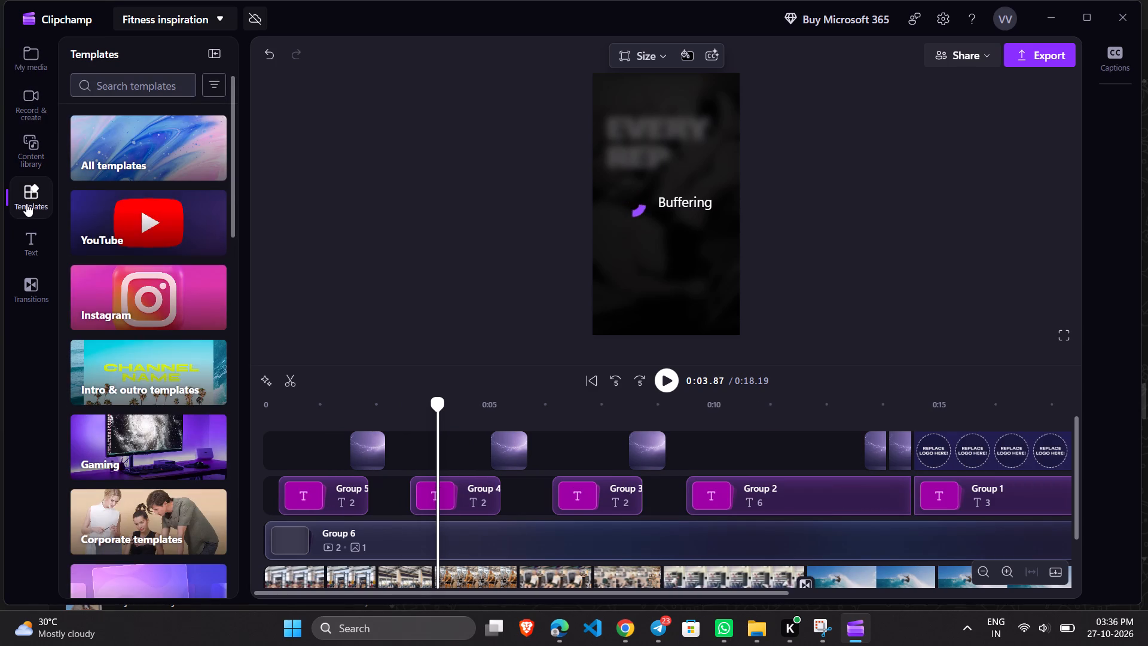
pyautogui.scroll(-7, 186, 252)
pyautogui.scroll(-1, 148, 295)
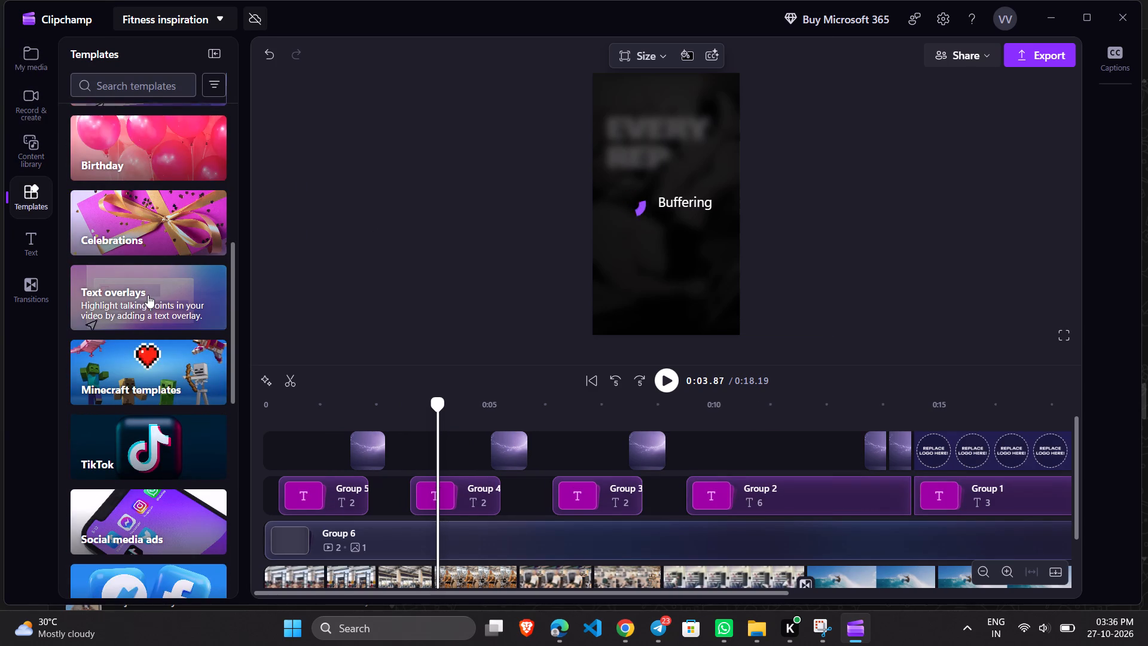
pyautogui.scroll(-1, 149, 298)
pyautogui.click(657, 376)
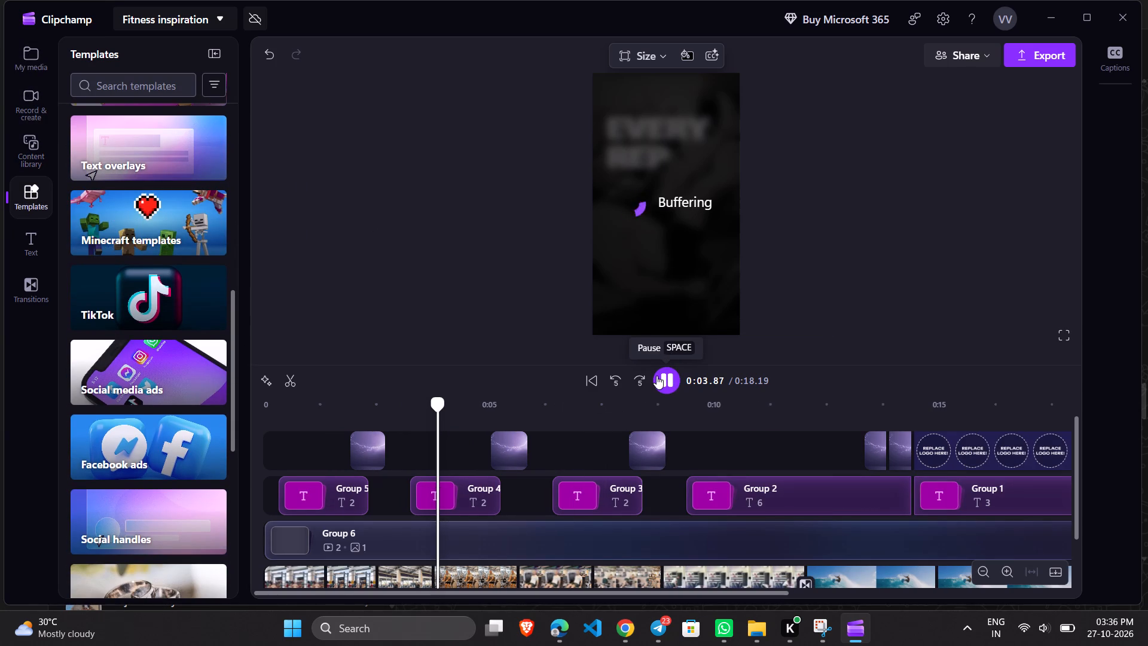
pyautogui.scroll(-2, 193, 302)
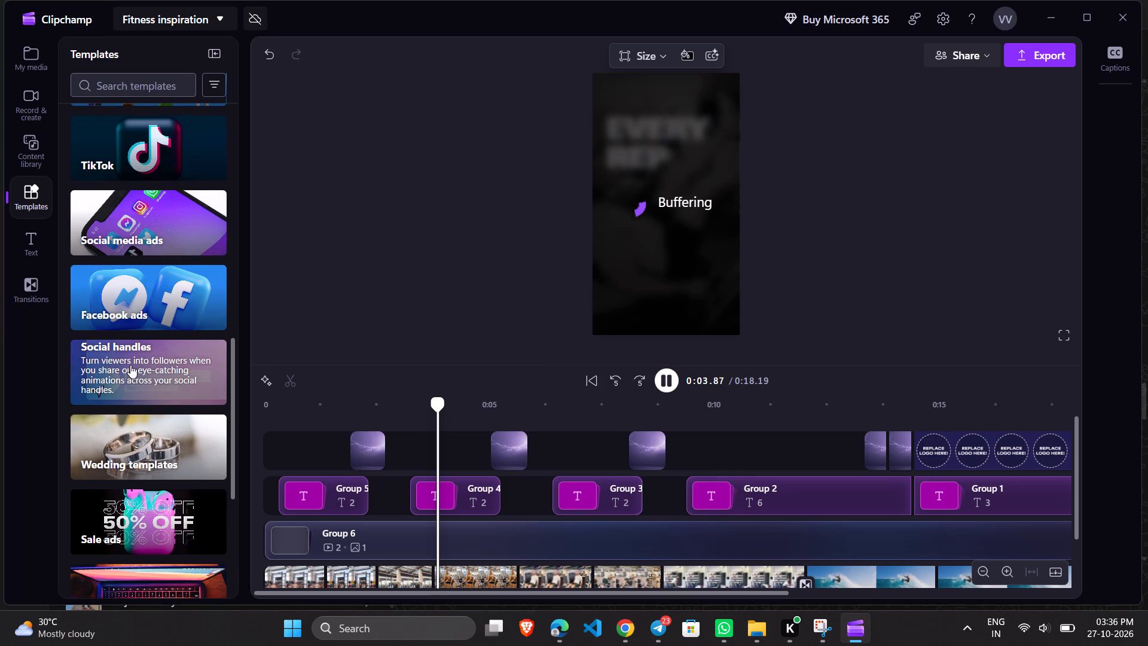
pyautogui.scroll(-4, 130, 365)
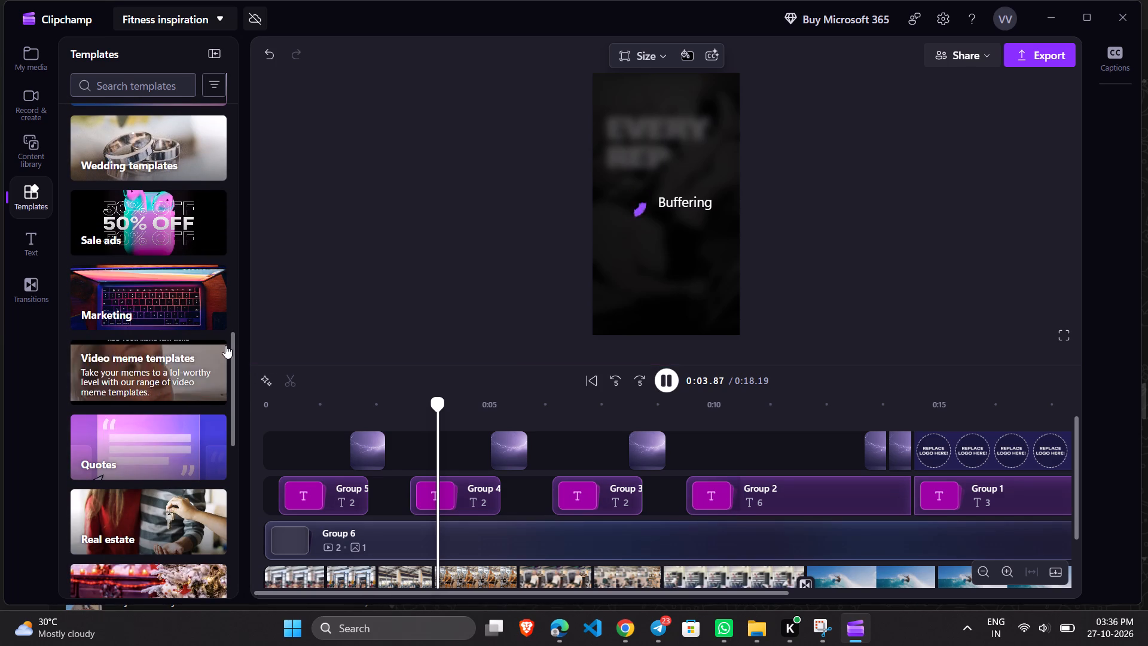
# Browse the template categories from Wedding templates down to Halloween.
pyautogui.scroll(-2, 172, 373)
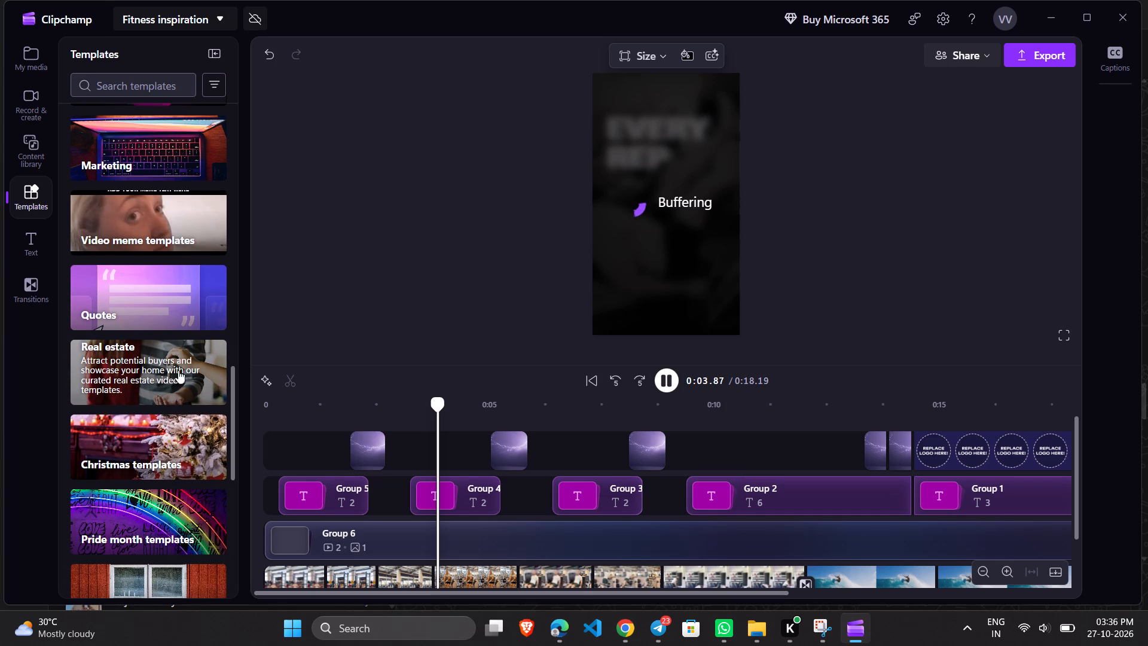
pyautogui.scroll(-3, 178, 310)
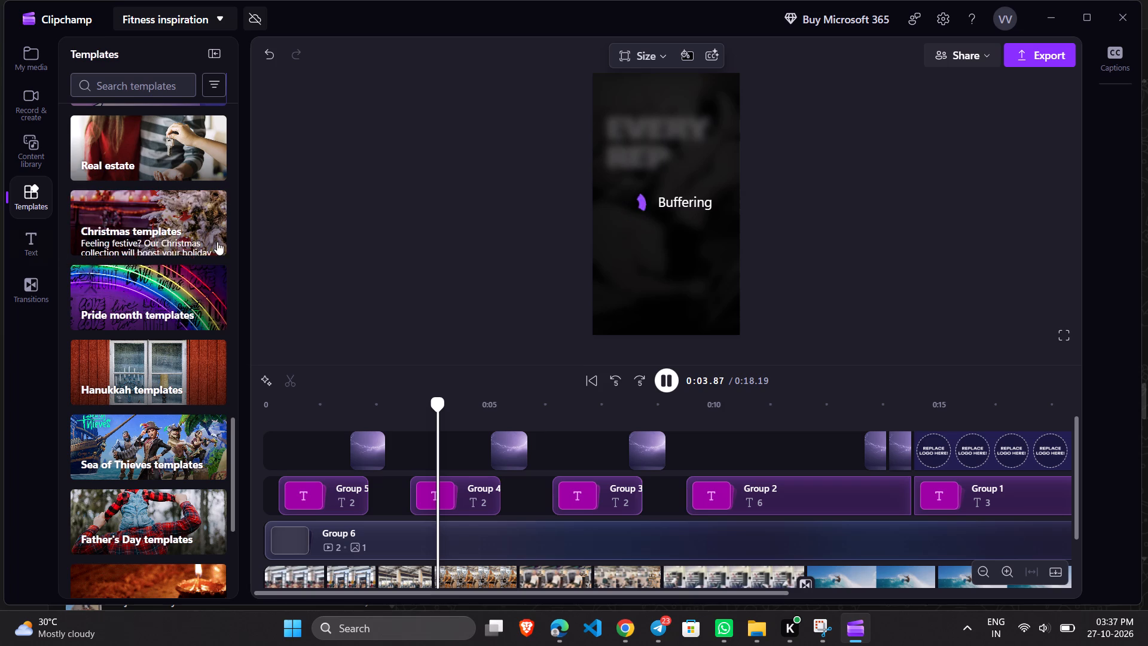
pyautogui.click(370, 242)
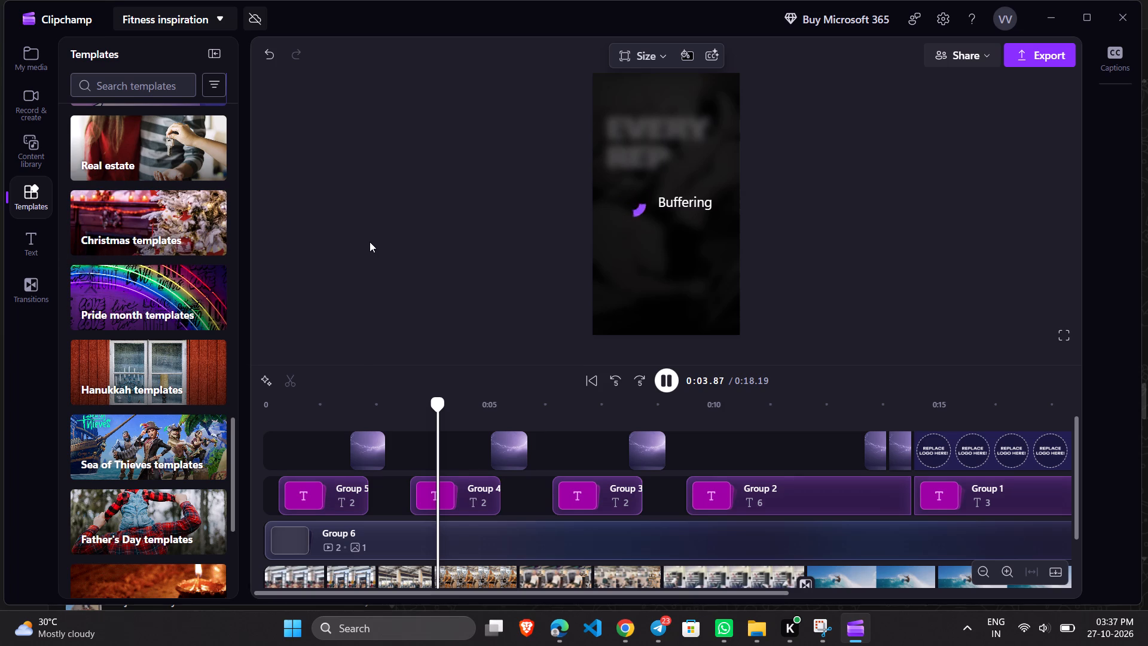
pyautogui.click(370, 242)
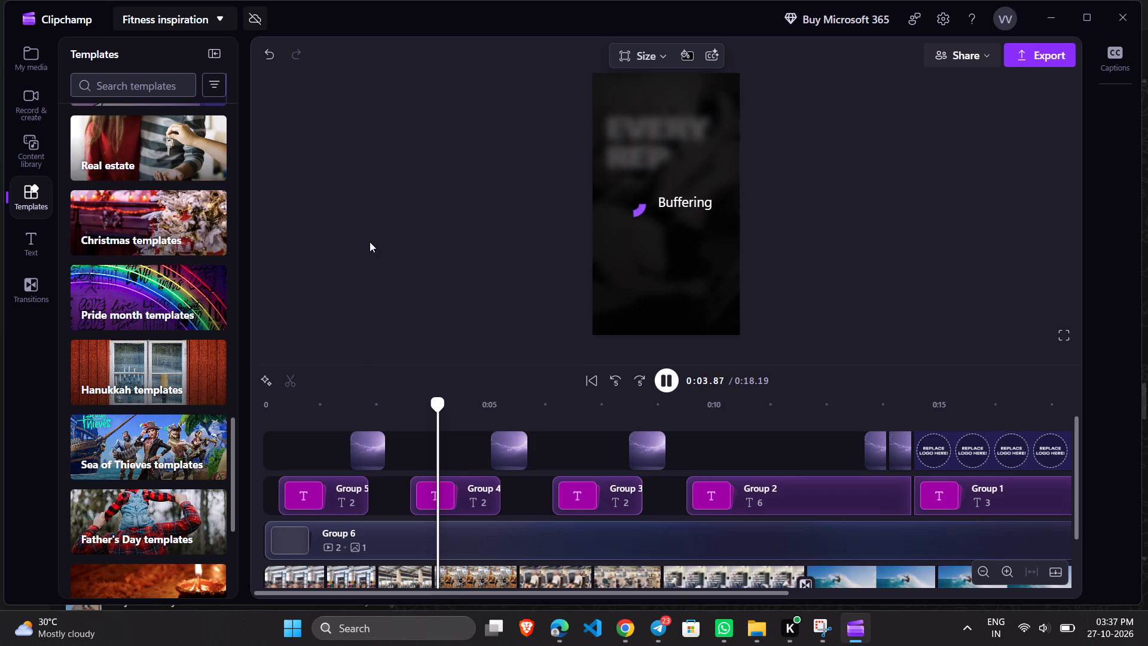
pyautogui.click(370, 242)
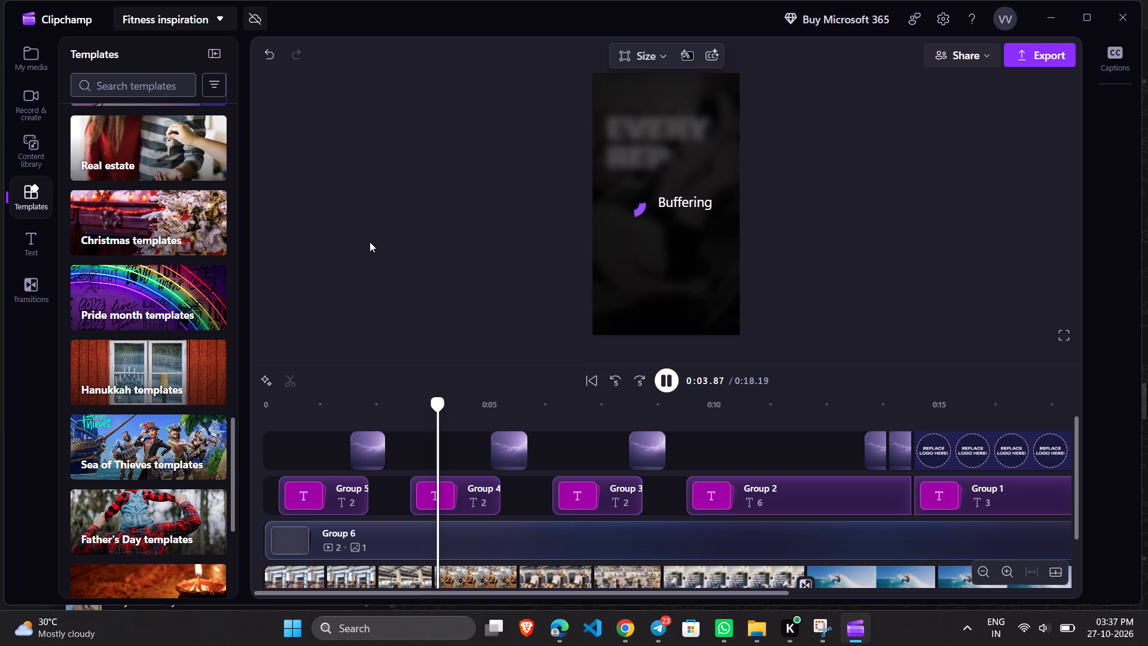
pyautogui.click(370, 242)
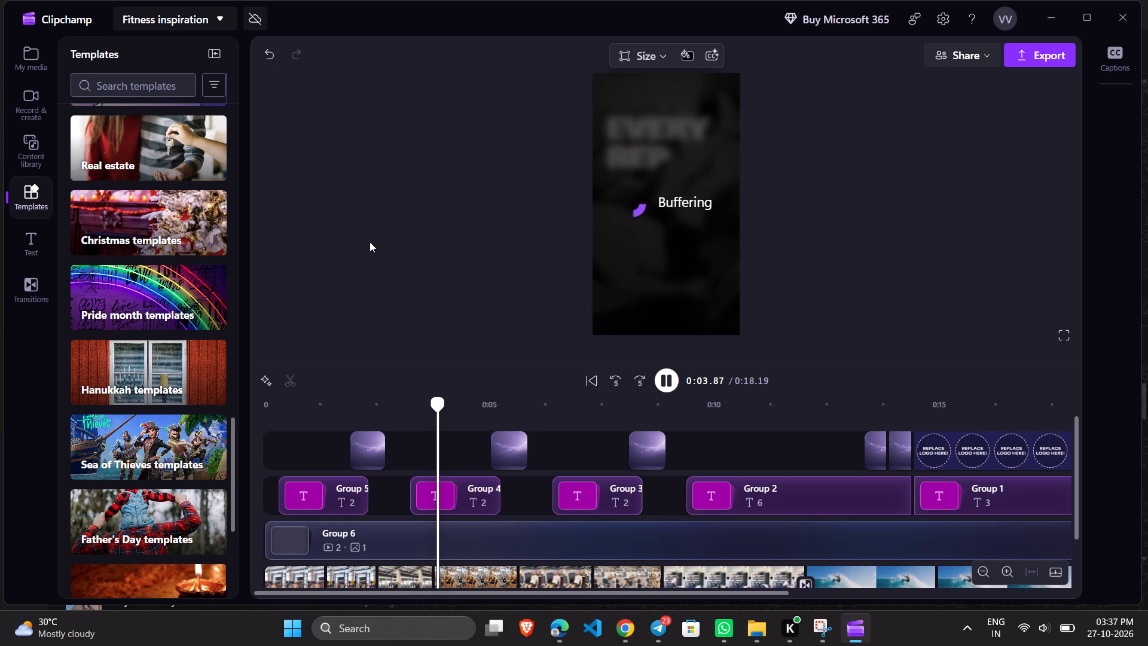
pyautogui.click(370, 242)
pyautogui.scroll(-4, 193, 212)
pyautogui.scroll(2, 188, 293)
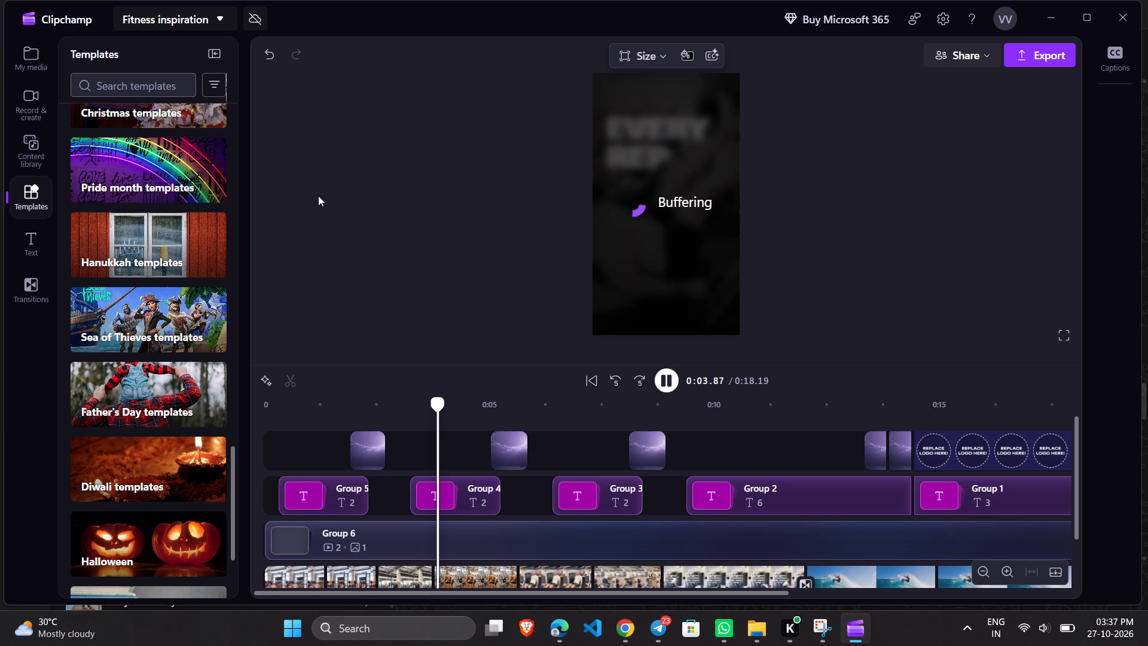
pyautogui.scroll(1, 318, 196)
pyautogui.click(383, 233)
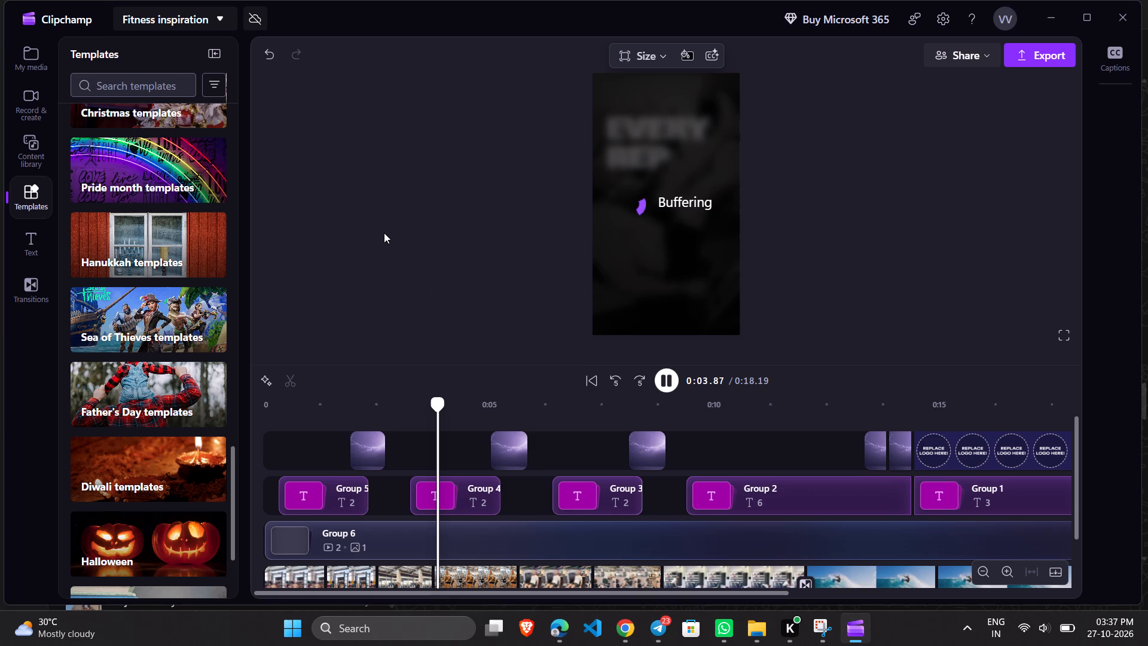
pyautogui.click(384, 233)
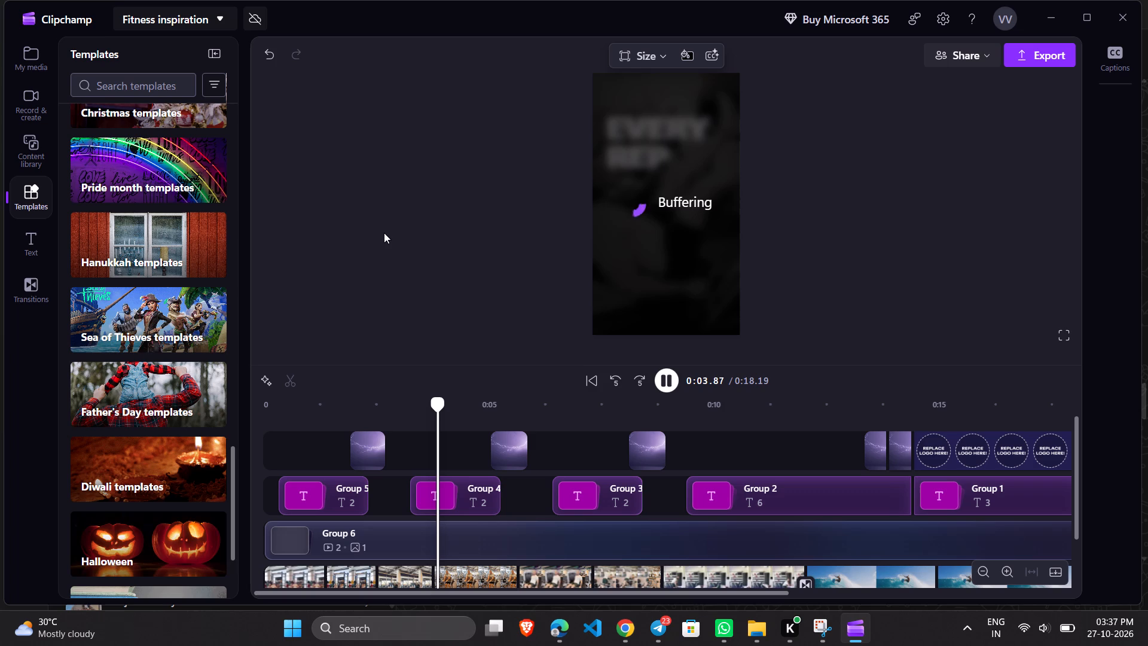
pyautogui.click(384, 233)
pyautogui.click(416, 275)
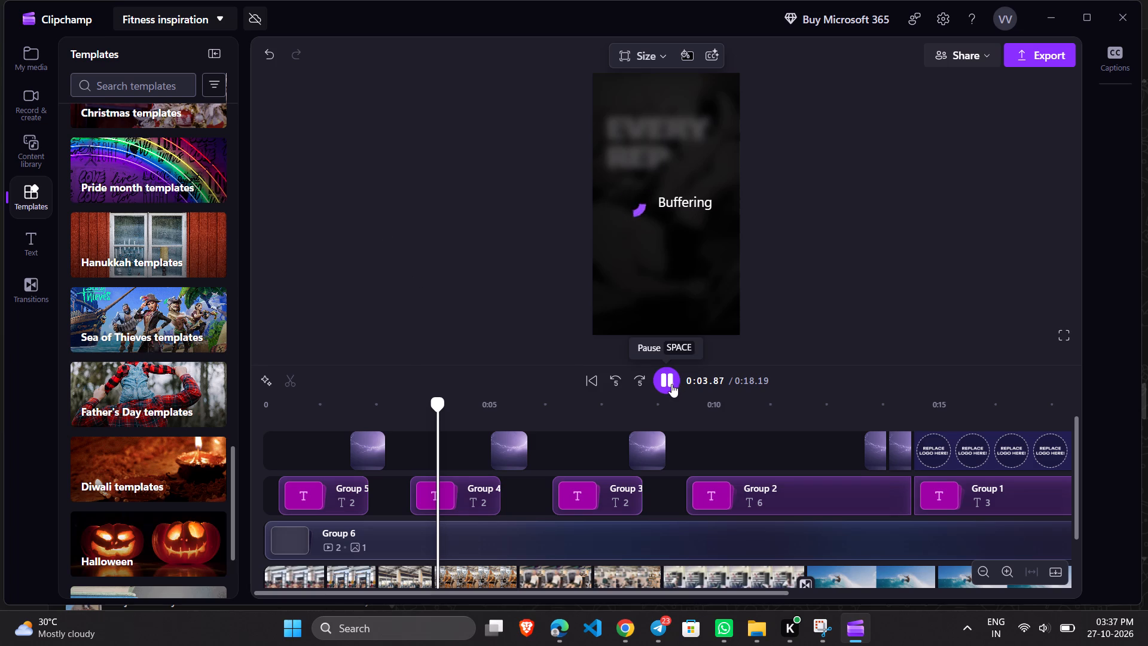
# Pause and resume playback of the Fitness inspiration video to check its preview.
pyautogui.click(670, 384)
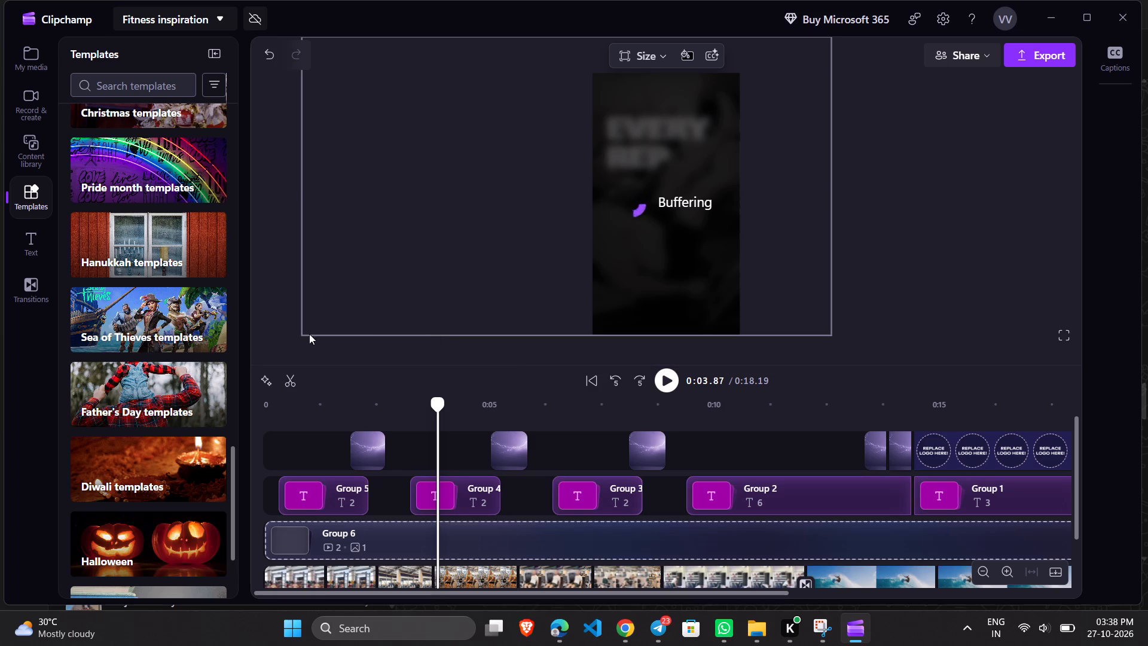
pyautogui.click(667, 381)
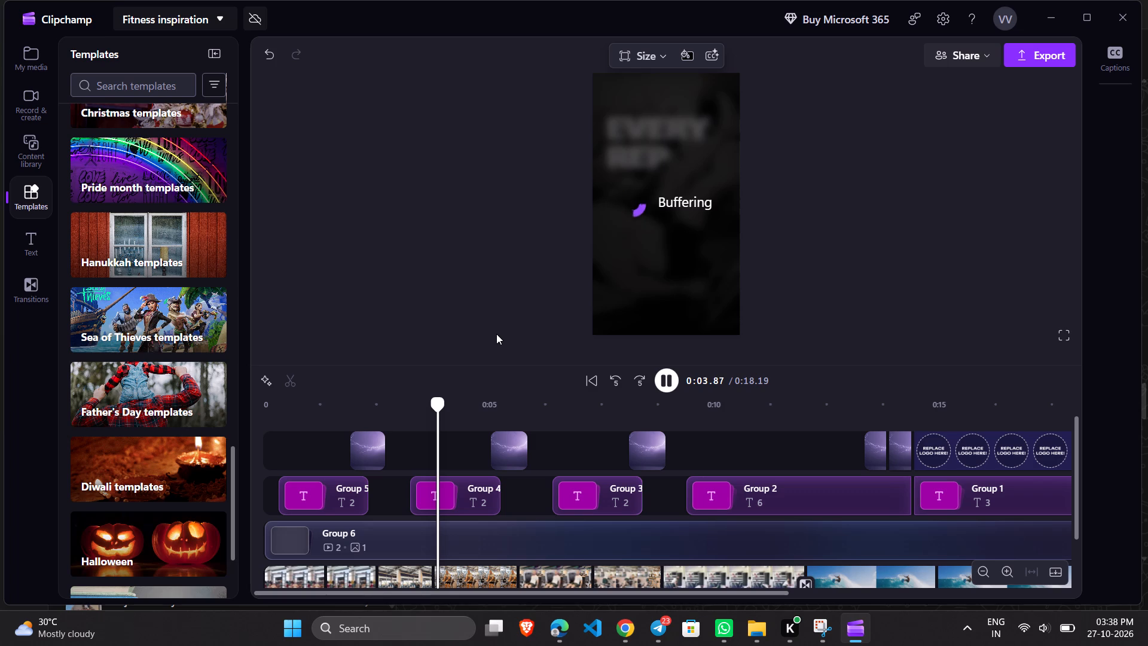
pyautogui.click(430, 291)
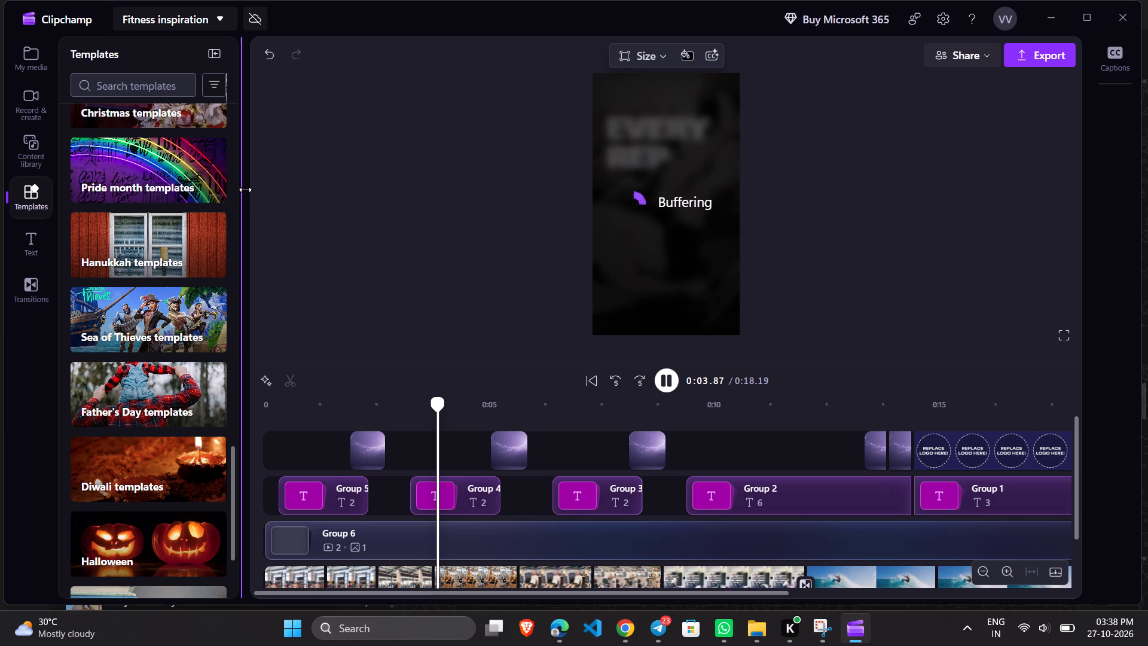
pyautogui.scroll(-2, 456, 333)
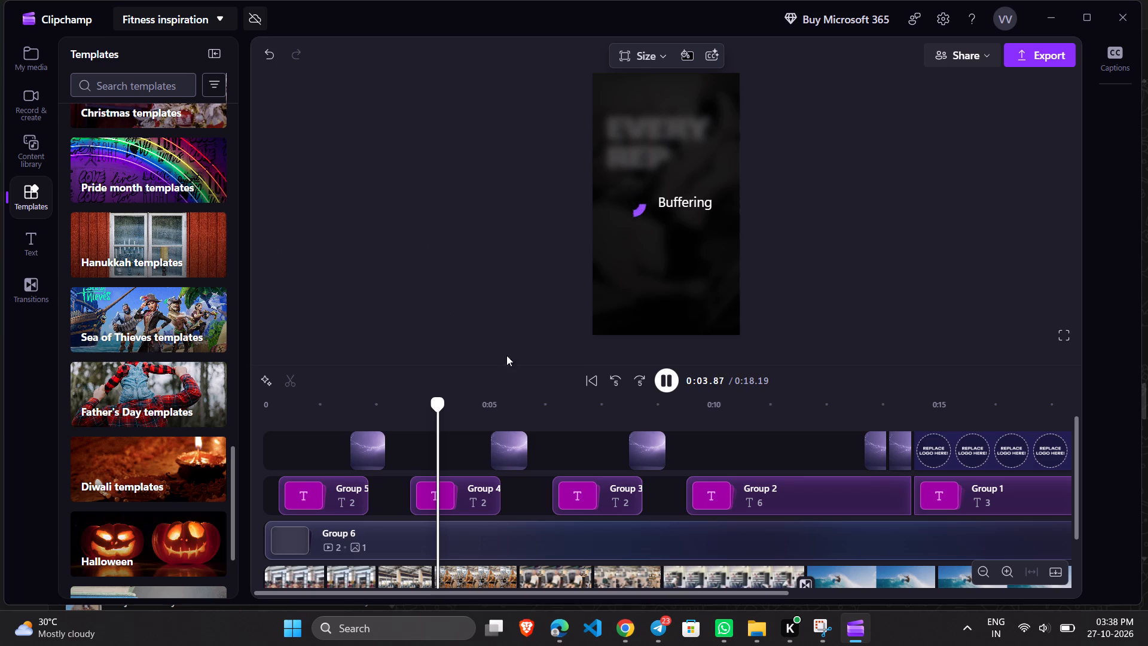
pyautogui.click(668, 380)
pyautogui.click(668, 380)
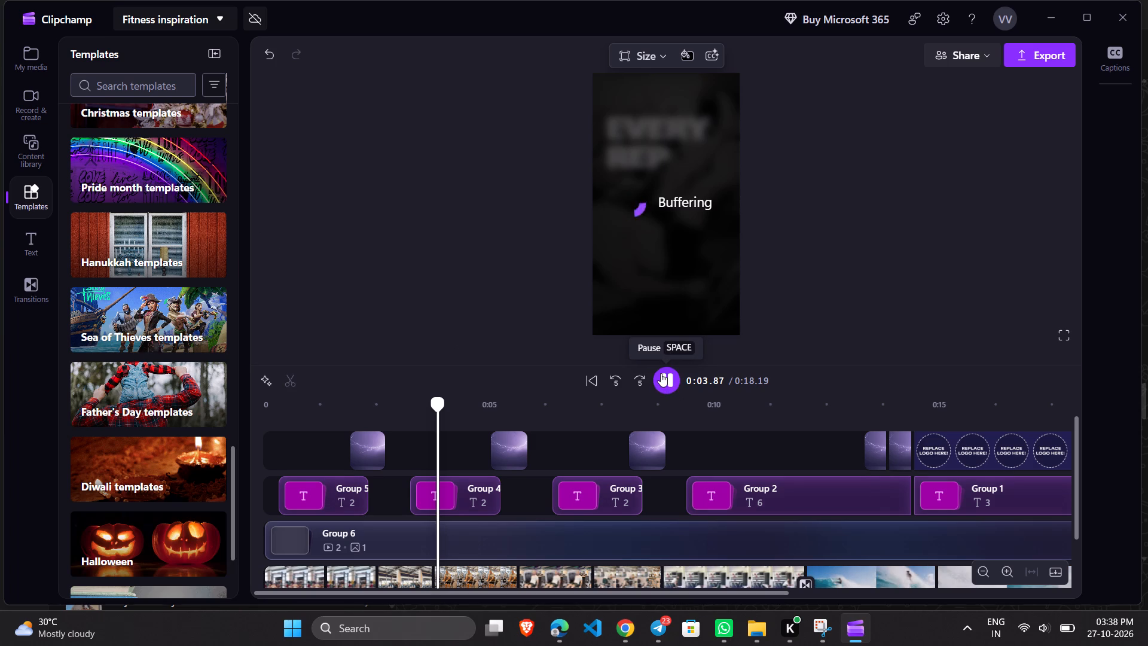
pyautogui.click(617, 344)
pyautogui.click(672, 382)
pyautogui.click(773, 321)
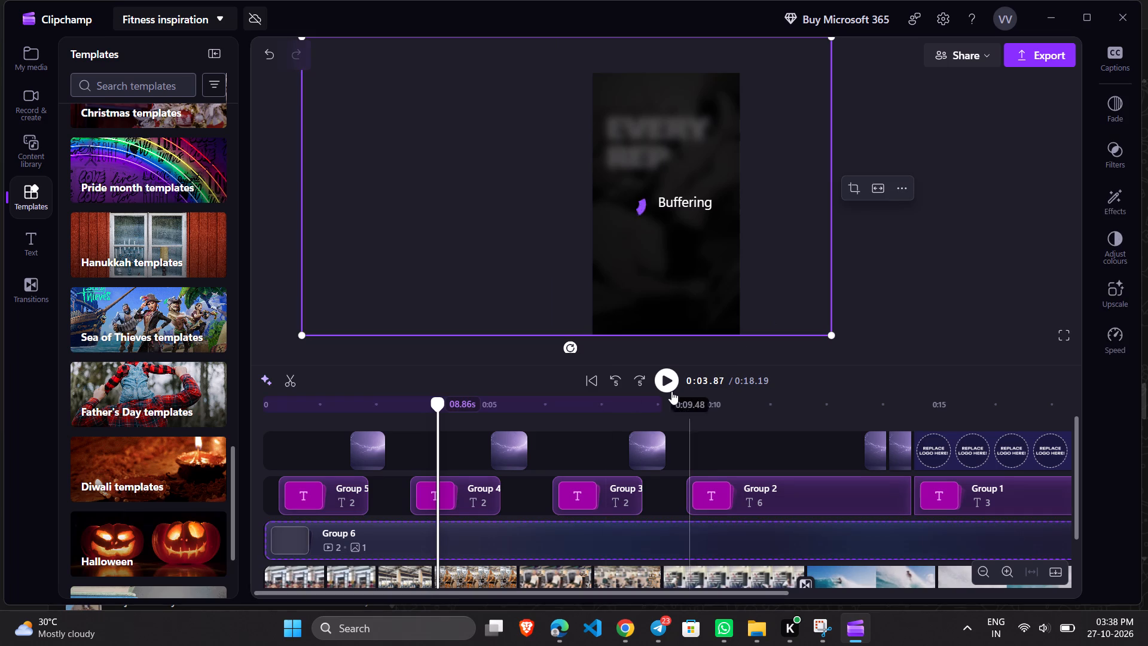
# Replay the video from its start, scrub the playhead to the end at 0:18.19, and play it again.
pyautogui.click(670, 391)
pyautogui.moveTo(435, 405); pyautogui.dragTo(250, 426)
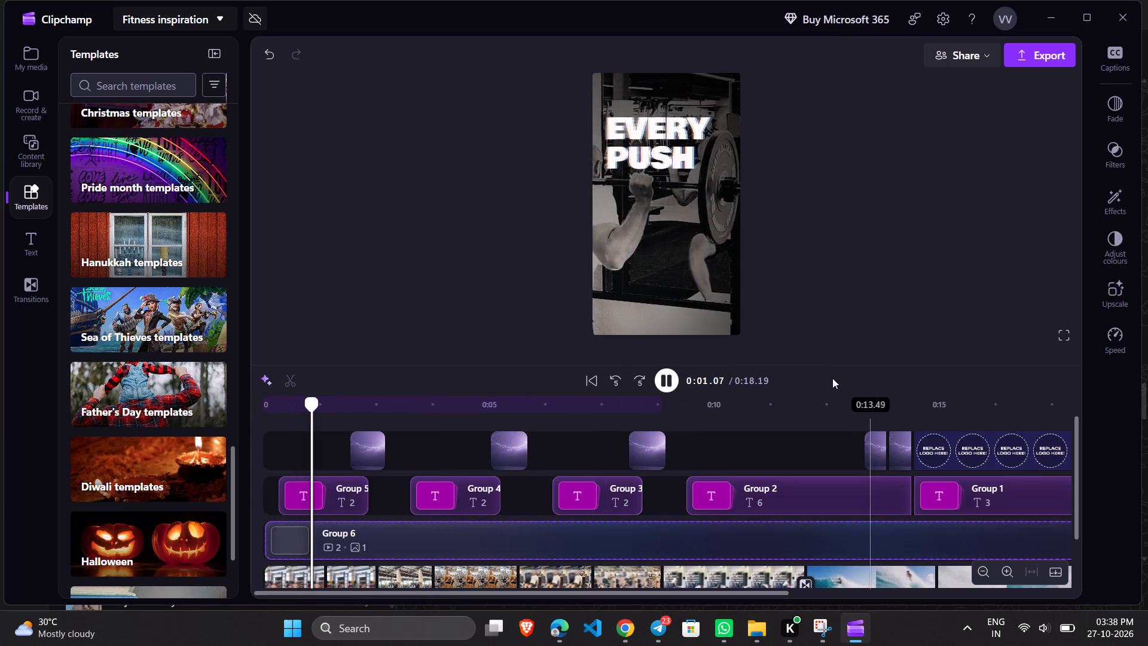
pyautogui.scroll(-2, 149, 326)
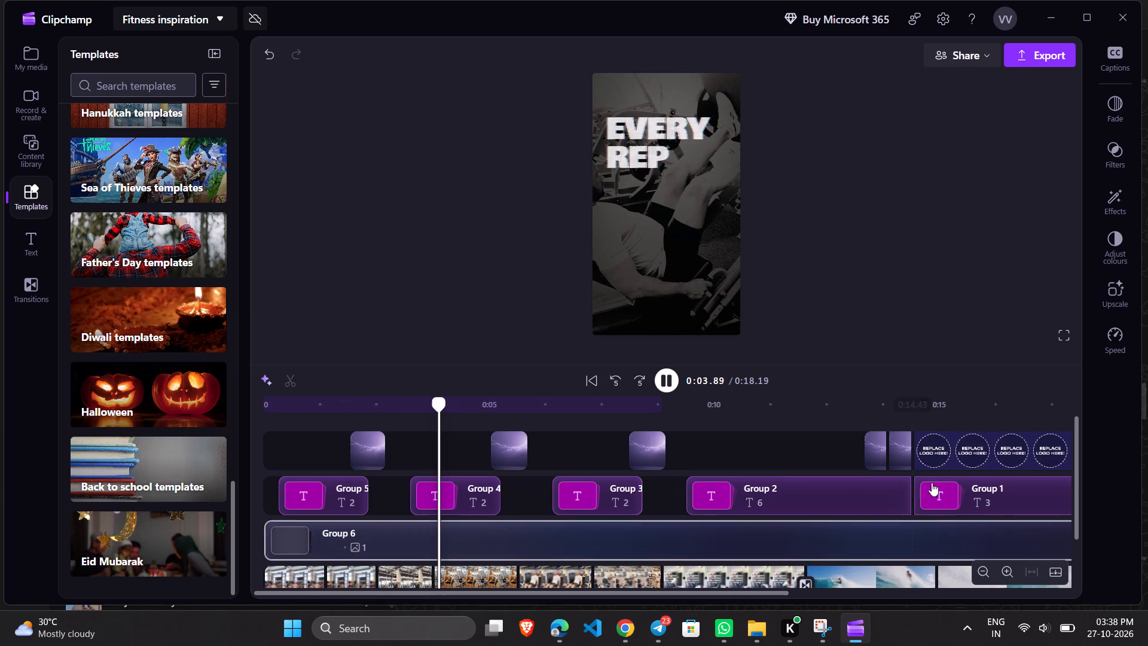
pyautogui.moveTo(440, 407); pyautogui.dragTo(454, 415)
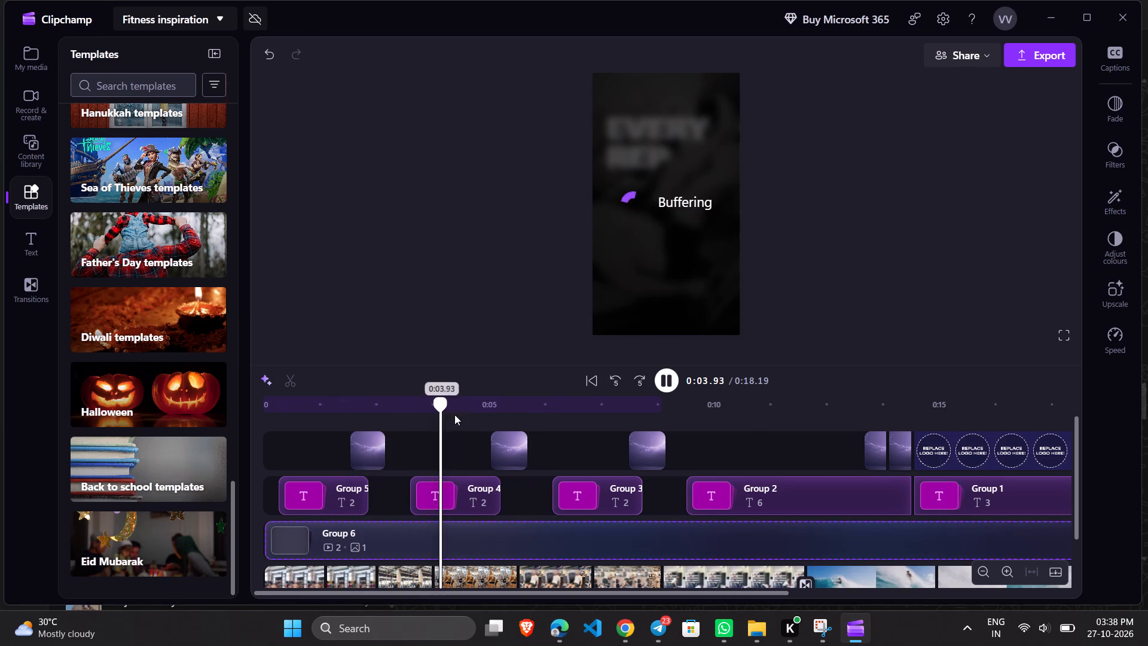
pyautogui.moveTo(454, 415); pyautogui.dragTo(1057, 427)
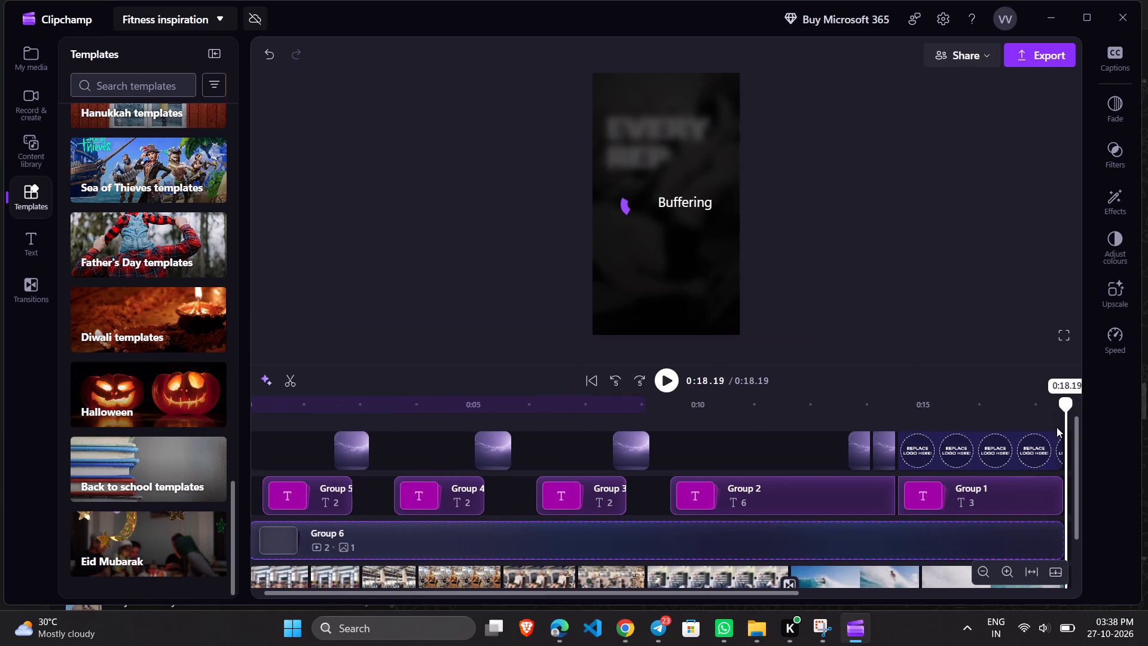
pyautogui.moveTo(1057, 427); pyautogui.dragTo(1137, 376)
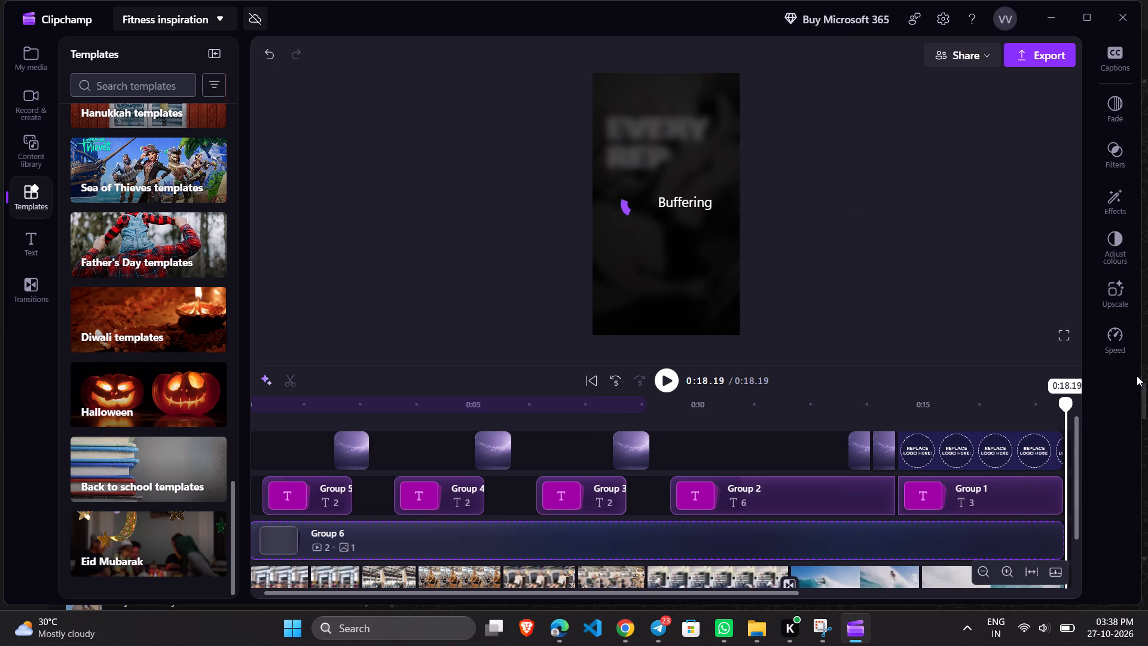
pyautogui.moveTo(1137, 376); pyautogui.dragTo(933, 421)
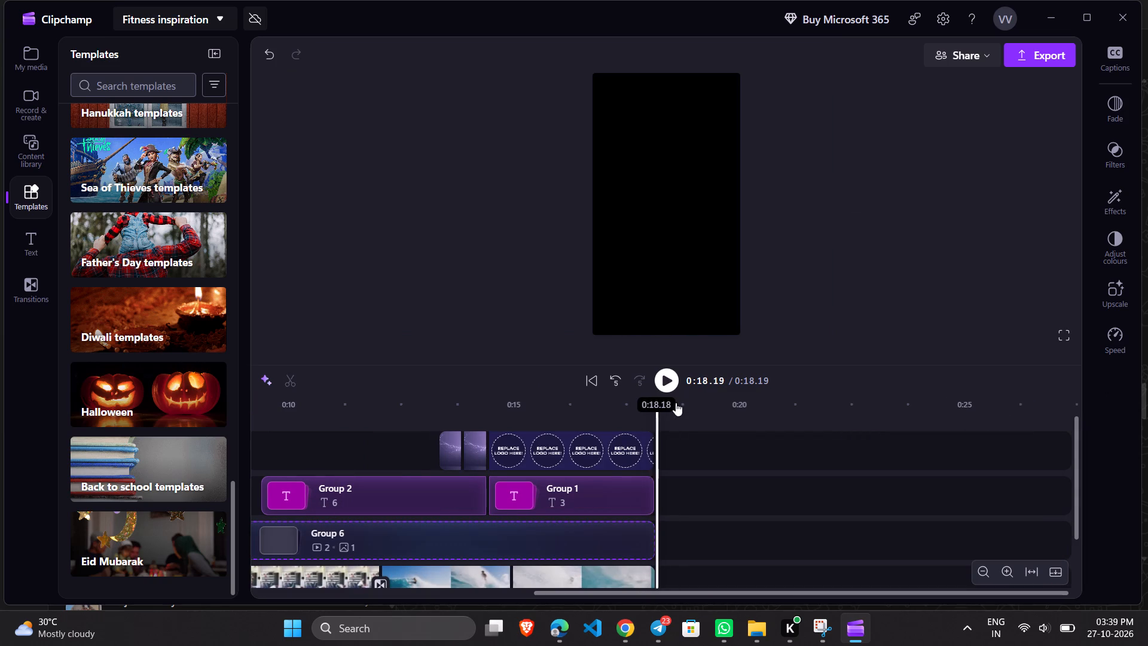
pyautogui.click(668, 382)
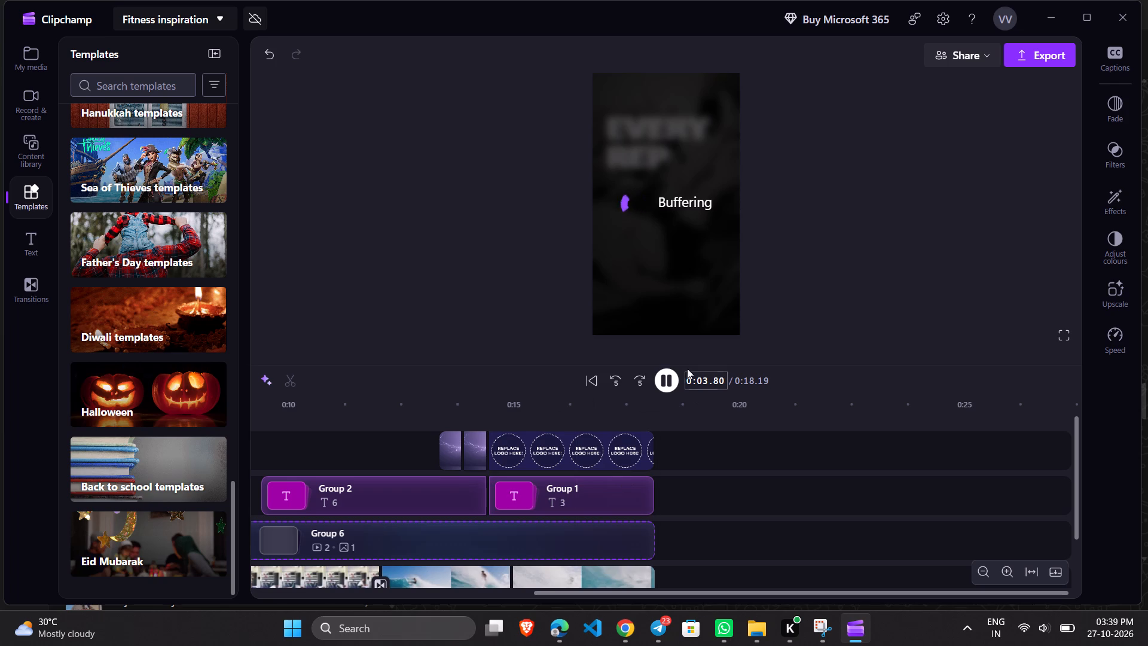
pyautogui.tripleClick(657, 203)
pyautogui.click(656, 203)
# Look over the Group 2 text group, the project's media, and the timeline tracks down to the Power audio.
pyautogui.click(426, 496)
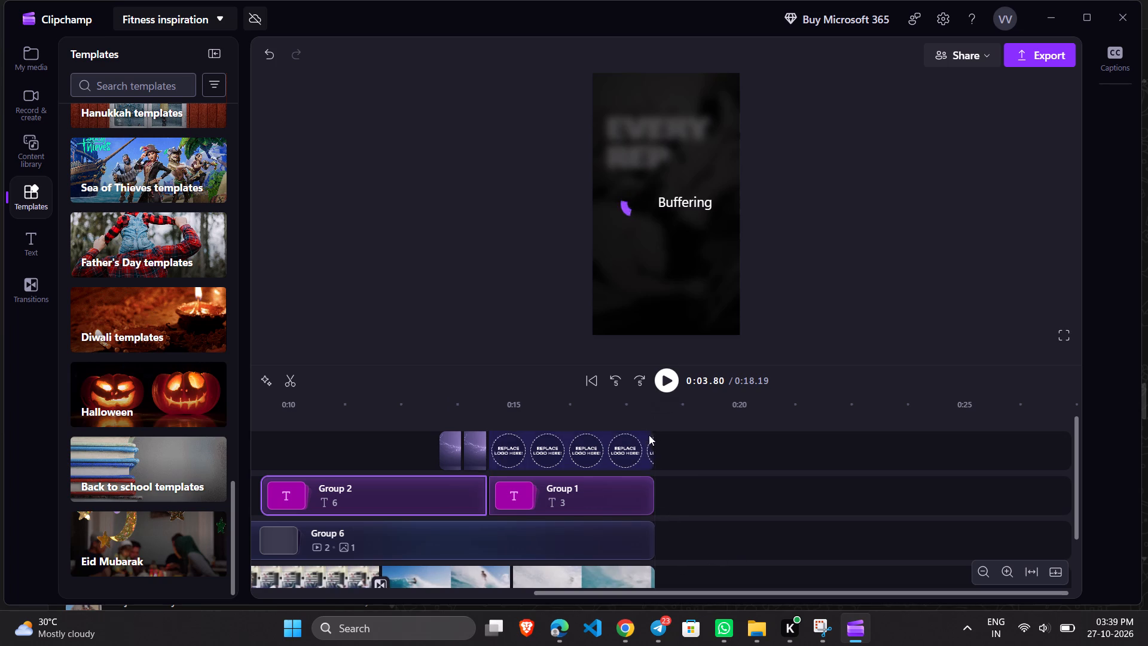
pyautogui.moveTo(564, 589); pyautogui.dragTo(410, 590)
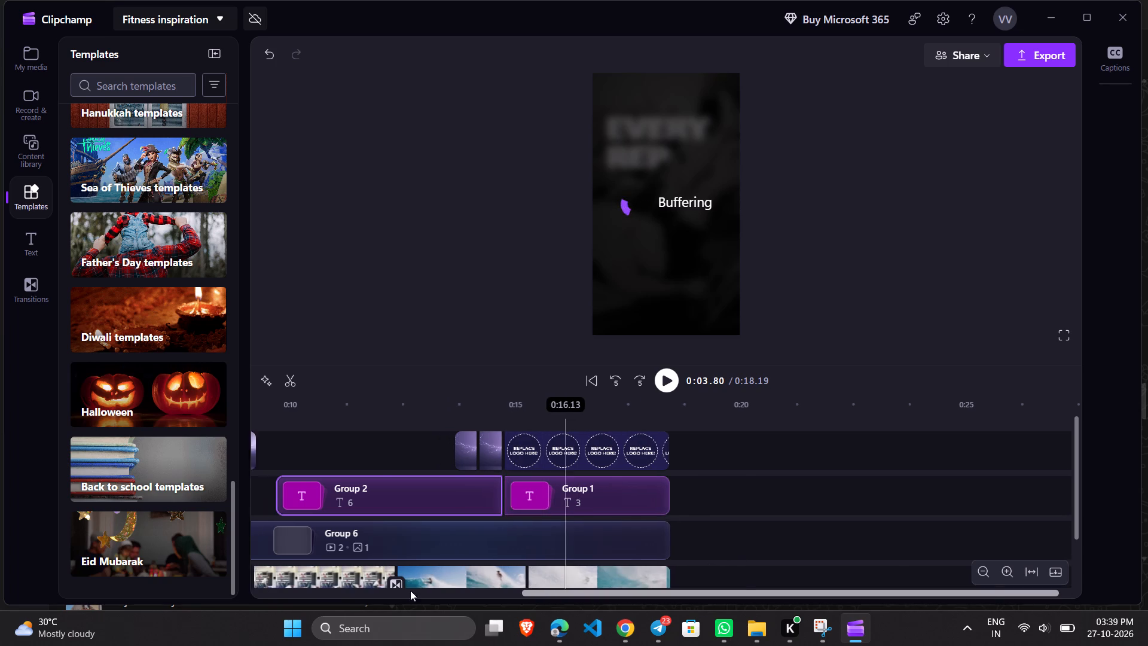
pyautogui.moveTo(410, 590); pyautogui.dragTo(144, 578)
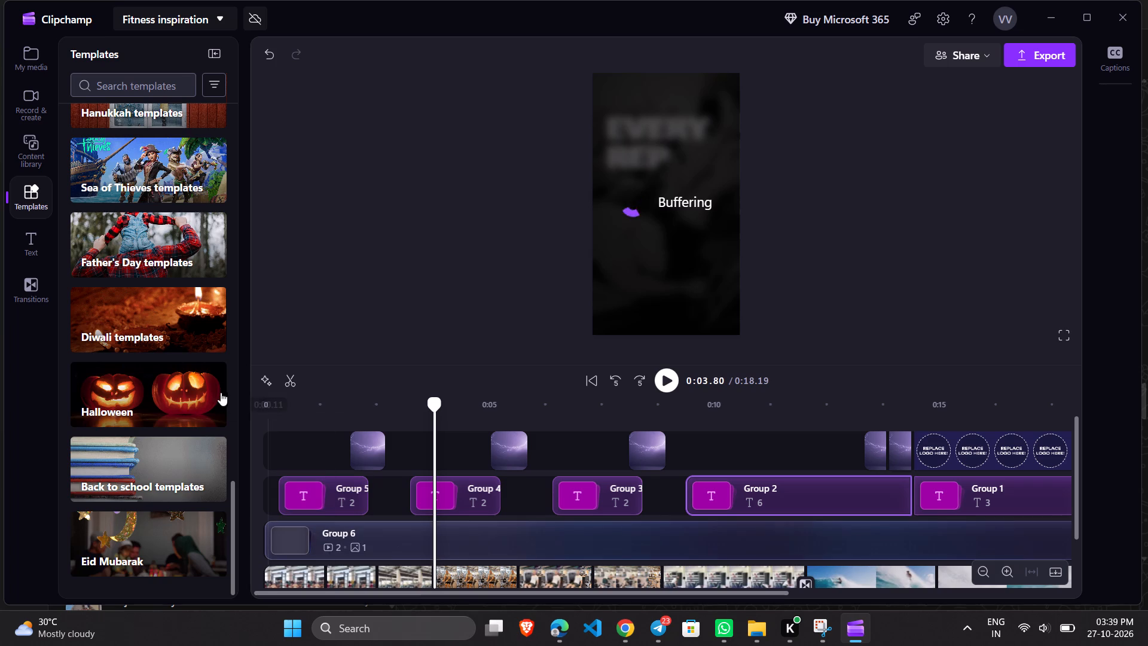
pyautogui.click(17, 63)
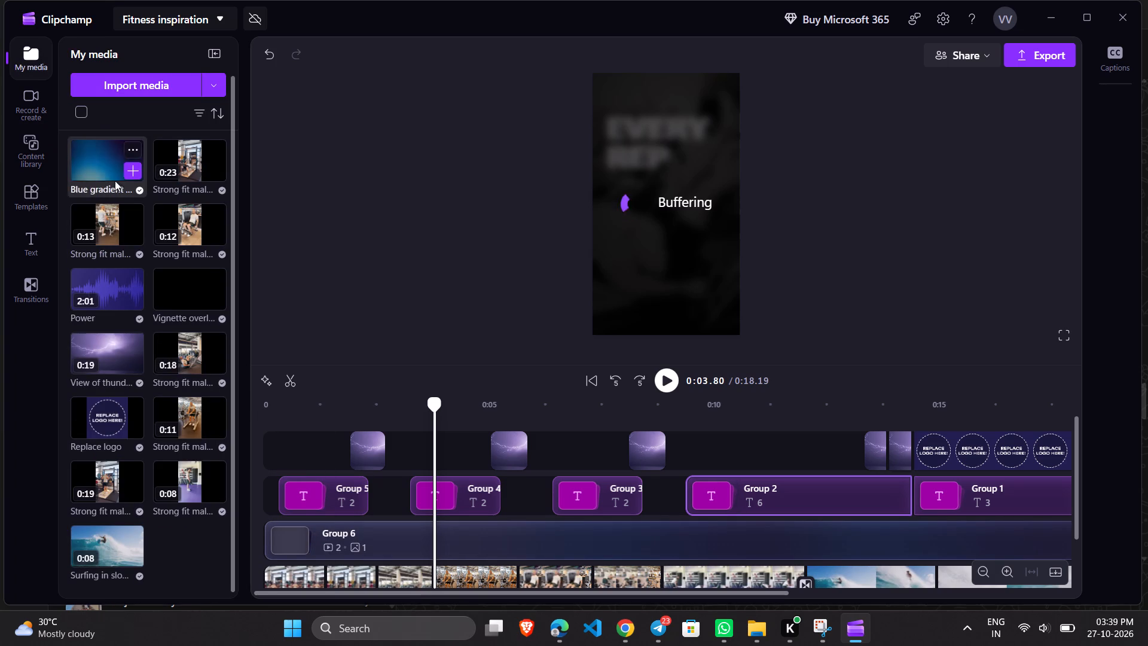
pyautogui.scroll(-5, 342, 510)
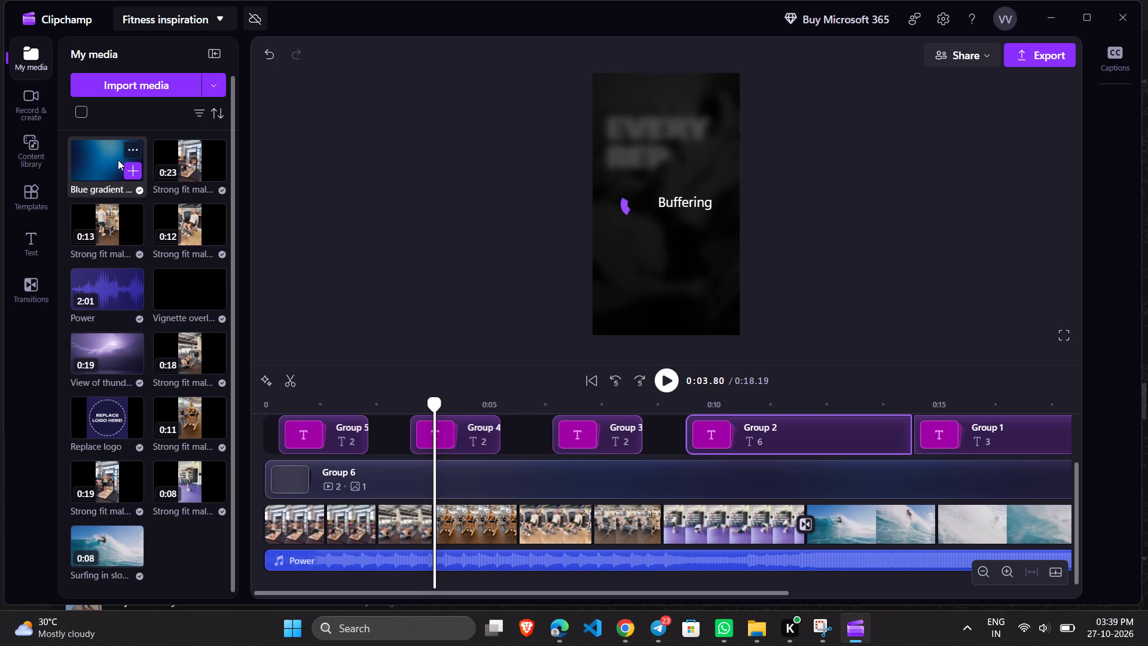
# Inspect the timeline's Group 5 text, the Group 6 overlay, and the workout and surfing clips through to the end of the video.
pyautogui.click(328, 429)
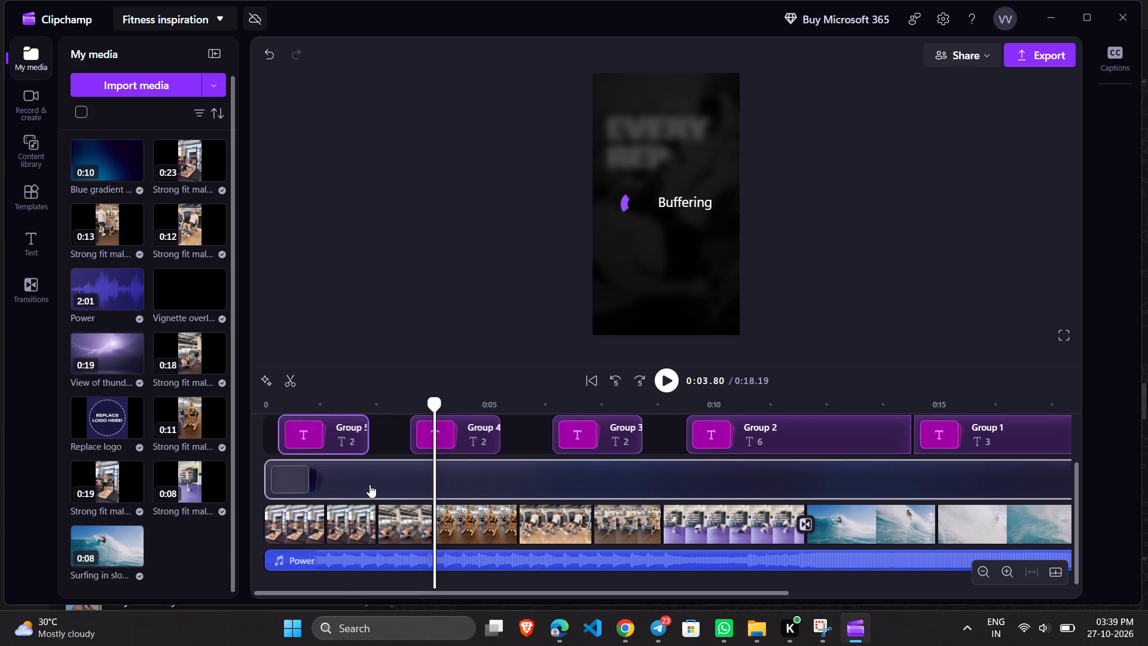
pyautogui.click(370, 484)
pyautogui.click(370, 517)
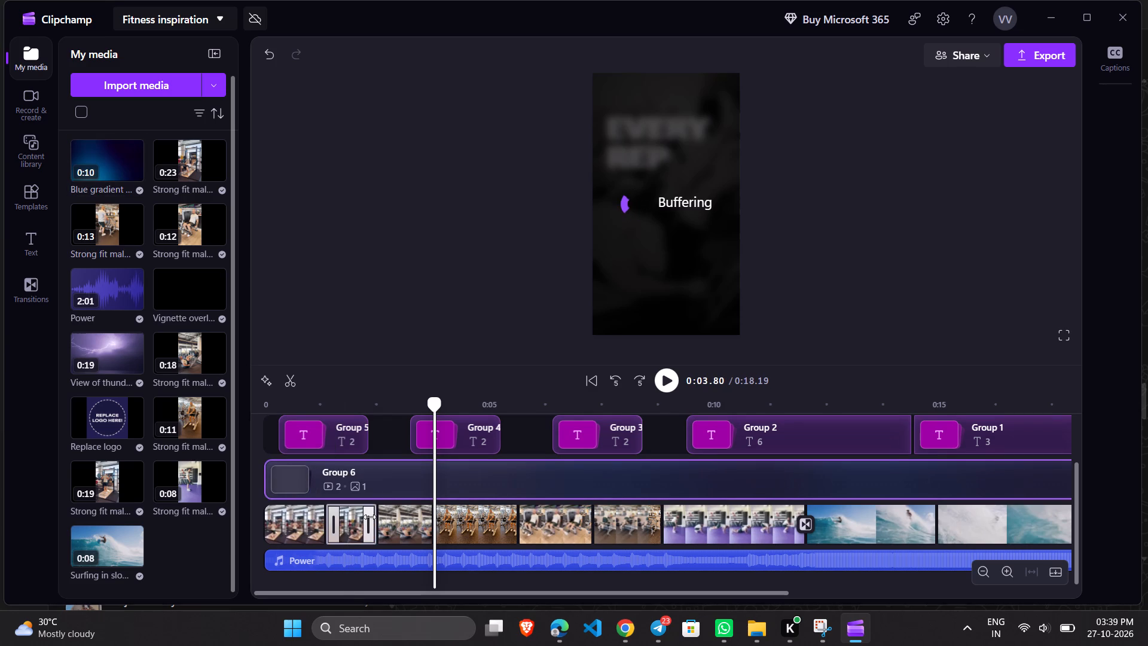
pyautogui.click(399, 521)
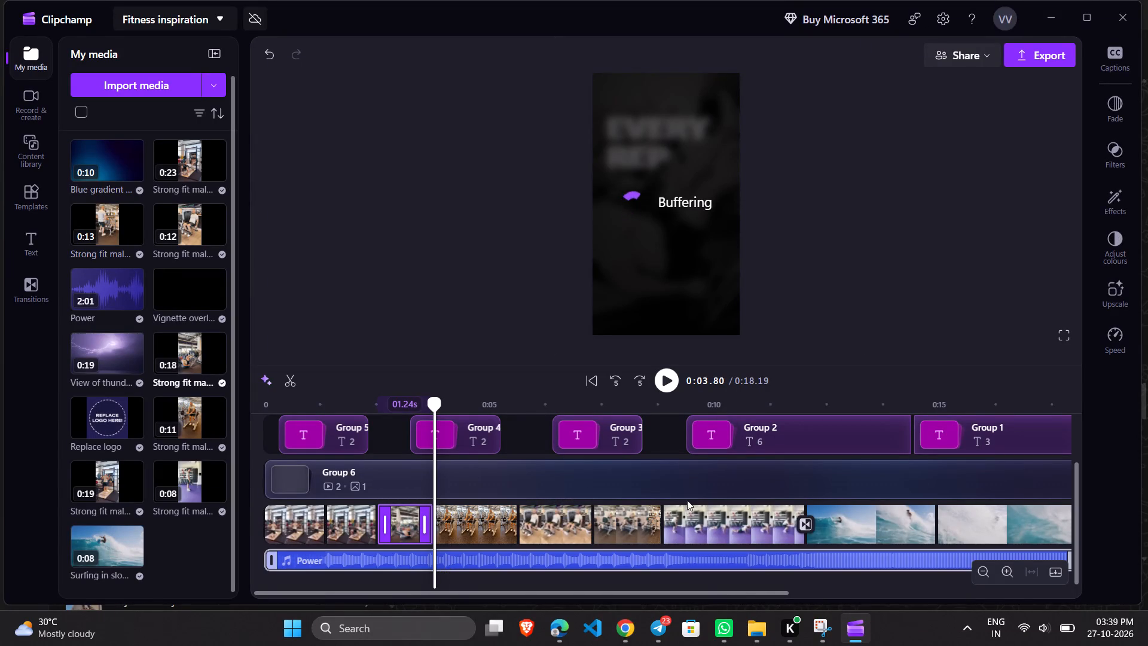
pyautogui.click(852, 523)
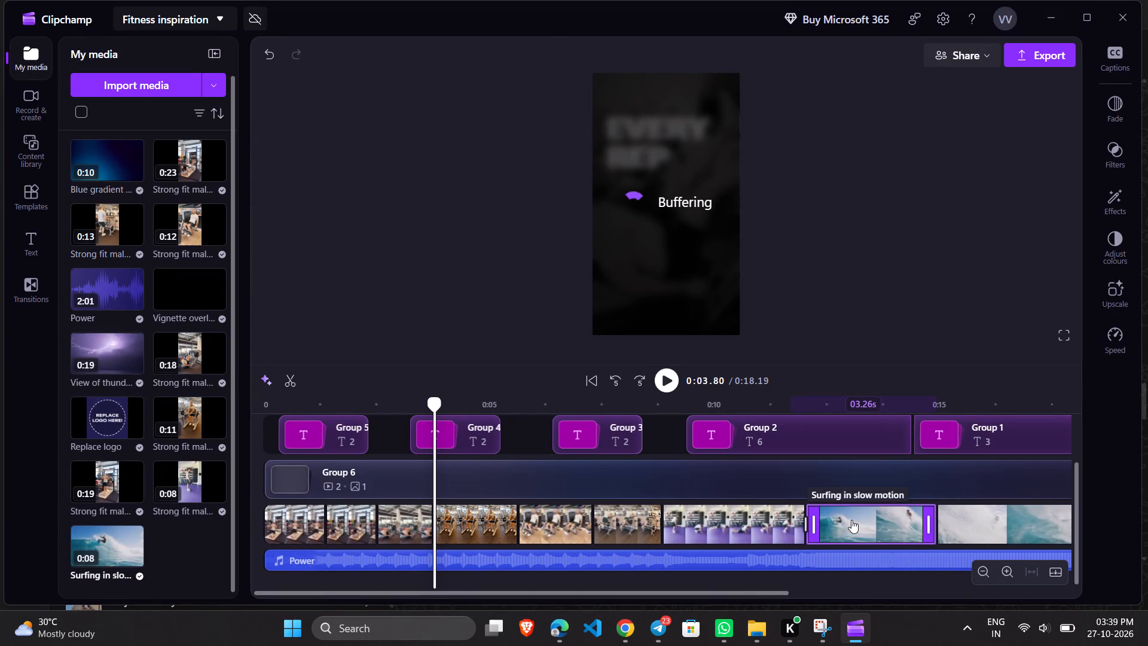
pyautogui.click(975, 511)
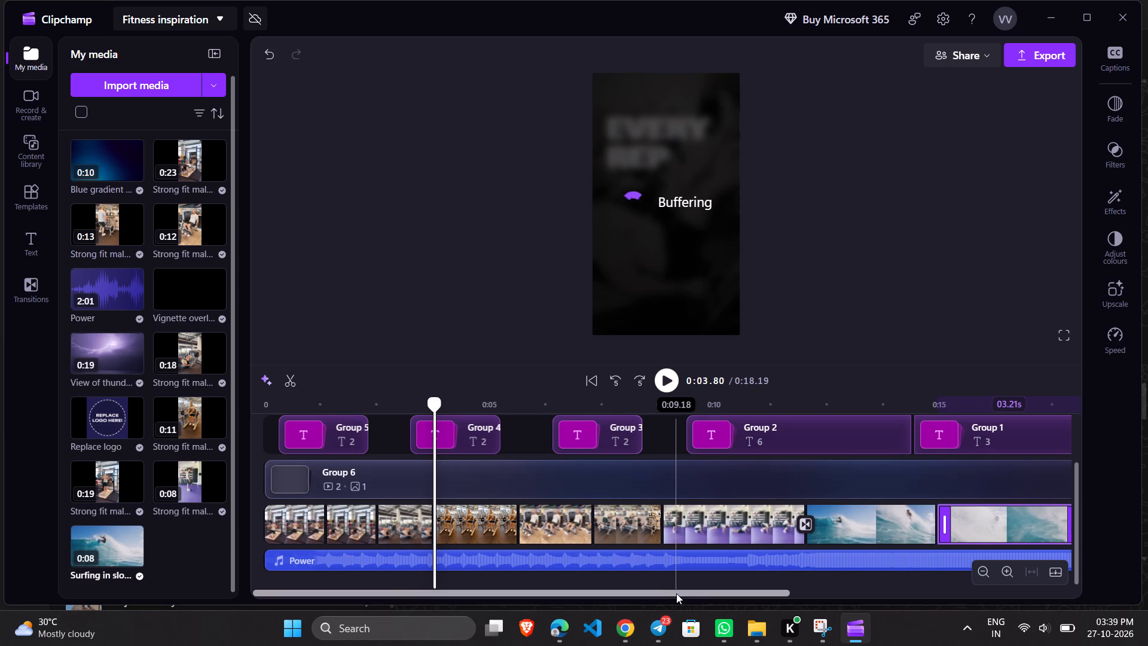
pyautogui.moveTo(676, 593); pyautogui.dragTo(876, 574)
pyautogui.click(653, 483)
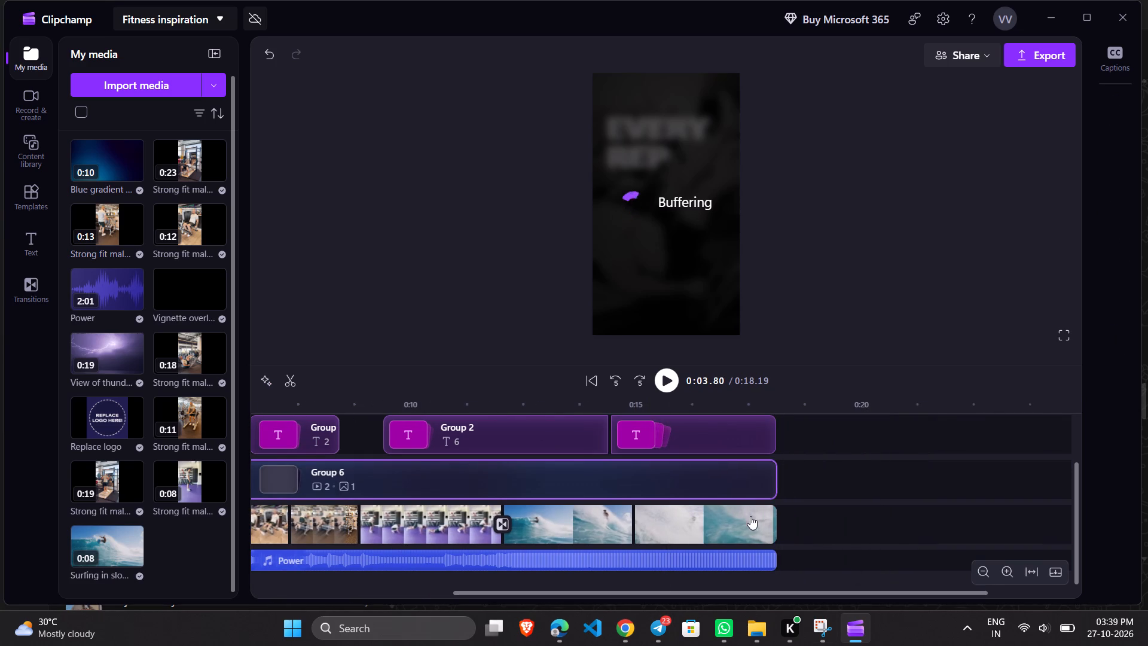
# Examine the View of thunderstorm clips along the upper track, plus the Group 5 and Group 4 text groups.
pyautogui.scroll(-4, 773, 511)
pyautogui.scroll(4, 774, 497)
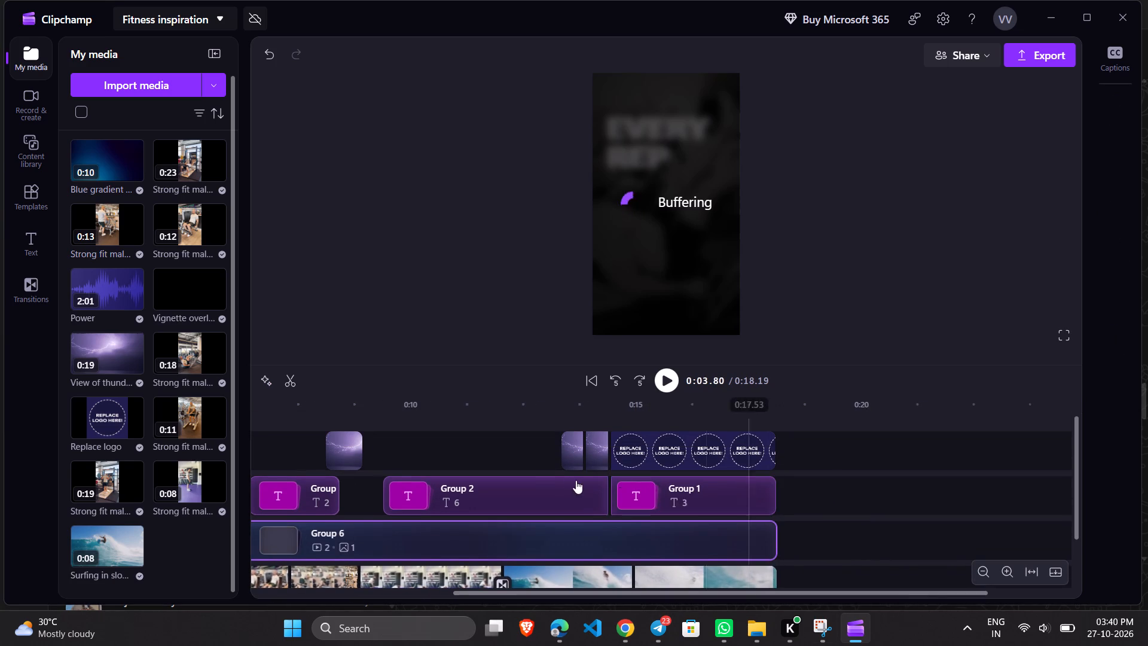
pyautogui.click(590, 454)
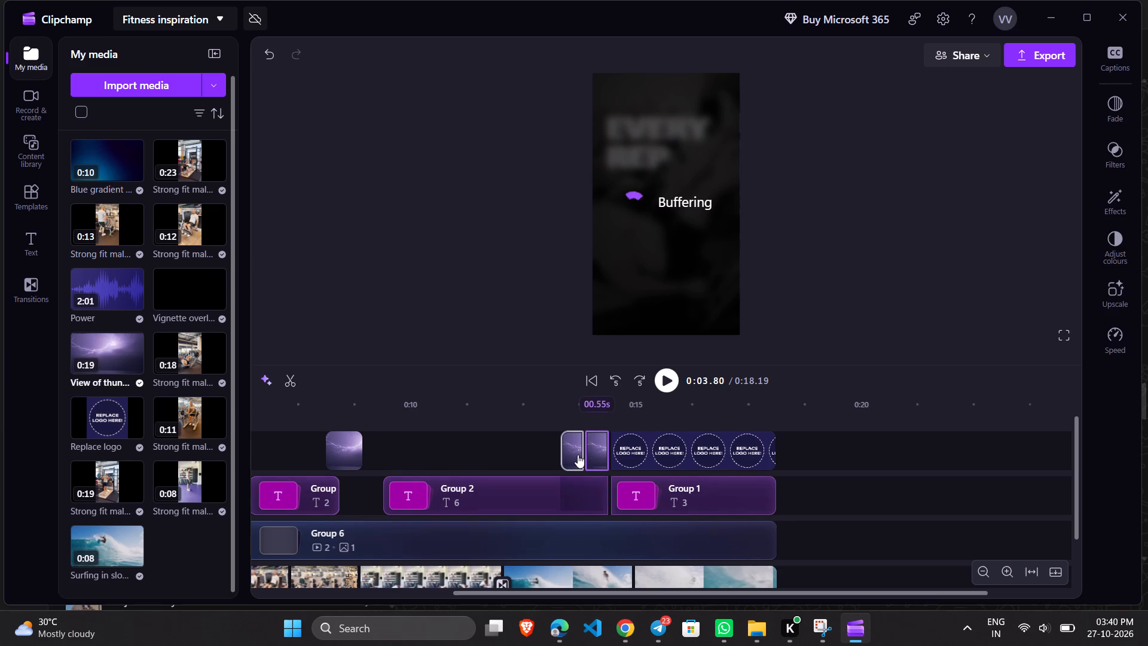
pyautogui.click(578, 455)
pyautogui.click(596, 450)
pyautogui.click(329, 458)
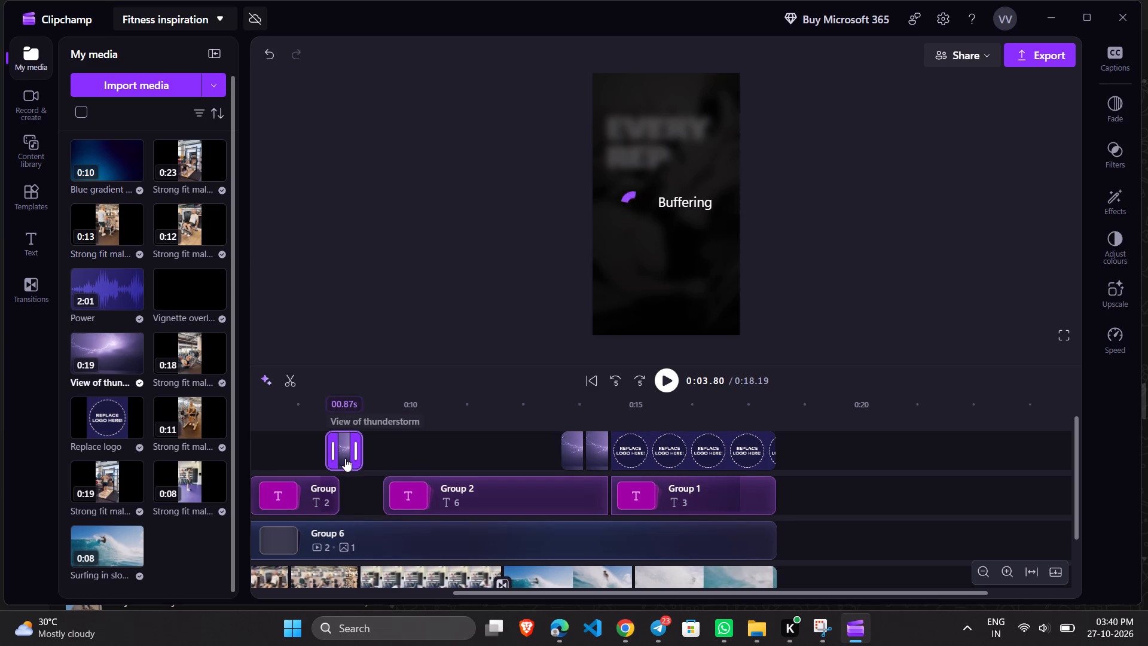
pyautogui.moveTo(672, 593); pyautogui.dragTo(484, 590)
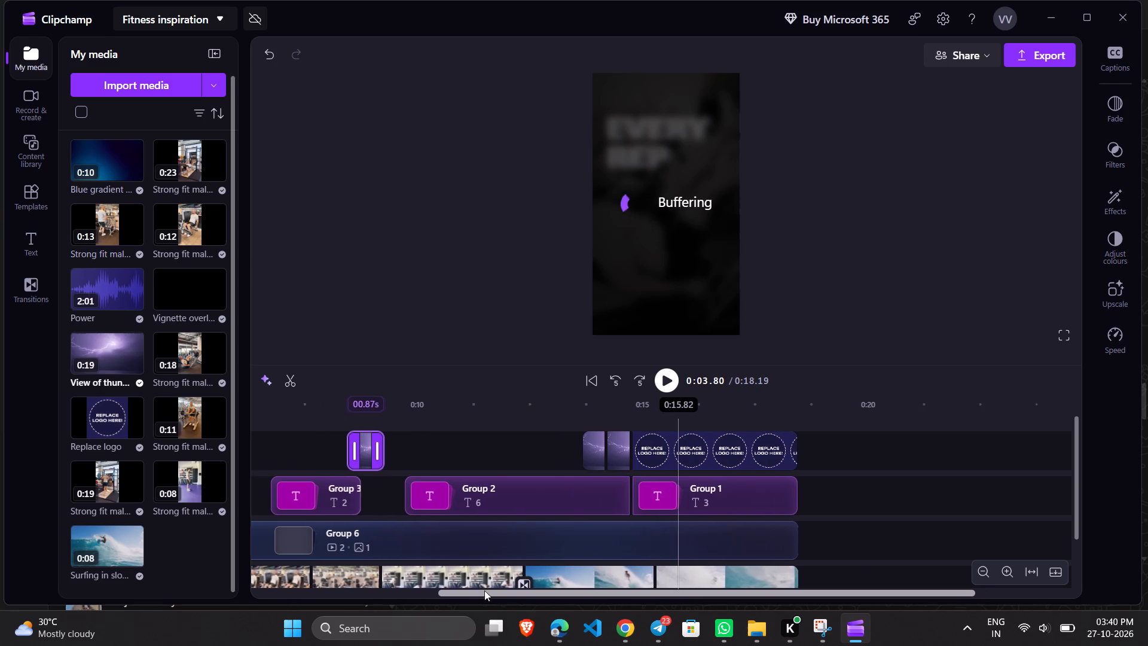
pyautogui.moveTo(484, 590); pyautogui.dragTo(416, 590)
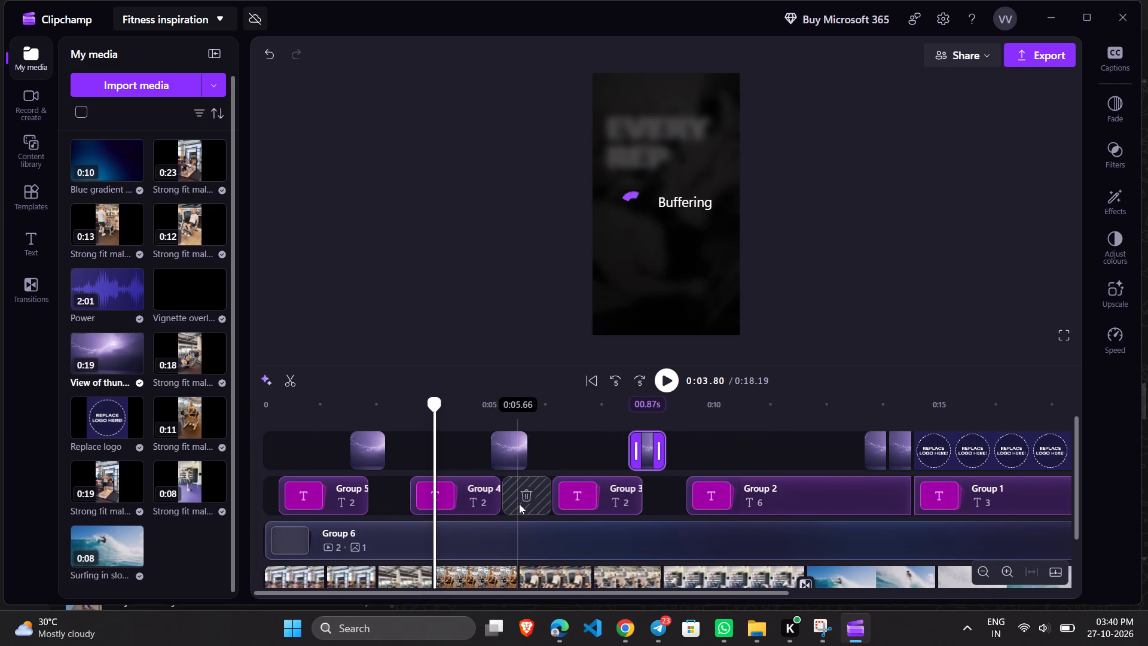
pyautogui.click(359, 451)
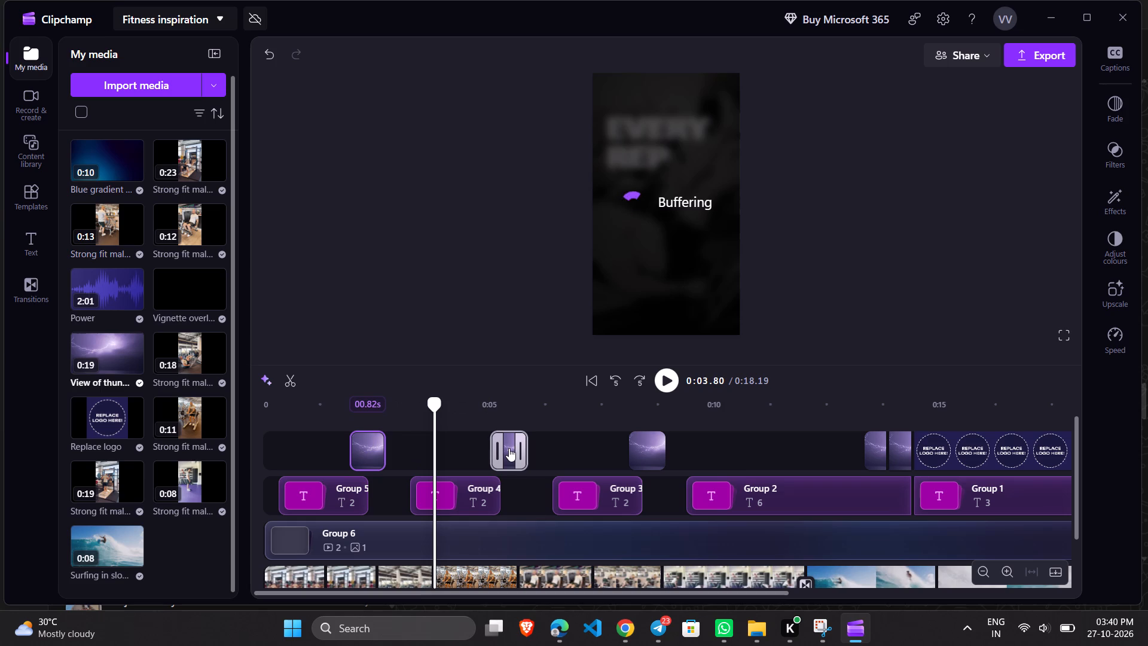
pyautogui.click(362, 447)
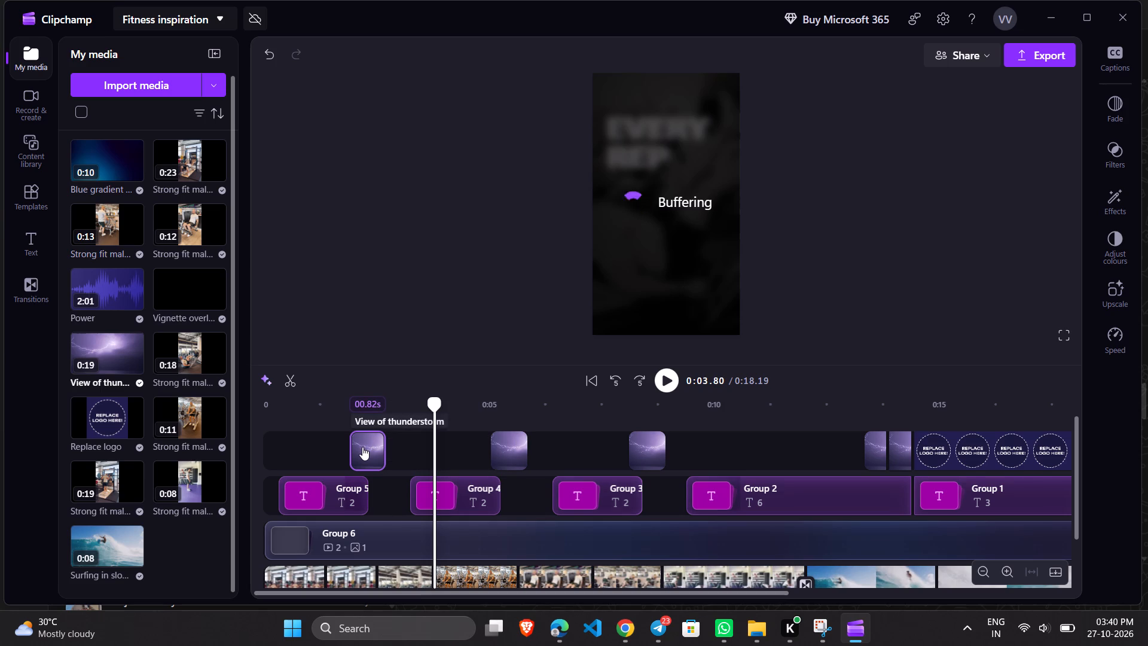
pyautogui.click(358, 487)
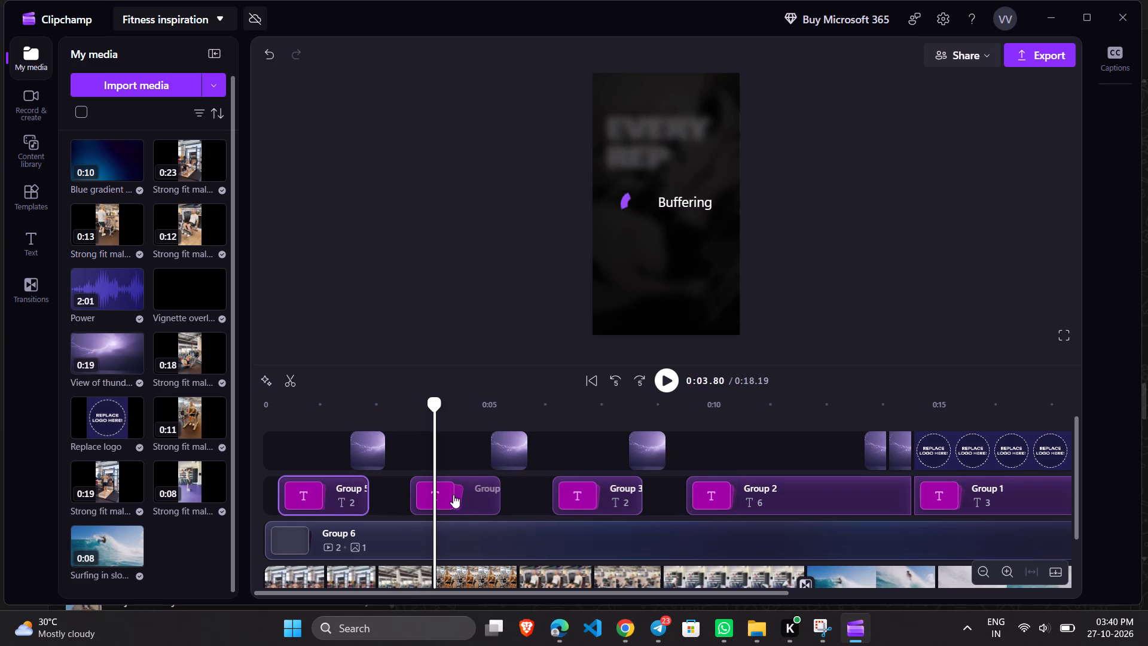
pyautogui.click(454, 492)
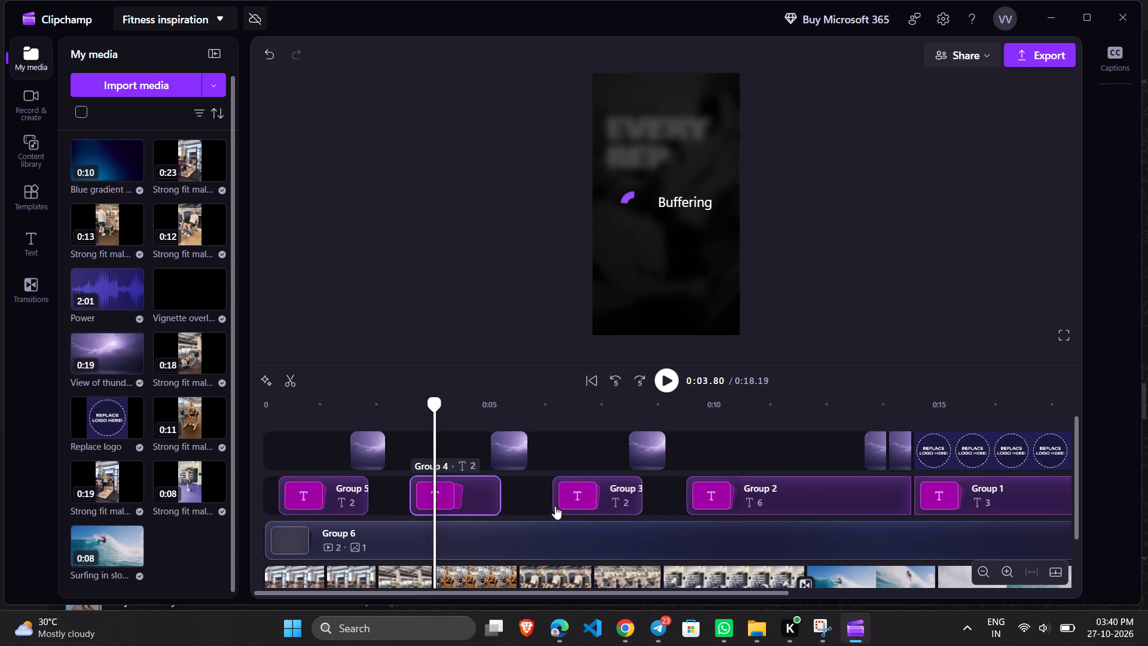
# Delete the last four workout clips before the surfing footage, from the burpees clip back to the one starting at about 0:03.8.
pyautogui.scroll(-1, 538, 525)
pyautogui.scroll(-1, 412, 543)
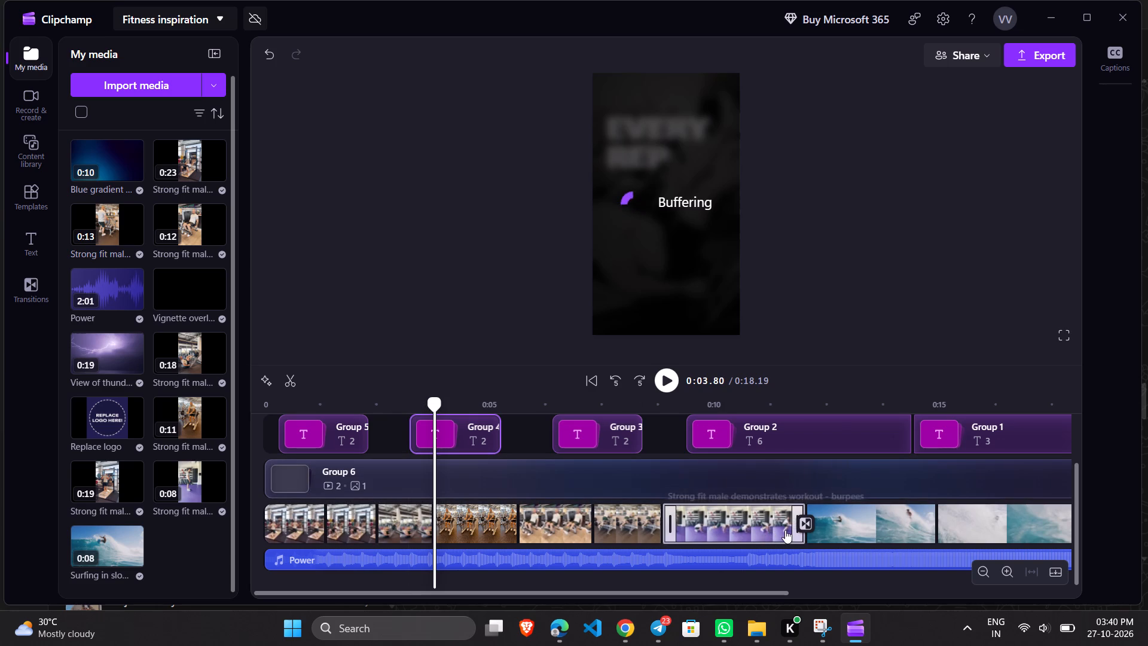
pyautogui.click(718, 515)
pyautogui.rightClick(718, 515)
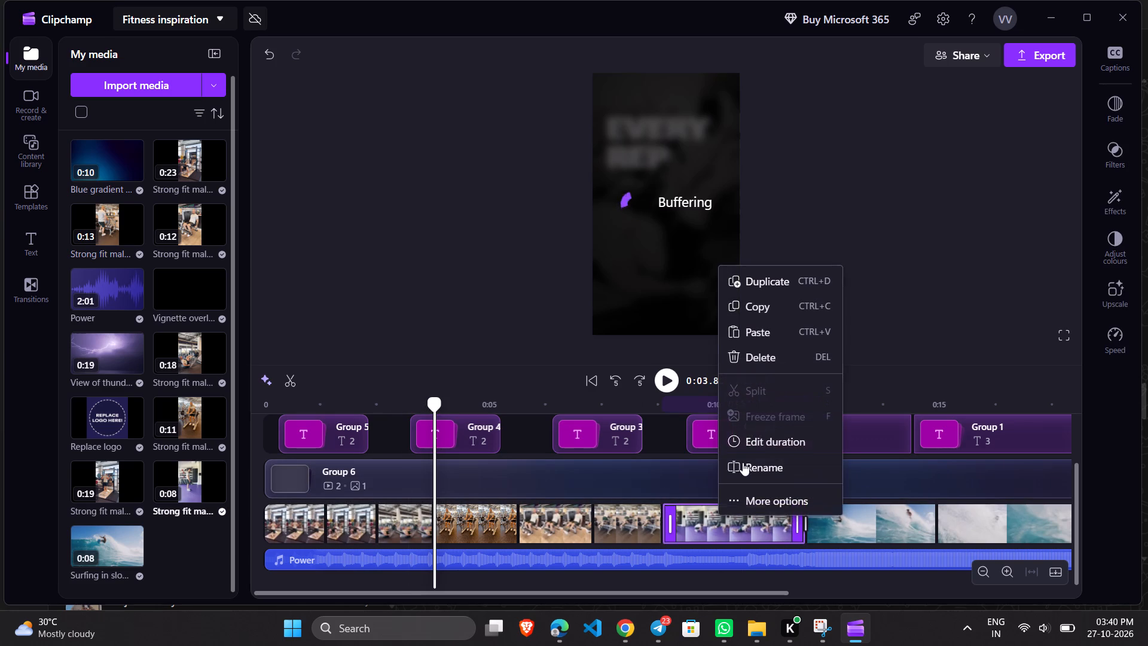
pyautogui.click(756, 345)
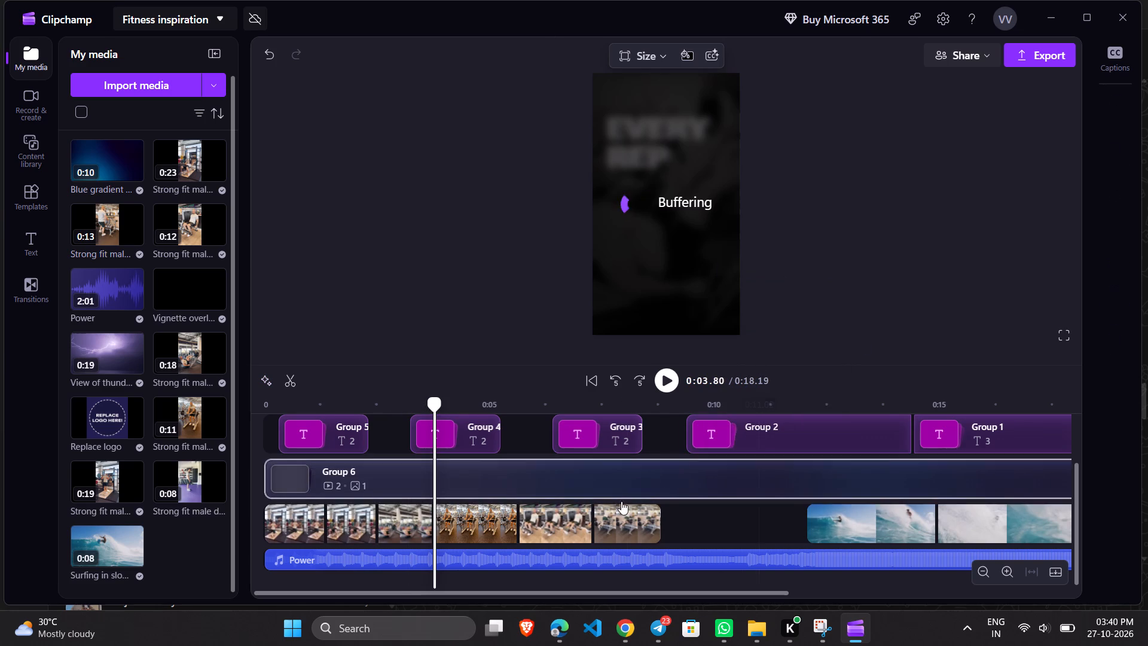
pyautogui.rightClick(627, 516)
pyautogui.click(668, 357)
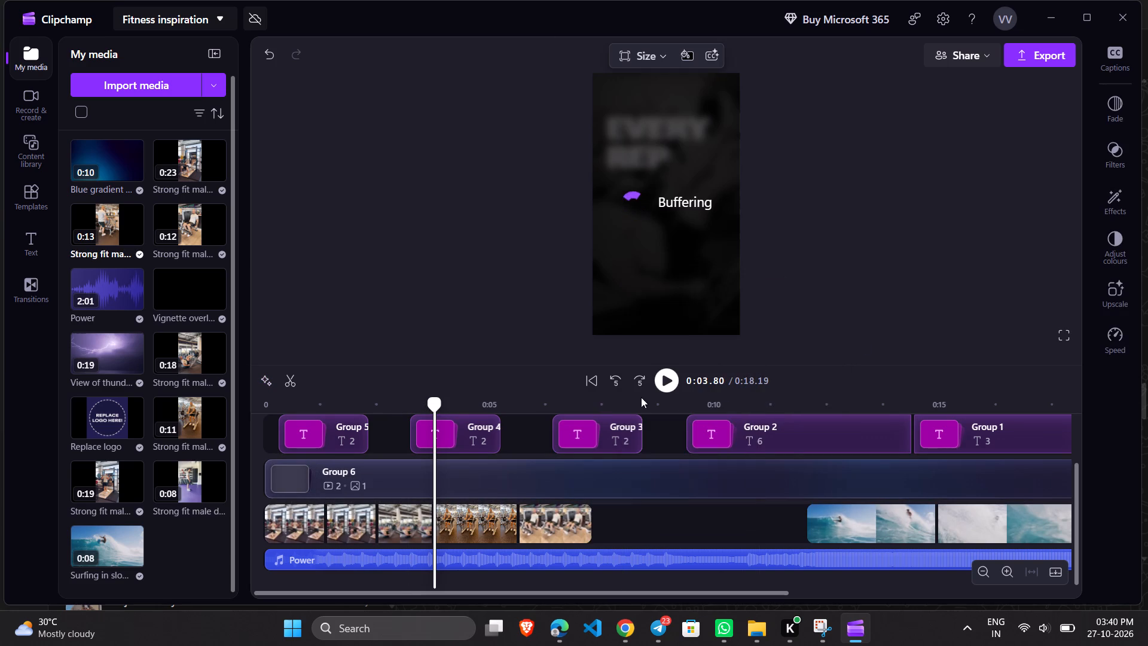
pyautogui.rightClick(566, 511)
pyautogui.click(609, 356)
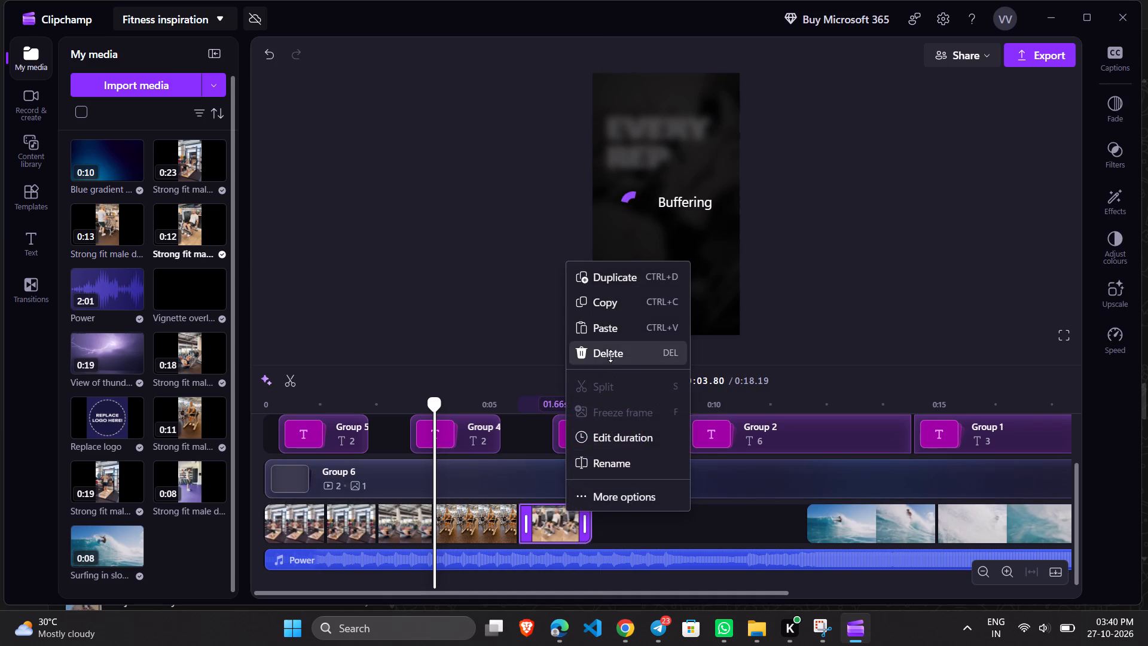
pyautogui.rightClick(490, 514)
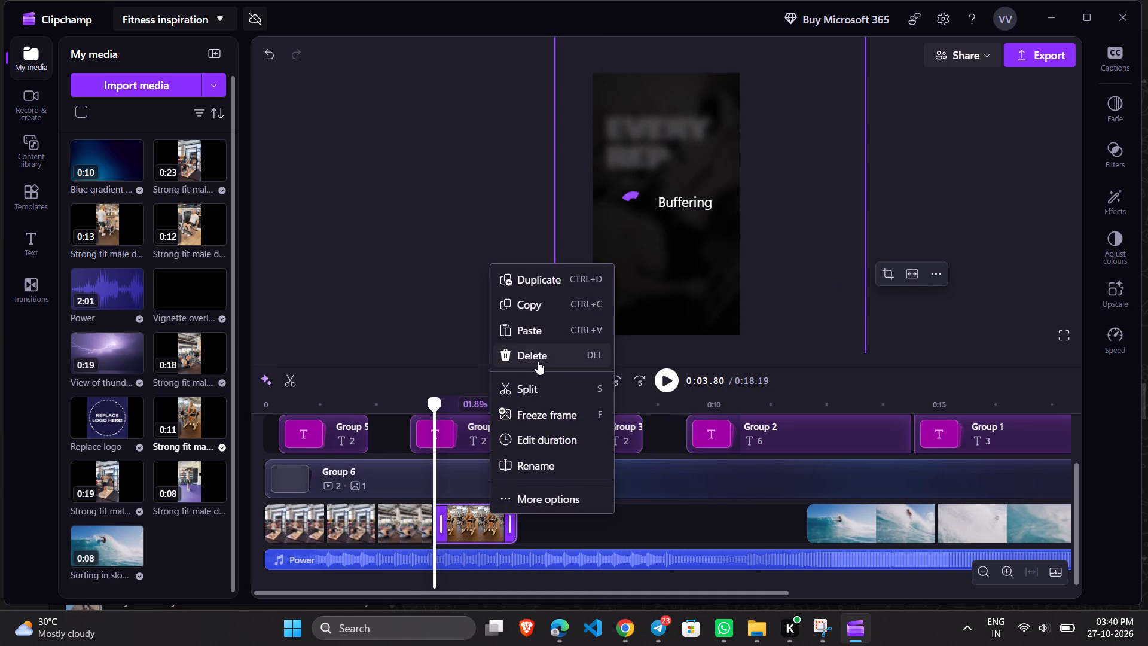
pyautogui.click(538, 356)
# Delete the remaining three workout clips at the beginning of the video track, ending with the lunge clip.
pyautogui.rightClick(422, 505)
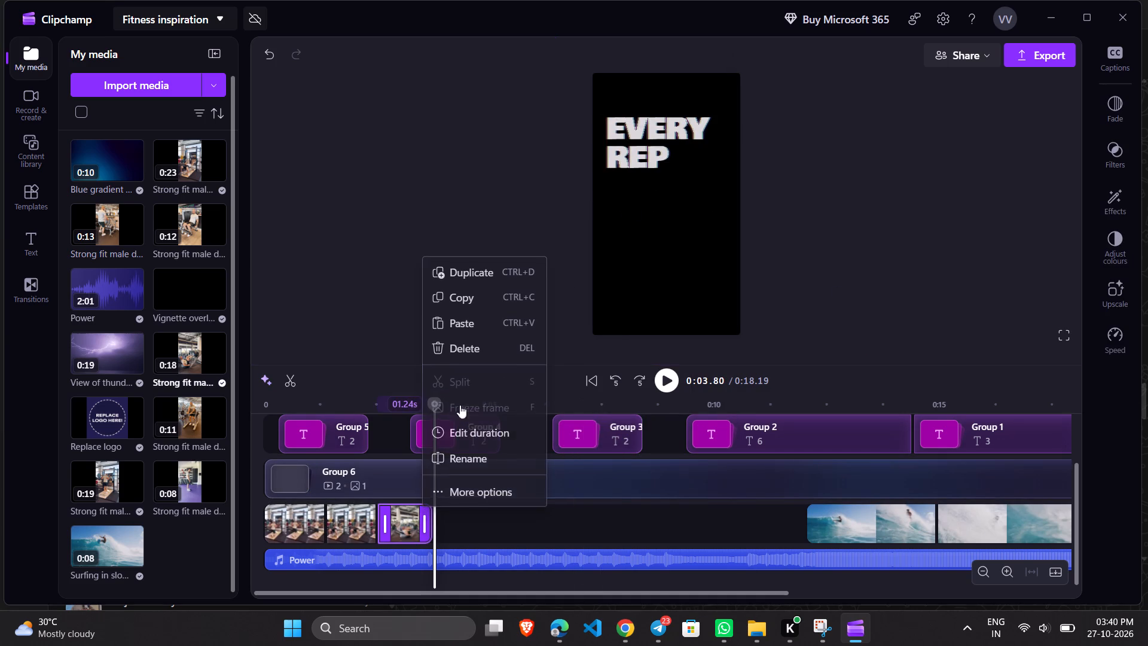
pyautogui.click(484, 351)
pyautogui.click(362, 513)
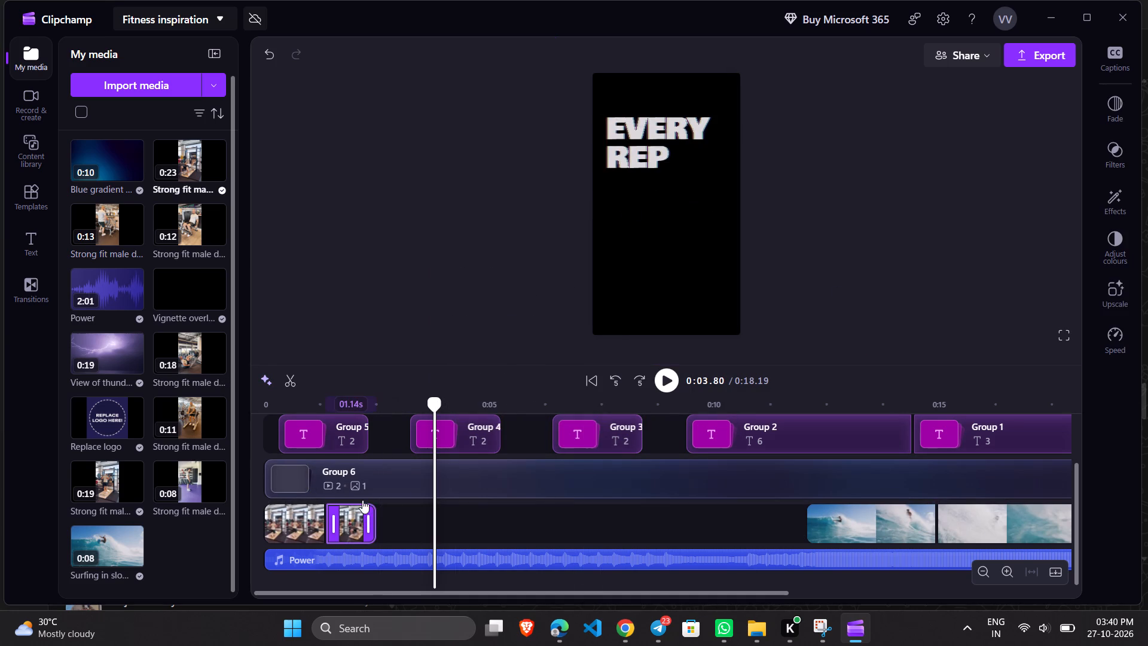
pyautogui.rightClick(353, 522)
pyautogui.click(413, 374)
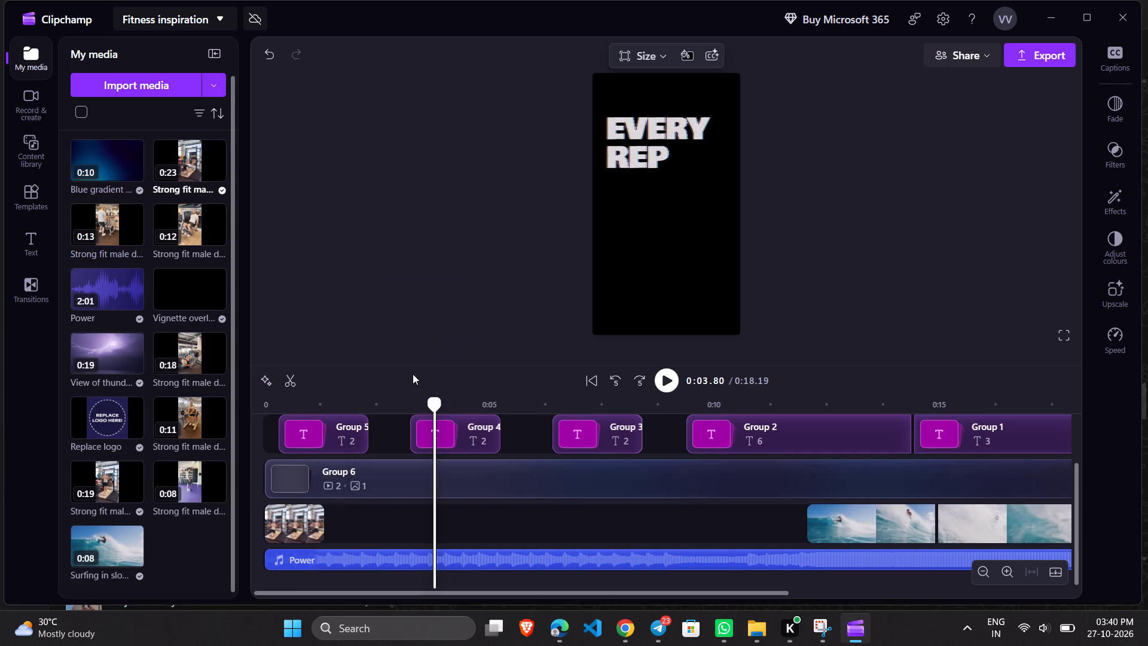
pyautogui.click(300, 530)
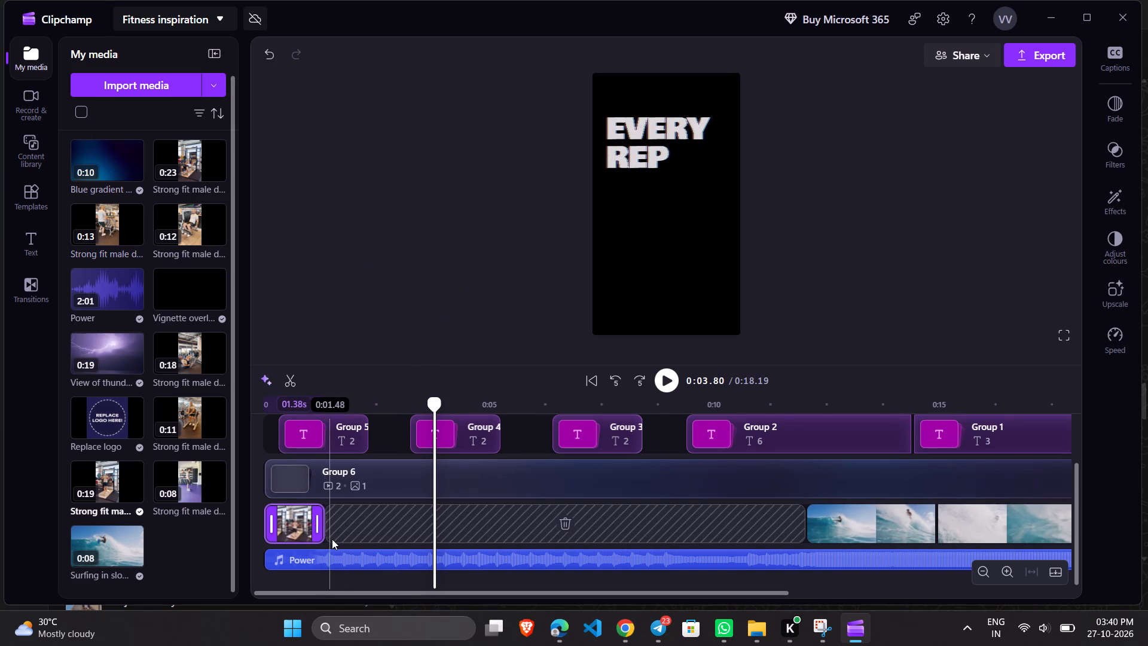
pyautogui.rightClick(298, 521)
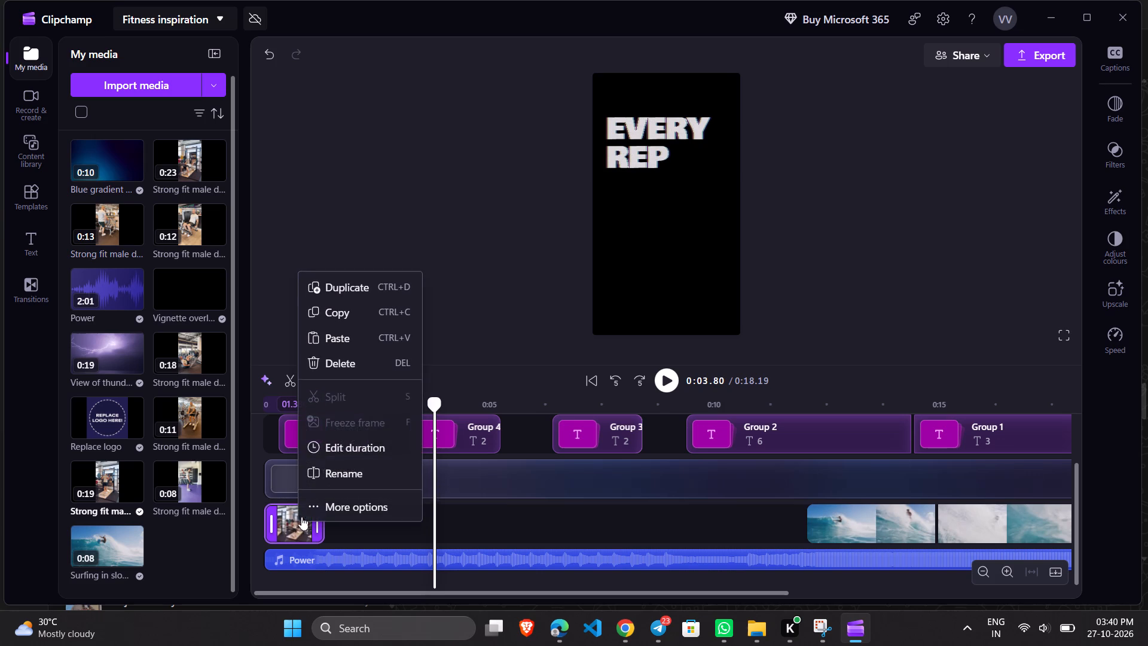
pyautogui.click(346, 365)
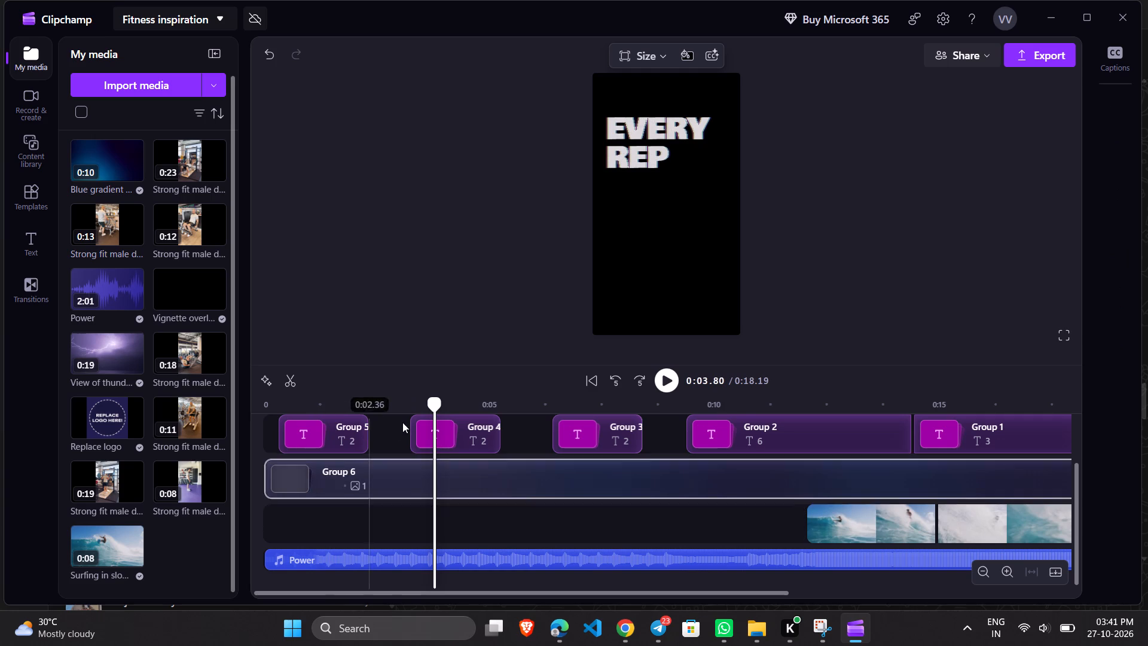
# Scrub the playhead back to the start and forward to 0:04.98, and check the tracks around the emptied section.
pyautogui.moveTo(439, 399); pyautogui.dragTo(264, 401)
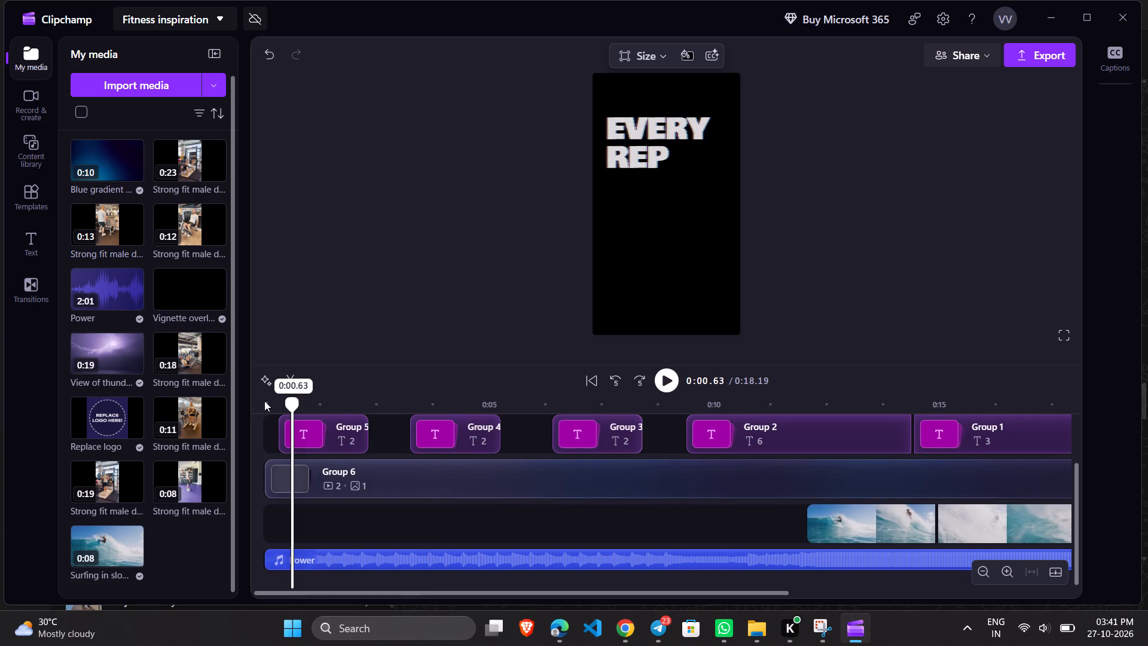
pyautogui.moveTo(264, 401); pyautogui.dragTo(487, 426)
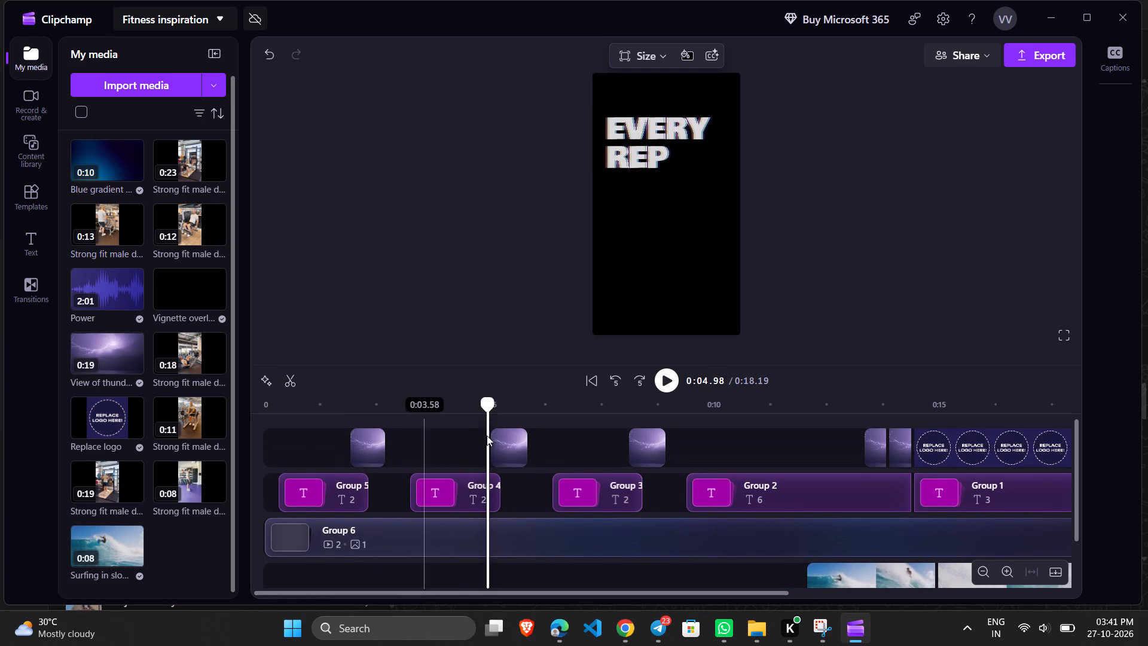
pyautogui.scroll(3, 551, 453)
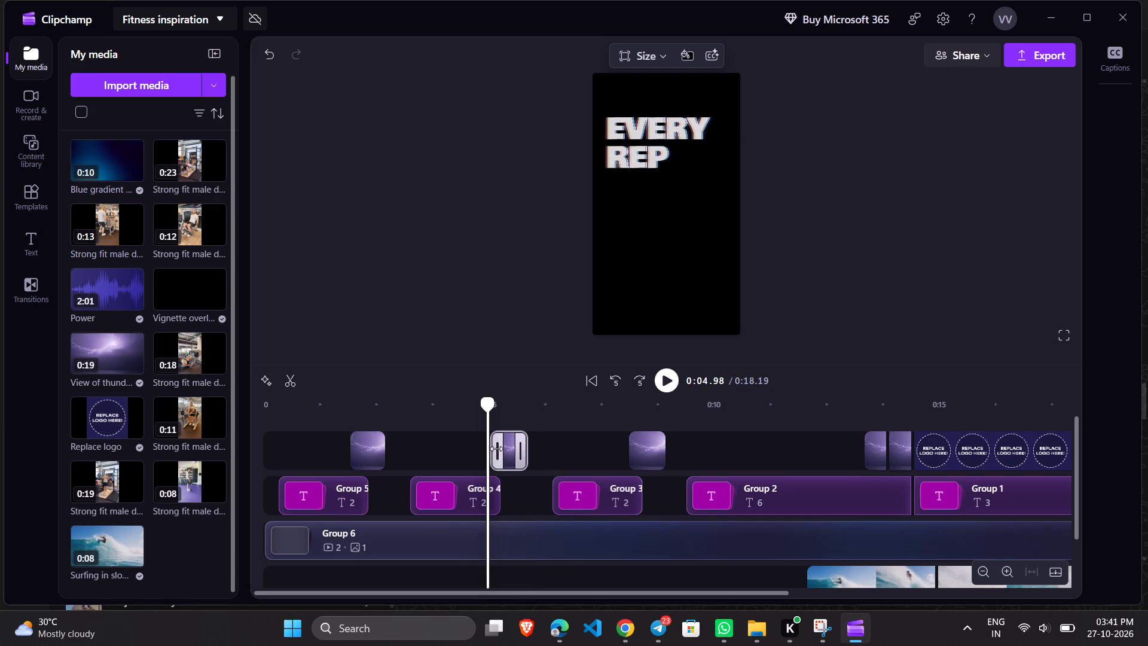
pyautogui.scroll(-3, 481, 504)
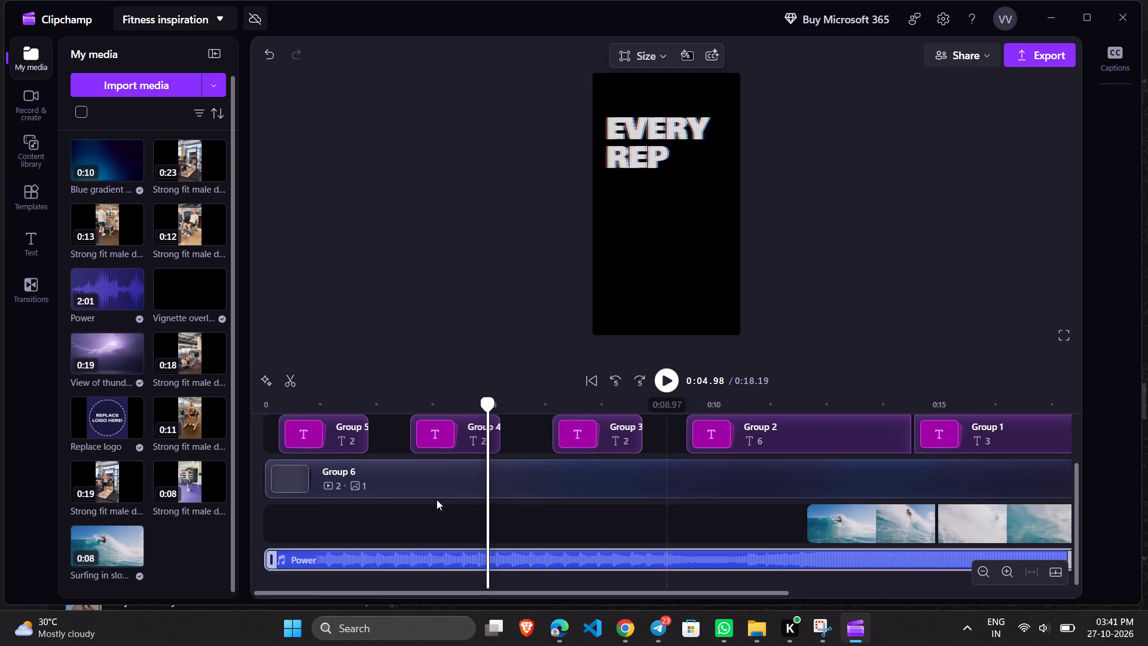
# Import the gym video from the Videos folder into the project's media.
pyautogui.click(159, 92)
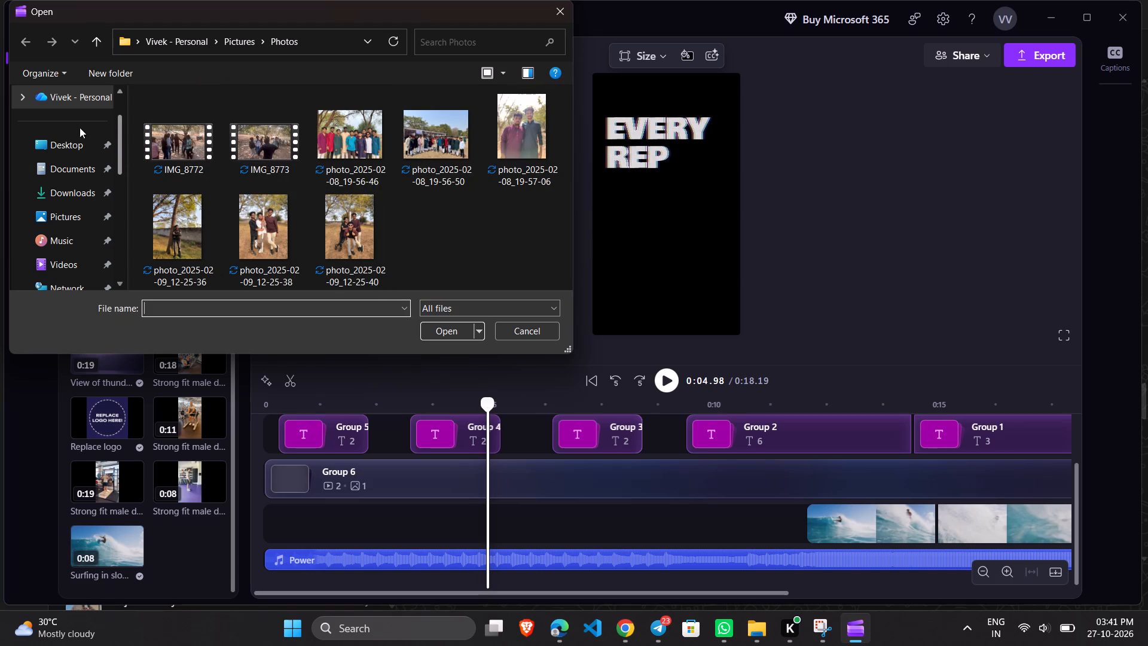
pyautogui.click(187, 45)
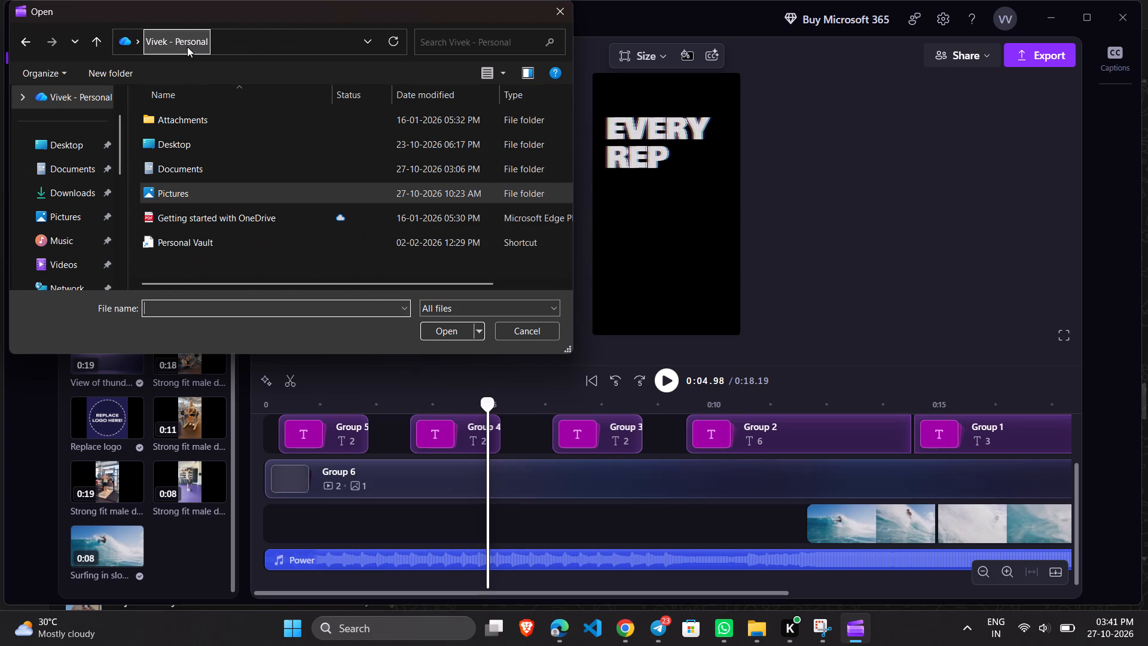
pyautogui.scroll(2, 95, 200)
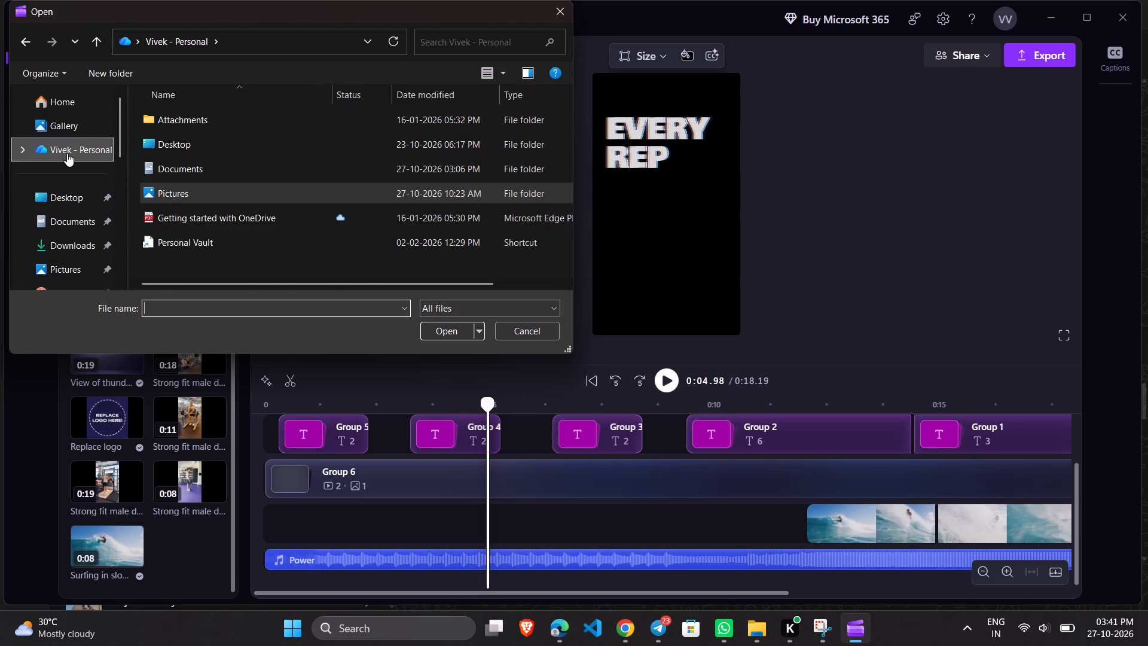
pyautogui.scroll(-2, 83, 190)
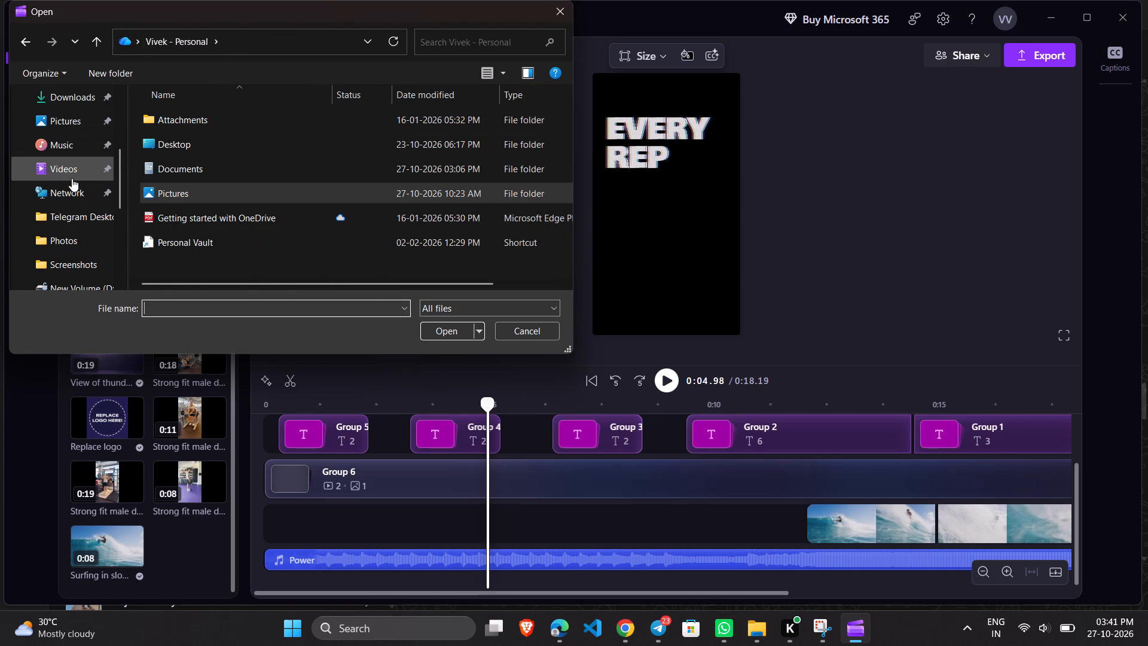
pyautogui.click(72, 178)
pyautogui.click(425, 156)
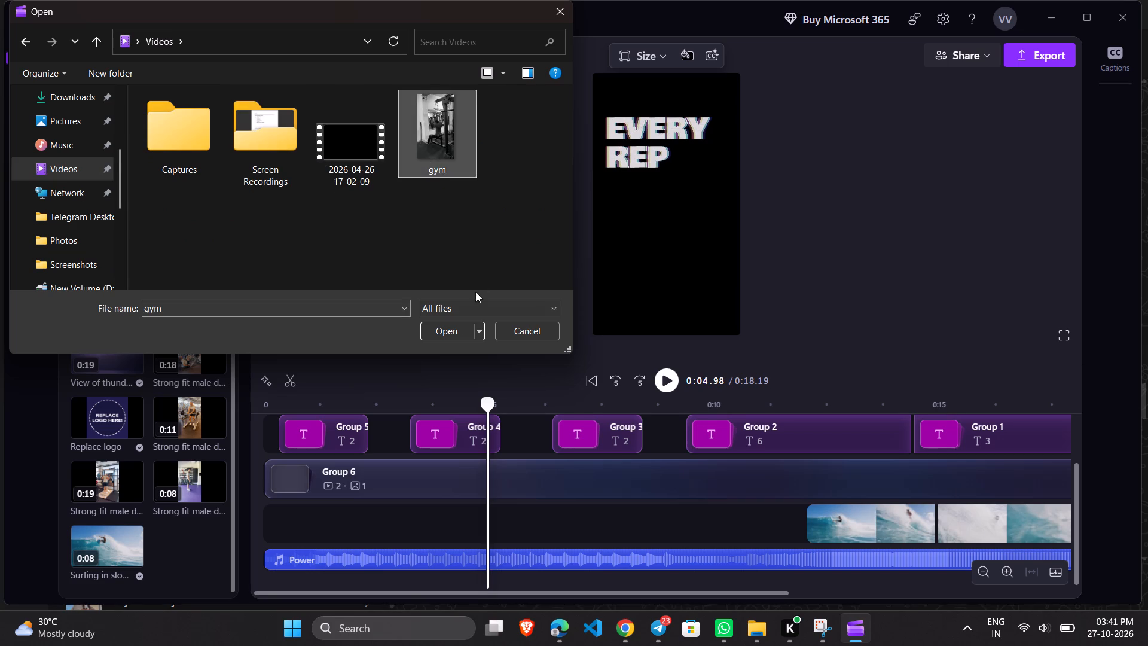
pyautogui.click(459, 324)
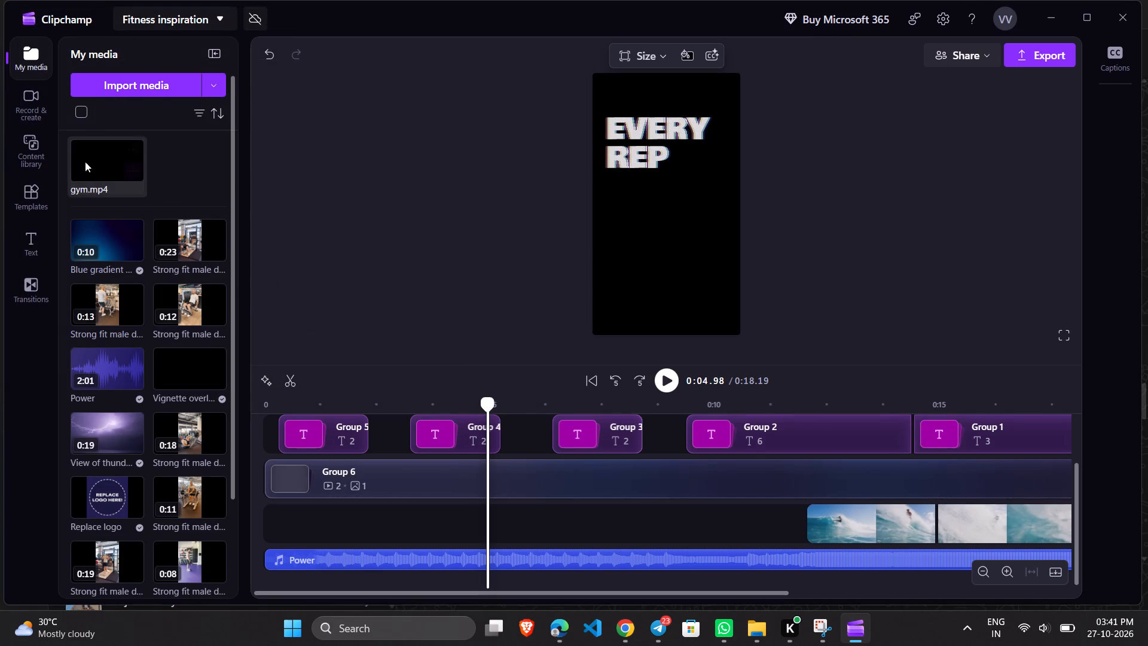
# Place gym.mp4 on the emptied stretch of the video track, starting at about 0:01.2.
pyautogui.moveTo(106, 169); pyautogui.dragTo(354, 542)
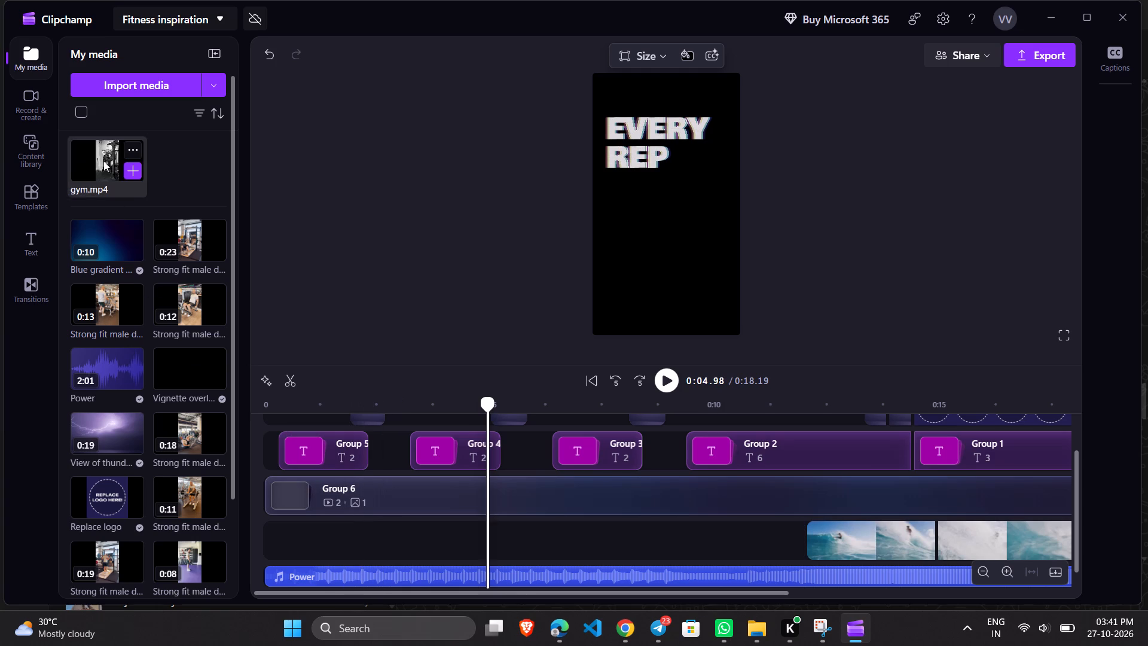
pyautogui.moveTo(103, 161); pyautogui.dragTo(350, 547)
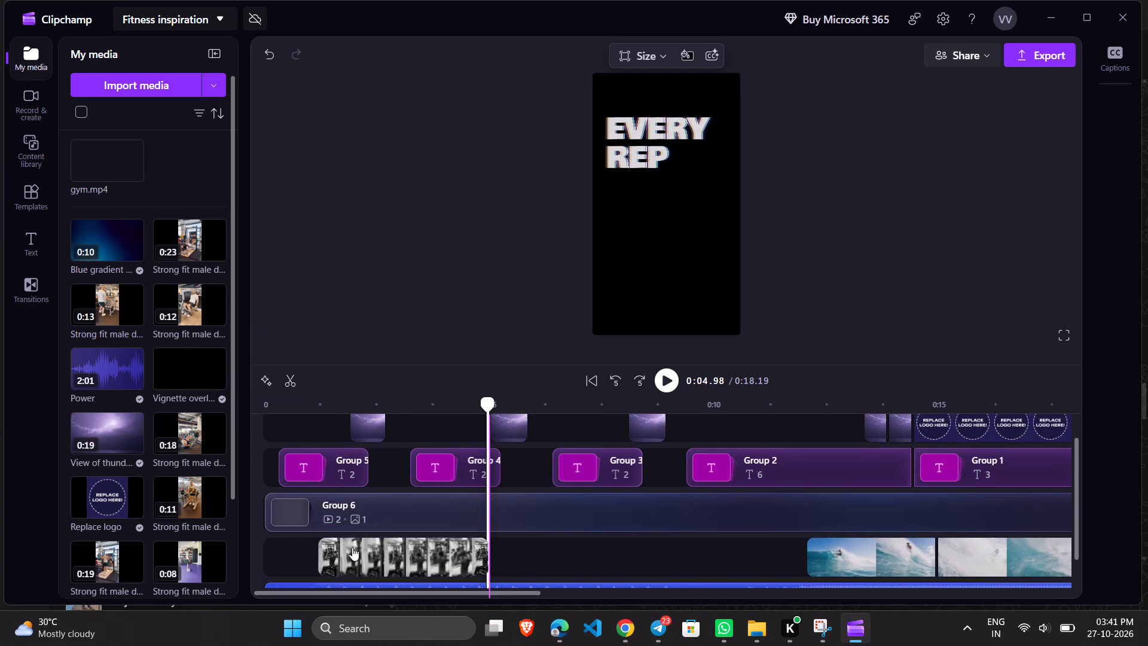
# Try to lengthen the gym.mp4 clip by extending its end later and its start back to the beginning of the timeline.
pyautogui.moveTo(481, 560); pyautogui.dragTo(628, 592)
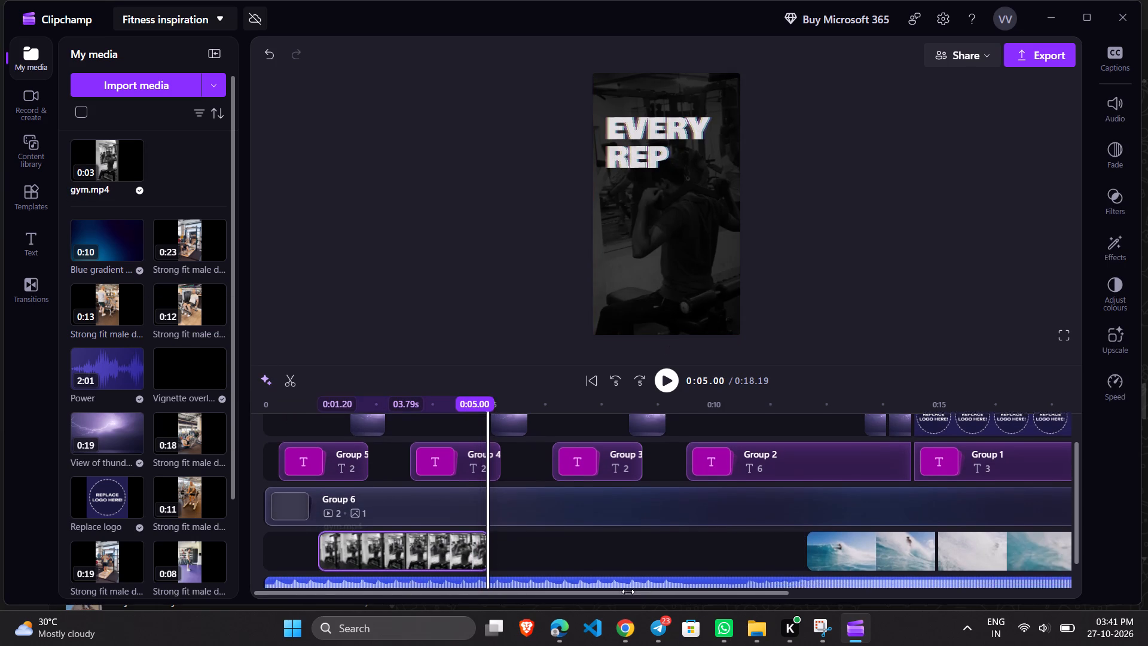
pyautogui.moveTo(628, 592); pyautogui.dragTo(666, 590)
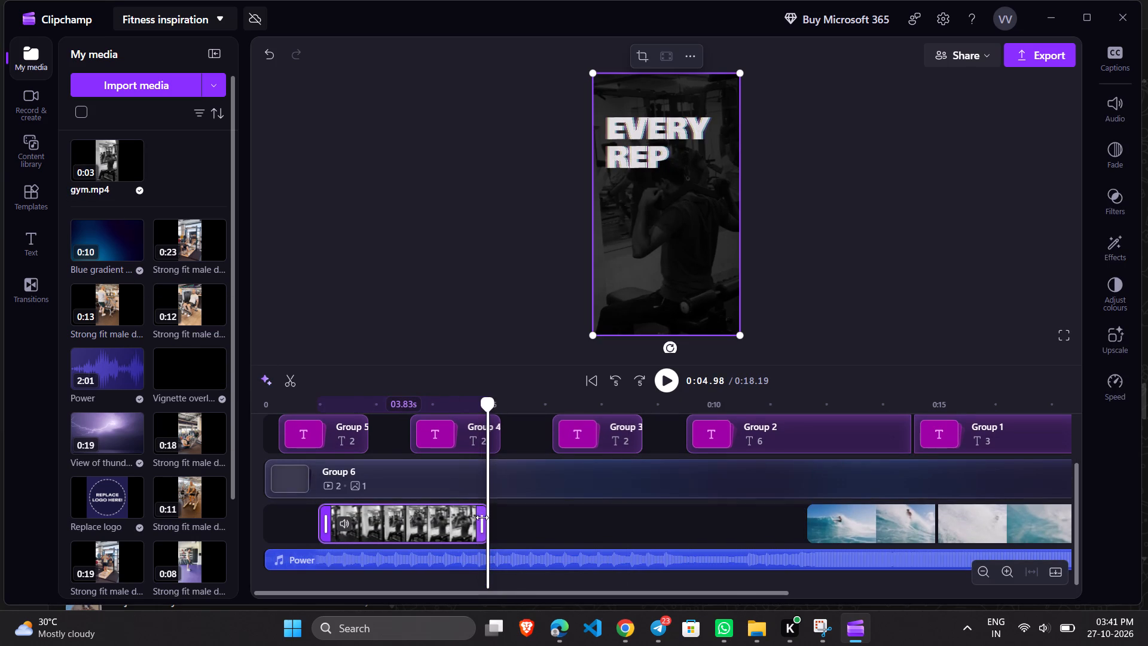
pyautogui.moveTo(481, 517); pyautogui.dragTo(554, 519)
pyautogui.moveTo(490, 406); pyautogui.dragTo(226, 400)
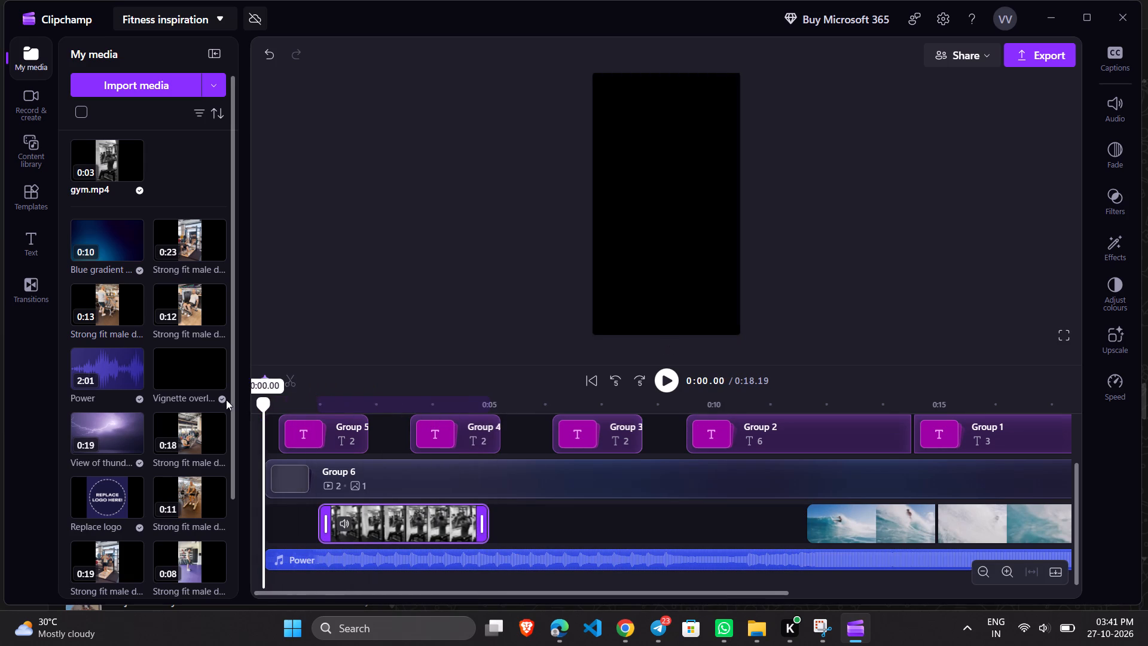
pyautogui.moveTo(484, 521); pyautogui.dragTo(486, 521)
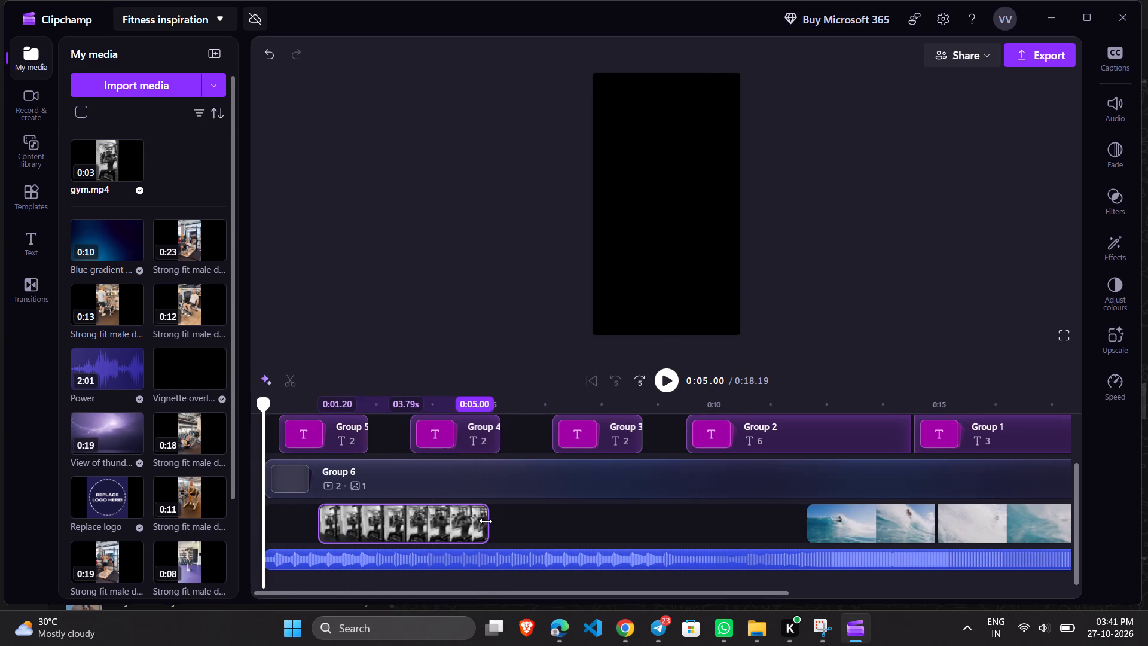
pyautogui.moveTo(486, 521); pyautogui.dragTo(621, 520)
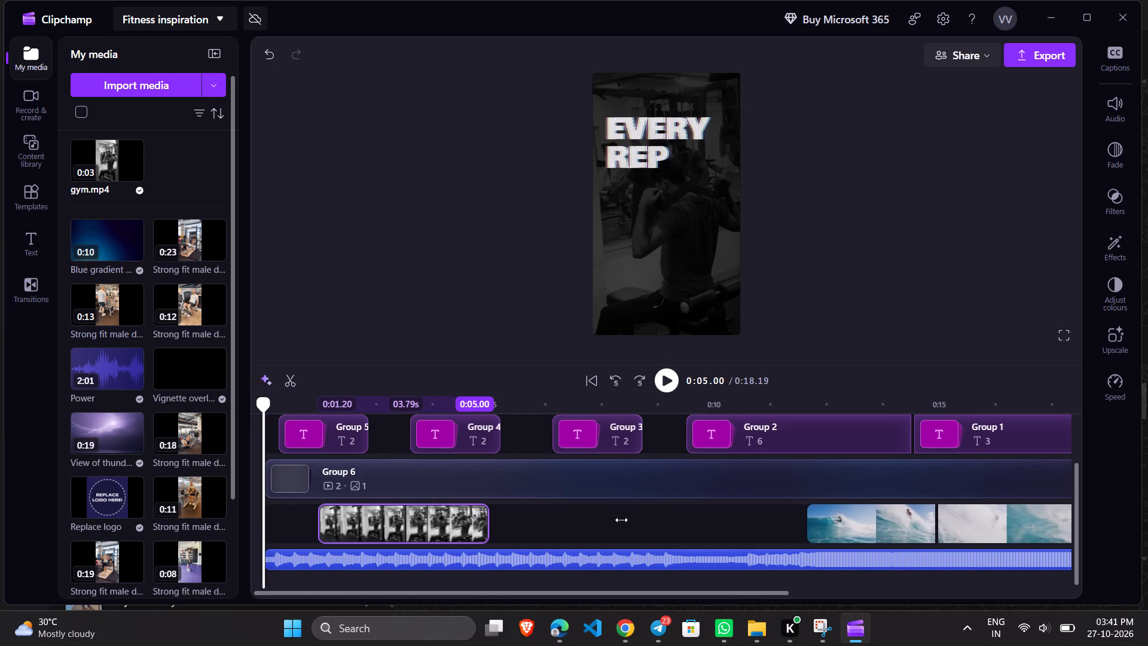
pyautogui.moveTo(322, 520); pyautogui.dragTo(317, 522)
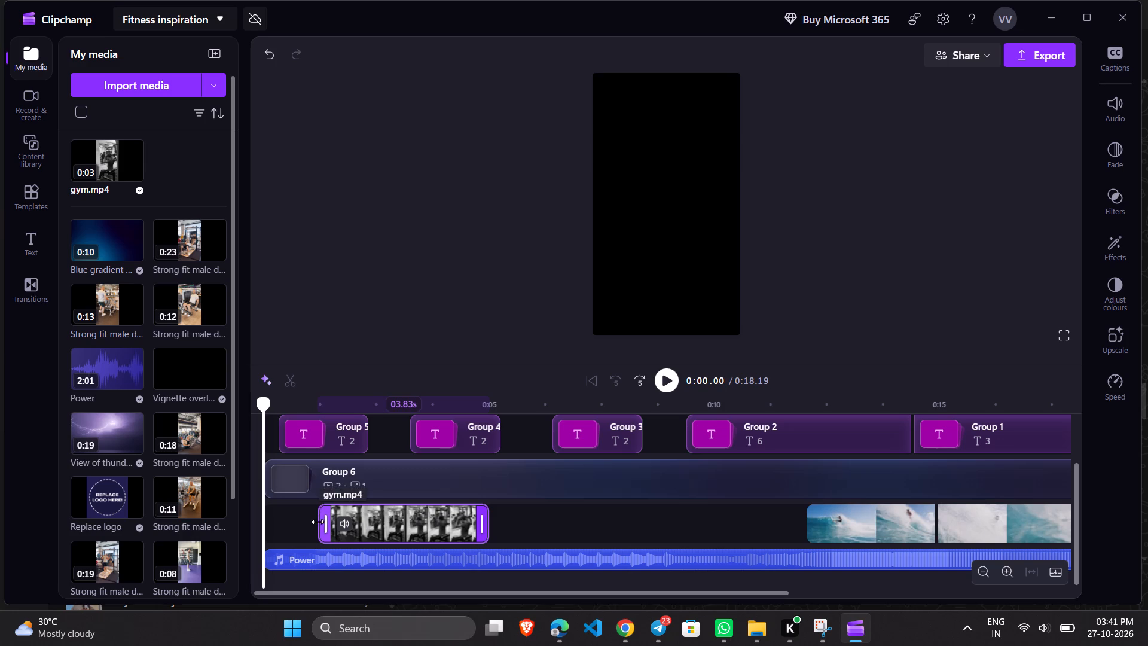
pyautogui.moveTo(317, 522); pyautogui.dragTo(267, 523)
# Duplicate the gym.mp4 clip twice and line up the three copies end to end from the start of the video track.
pyautogui.click(374, 523)
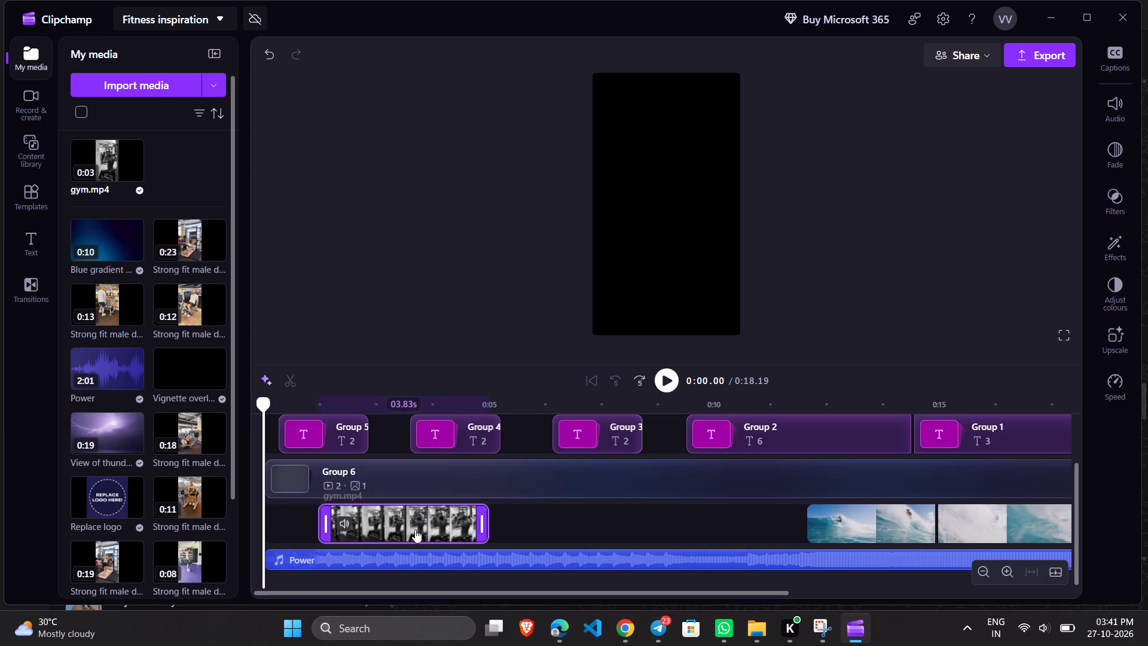
pyautogui.rightClick(430, 528)
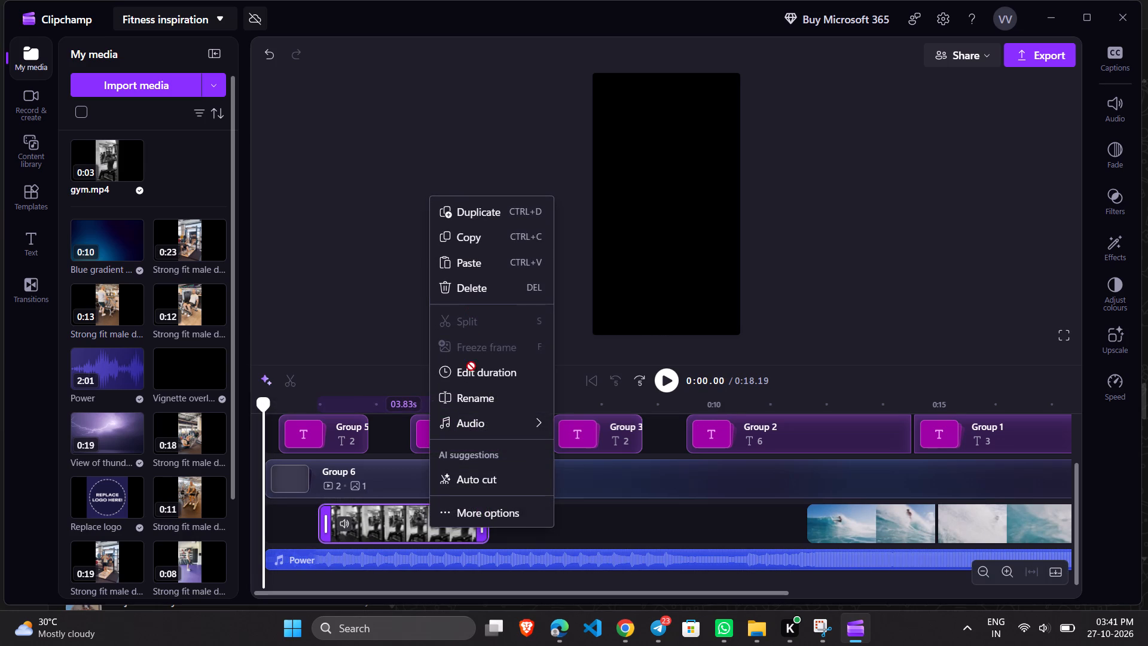
pyautogui.click(487, 216)
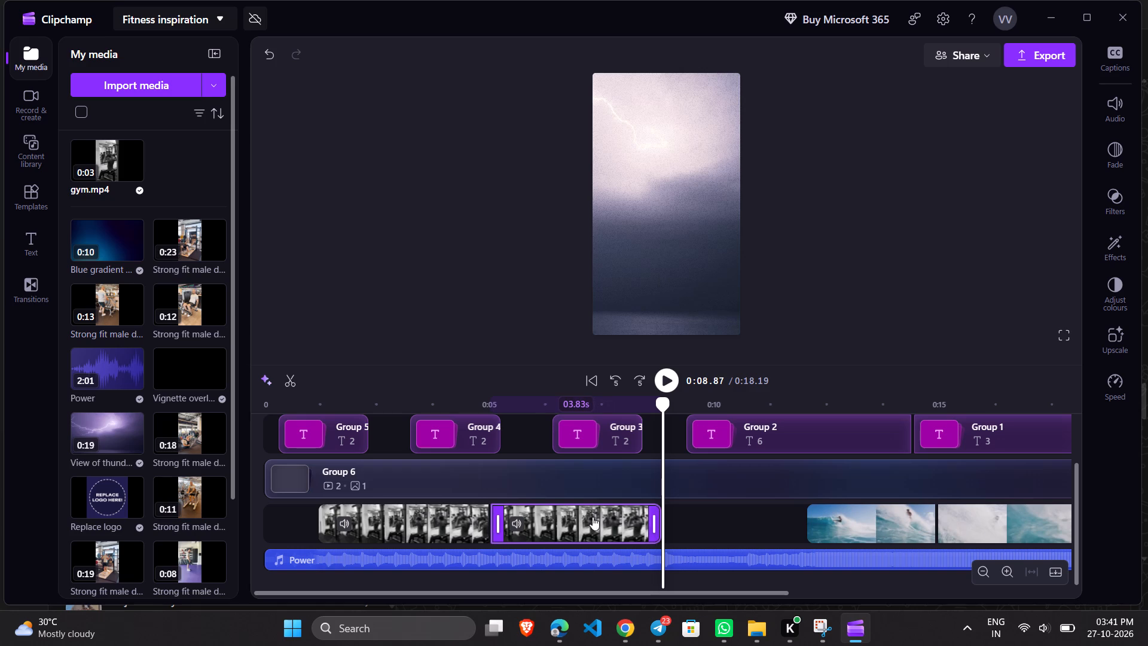
pyautogui.moveTo(416, 519); pyautogui.dragTo(361, 523)
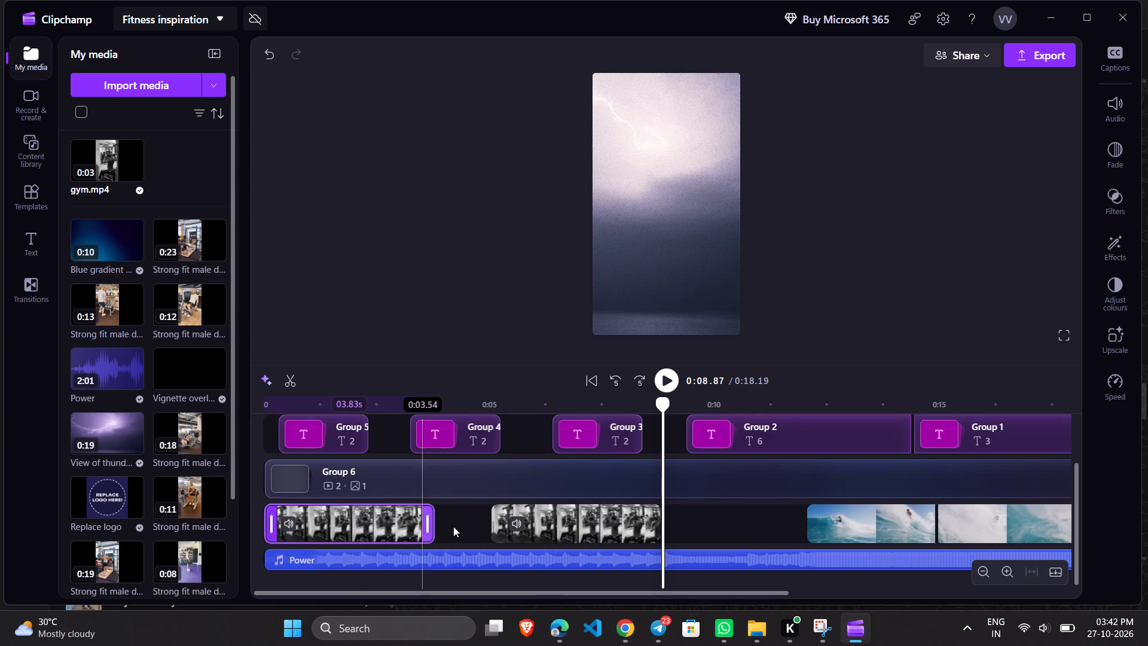
pyautogui.moveTo(550, 522); pyautogui.dragTo(490, 517)
pyautogui.rightClick(554, 520)
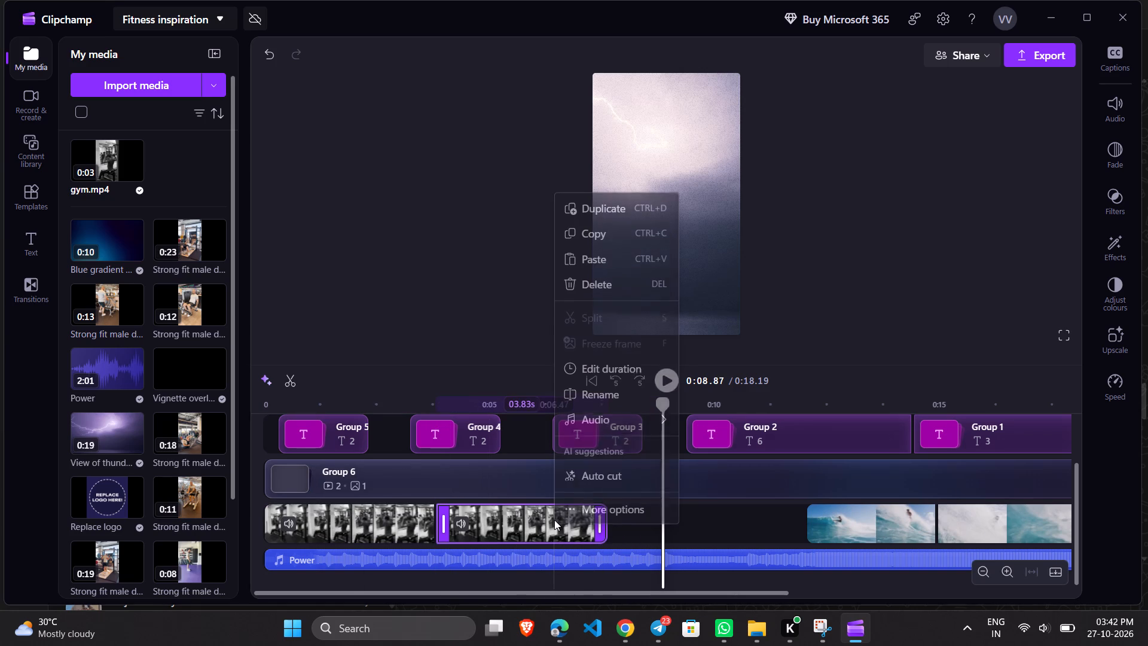
pyautogui.click(606, 211)
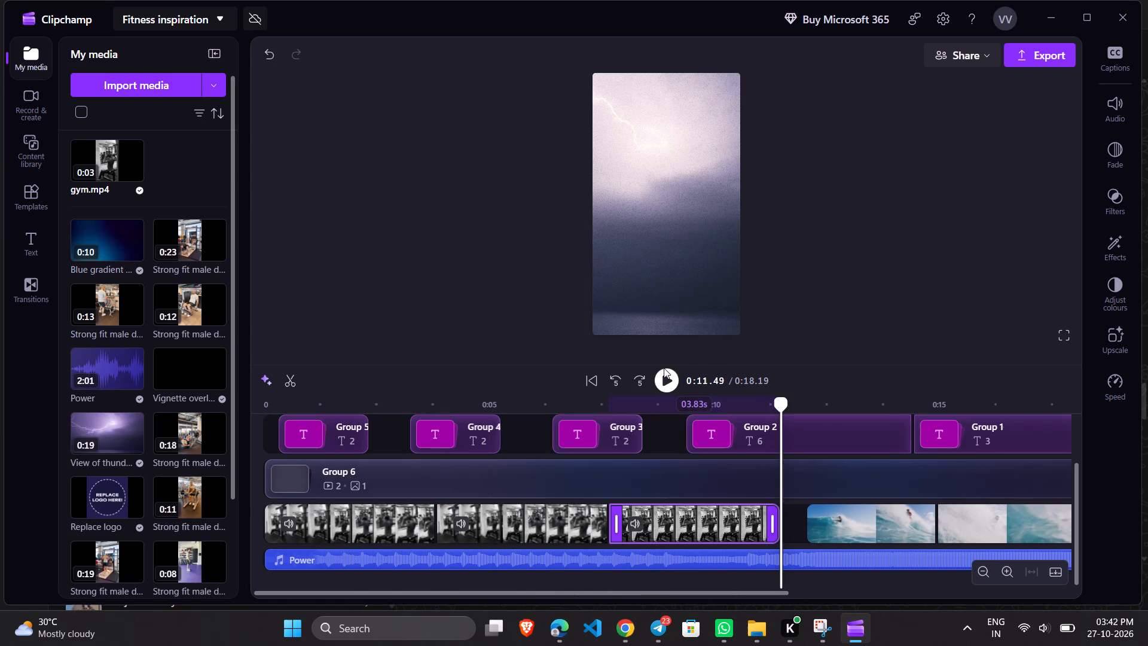
# Shift the three gym.mp4 clips later, back to back, so the last one meets the surfing footage.
pyautogui.moveTo(689, 519); pyautogui.dragTo(725, 517)
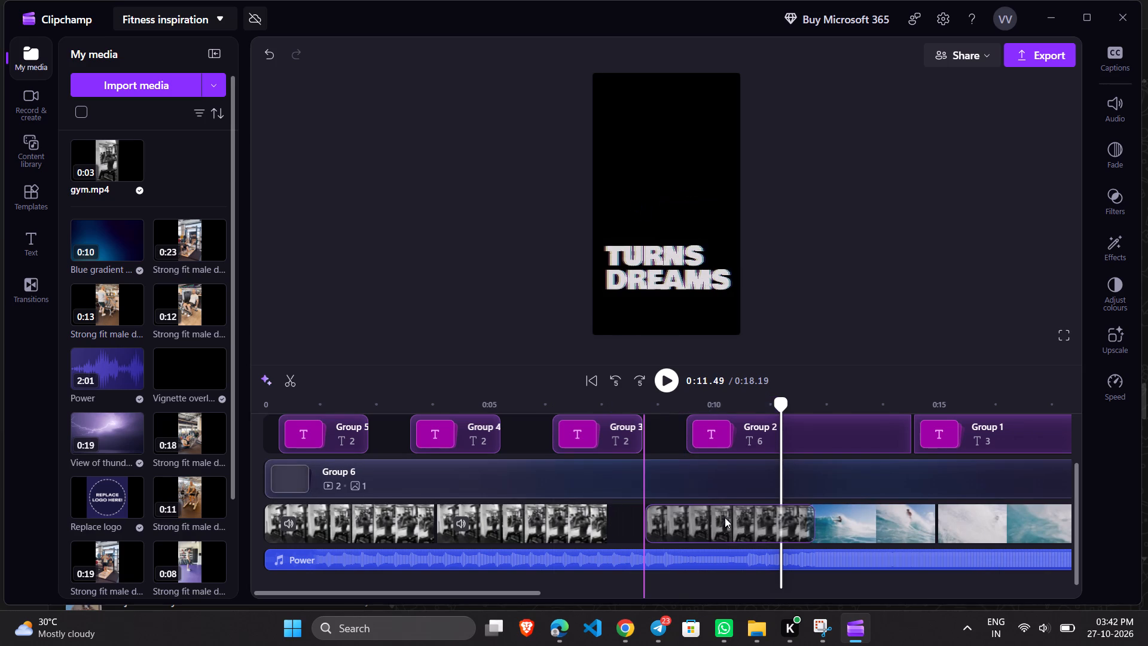
pyautogui.moveTo(725, 517); pyautogui.dragTo(715, 517)
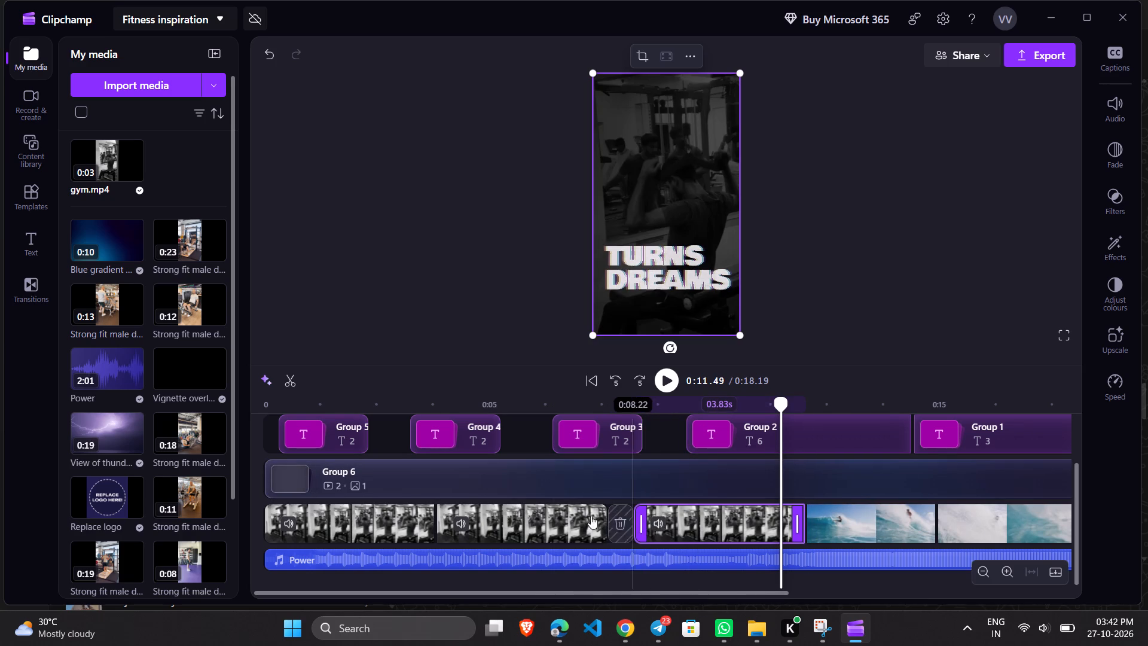
pyautogui.moveTo(559, 520); pyautogui.dragTo(587, 520)
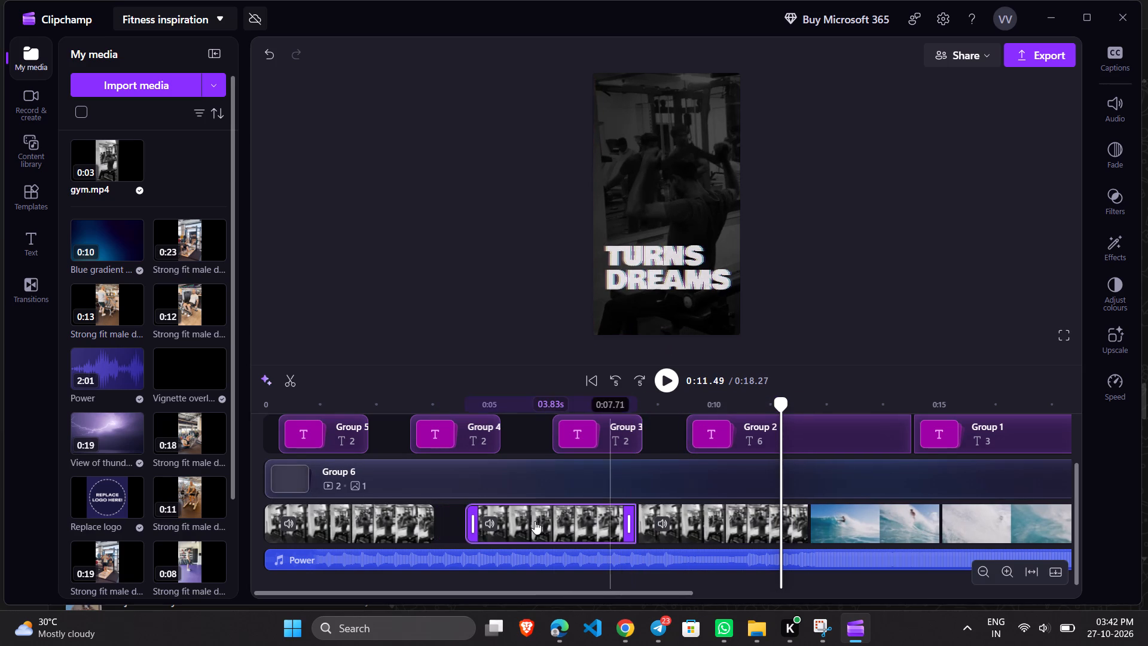
pyautogui.moveTo(391, 519); pyautogui.dragTo(422, 519)
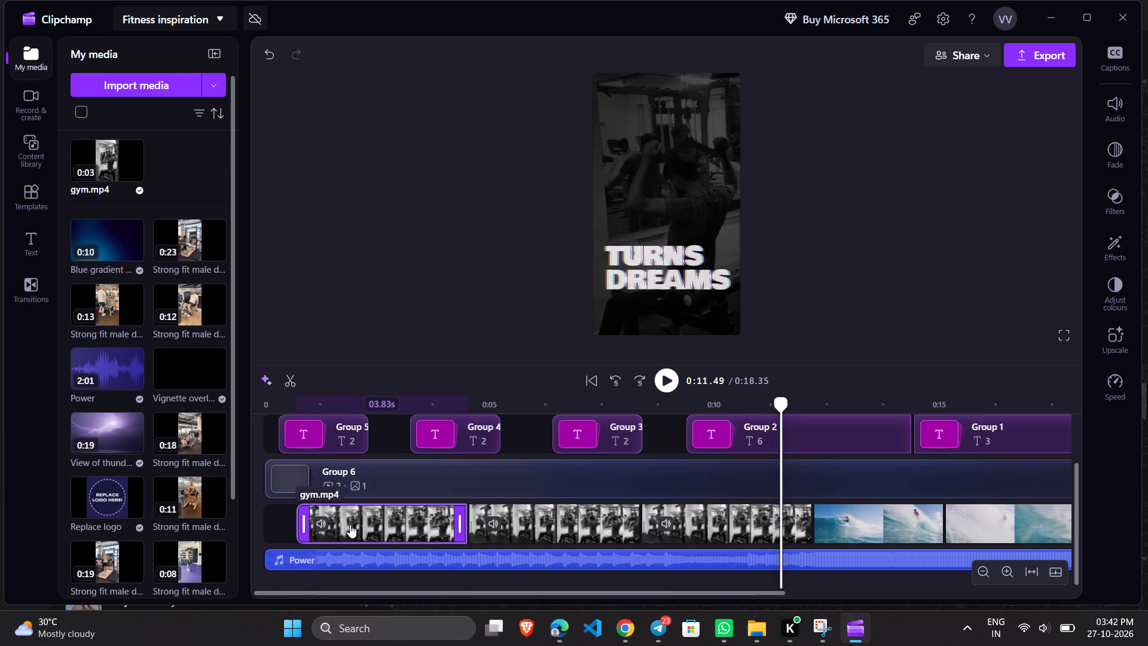
# Select the three gym.mp4 clips in turn to examine how they fill the section before the surfing footage.
pyautogui.scroll(-2, 356, 526)
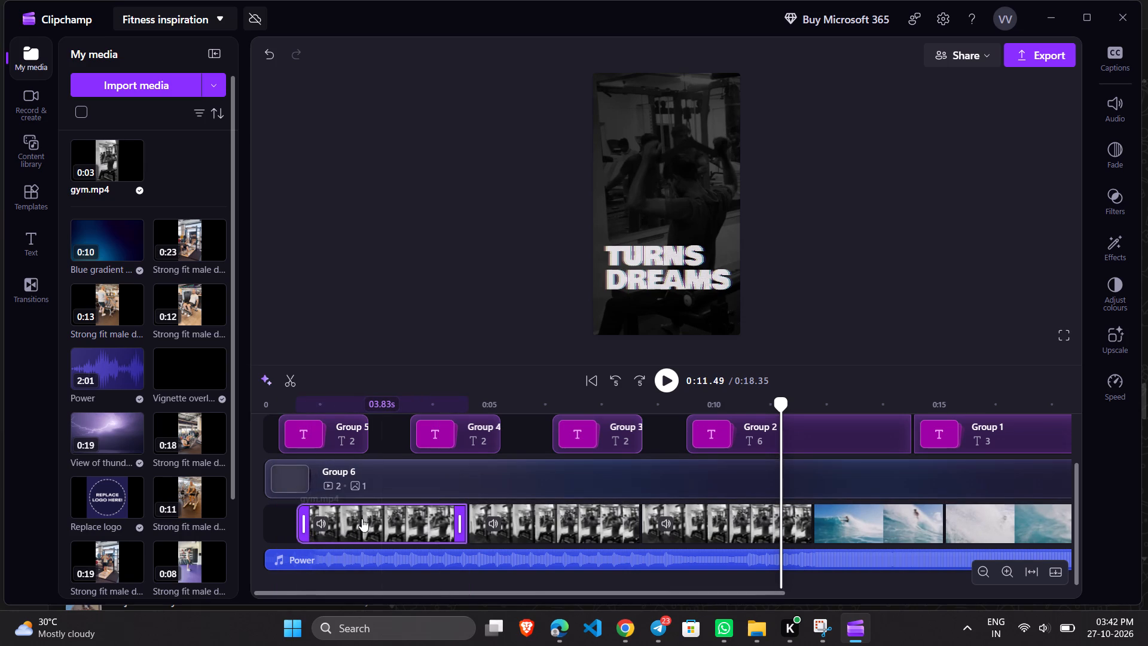
pyautogui.click(356, 518)
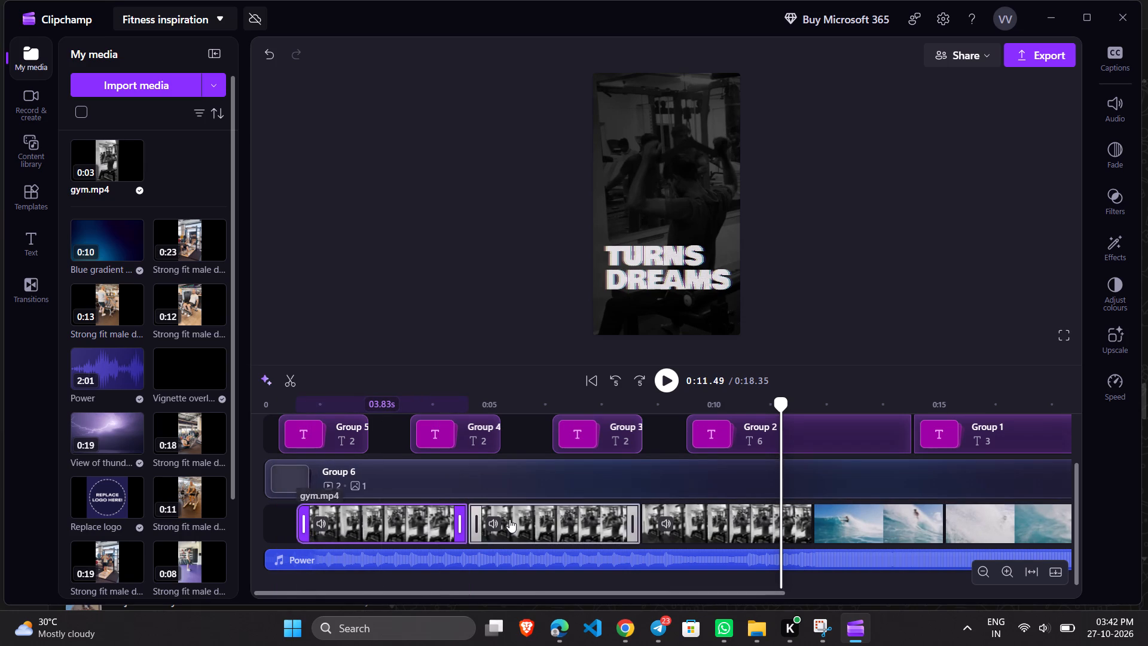
pyautogui.click(509, 519)
pyautogui.click(685, 519)
pyautogui.click(540, 527)
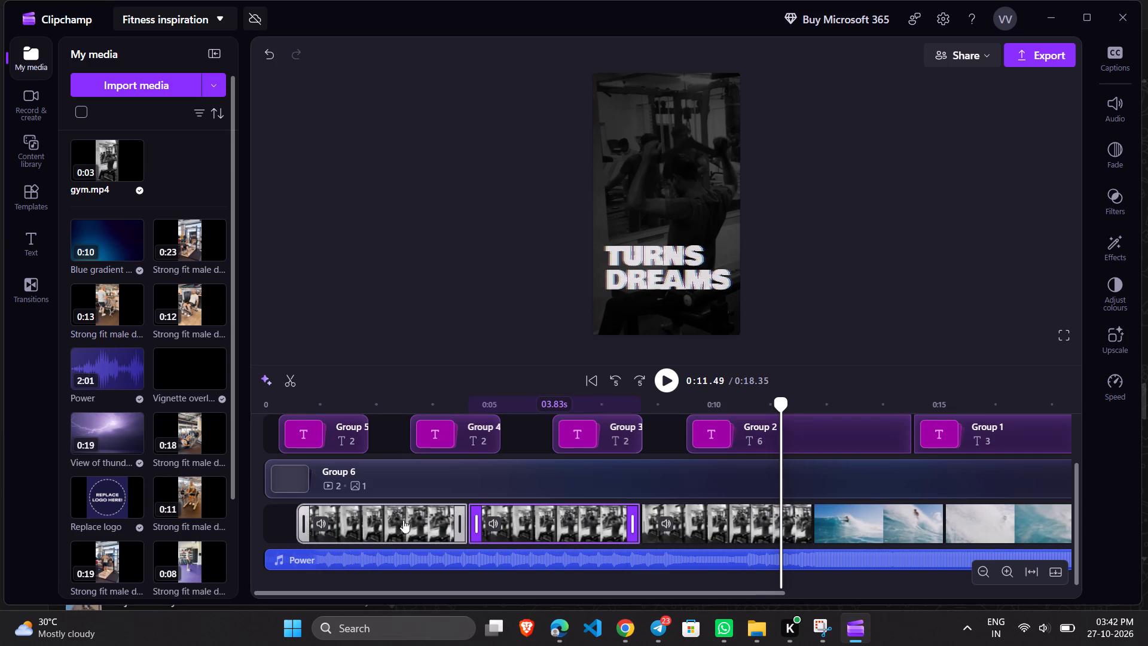
pyautogui.click(396, 519)
pyautogui.click(536, 522)
pyautogui.click(683, 520)
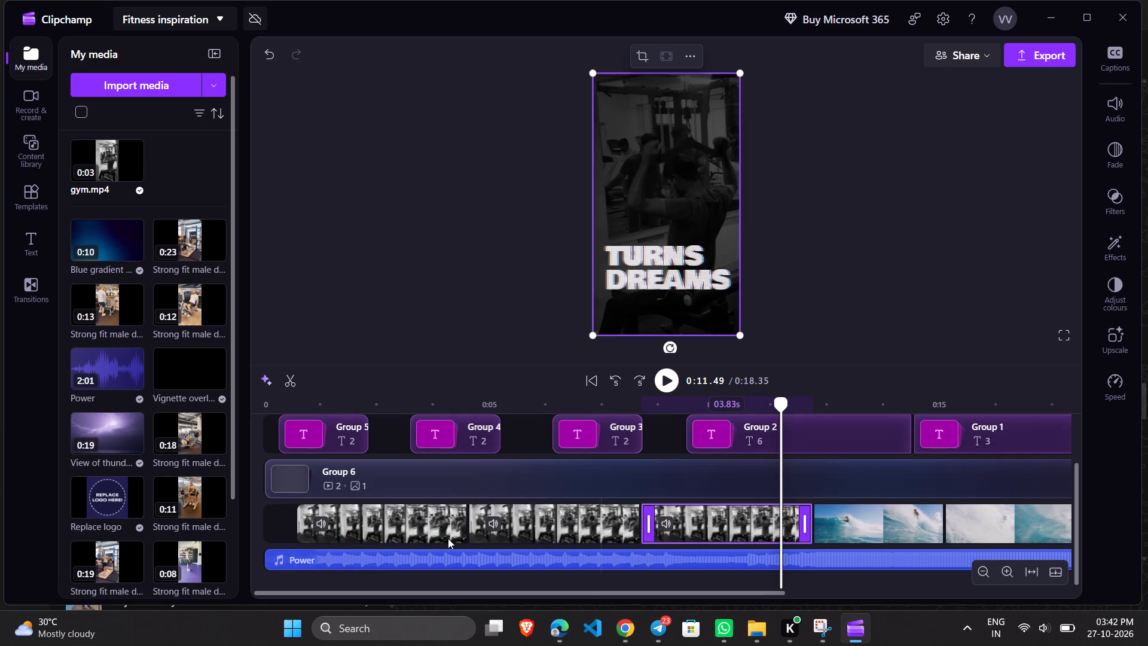
pyautogui.click(393, 515)
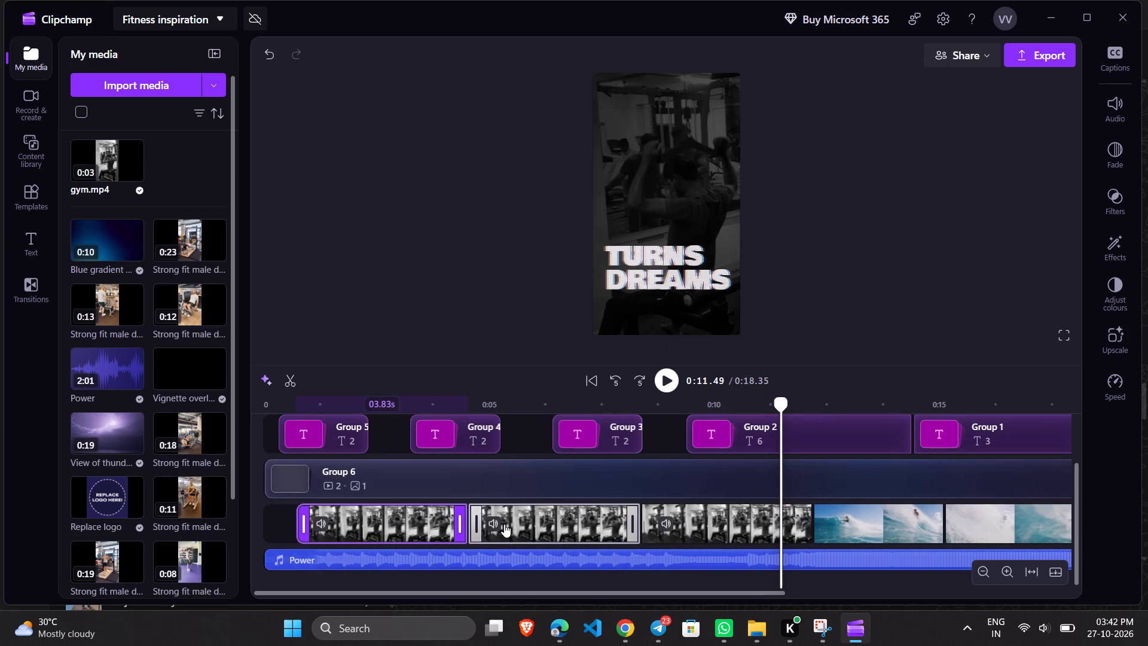
pyautogui.click(504, 524)
pyautogui.click(717, 522)
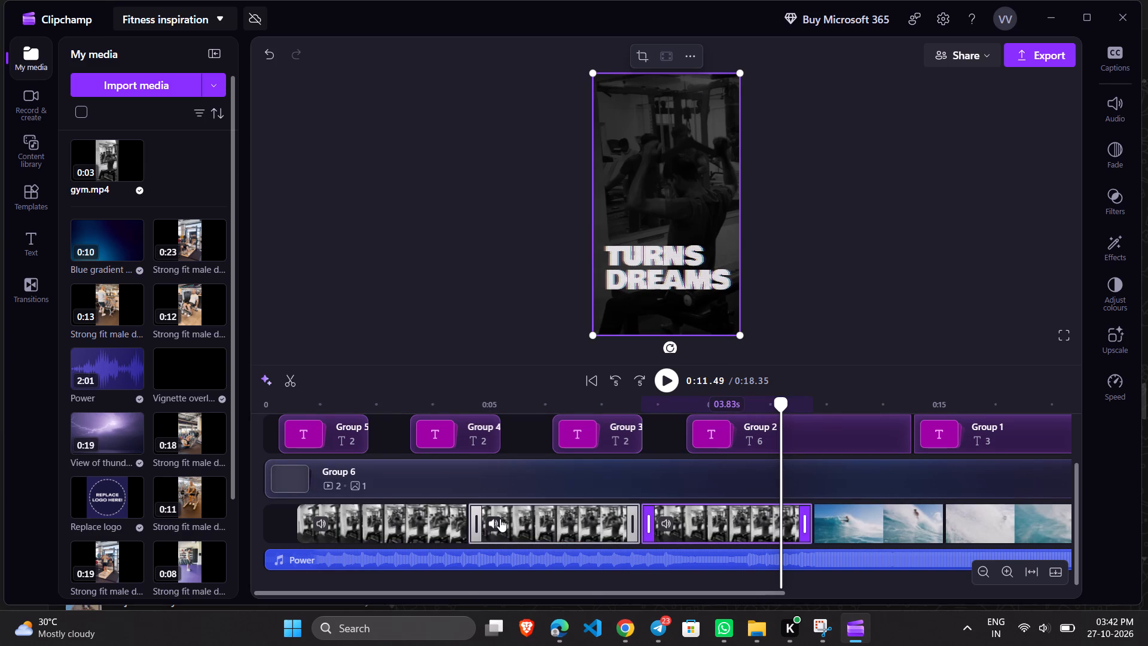
# Mute the audio of the middle gym.mp4 clip.
pyautogui.click(500, 519)
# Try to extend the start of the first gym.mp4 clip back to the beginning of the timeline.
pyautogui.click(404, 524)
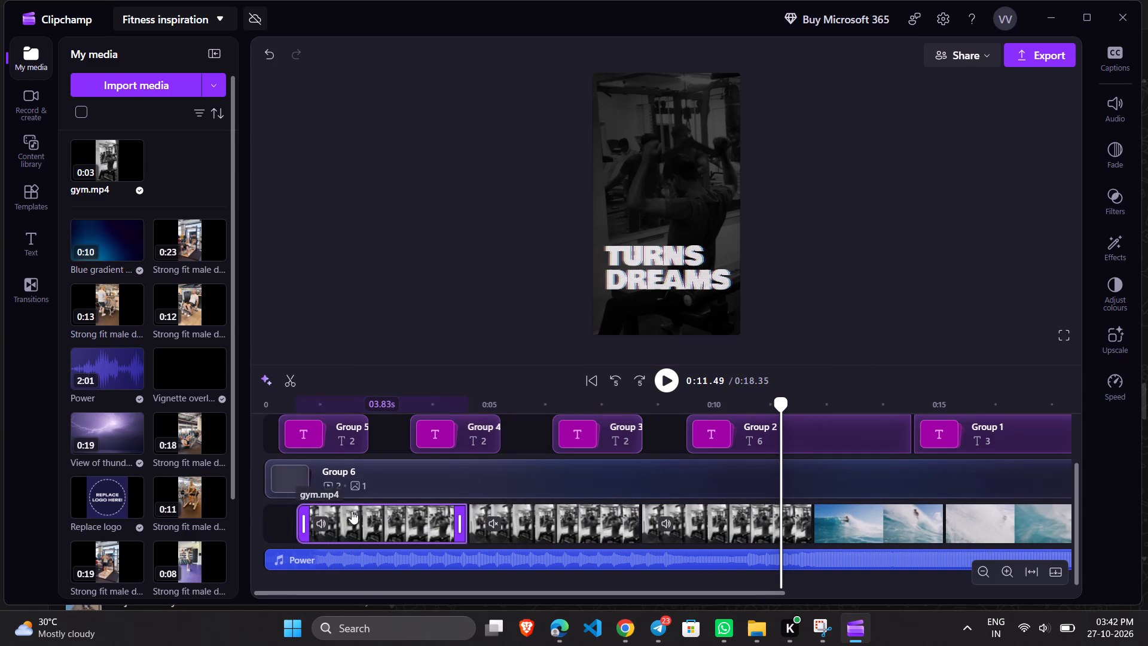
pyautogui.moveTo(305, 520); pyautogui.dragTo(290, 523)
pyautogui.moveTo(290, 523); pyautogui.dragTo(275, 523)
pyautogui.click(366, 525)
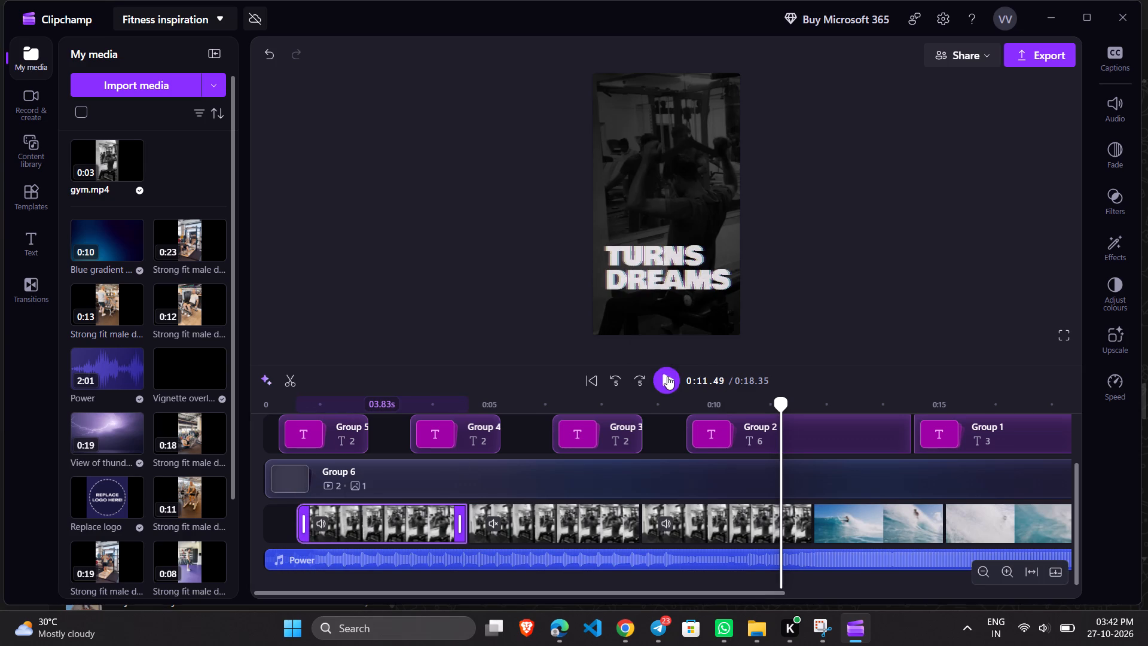
# Preview the video from the beginning and delete the Surfing in slow motion clip that follows the three gym.mp4 clips.
pyautogui.click(667, 376)
pyautogui.moveTo(828, 405); pyautogui.dragTo(77, 411)
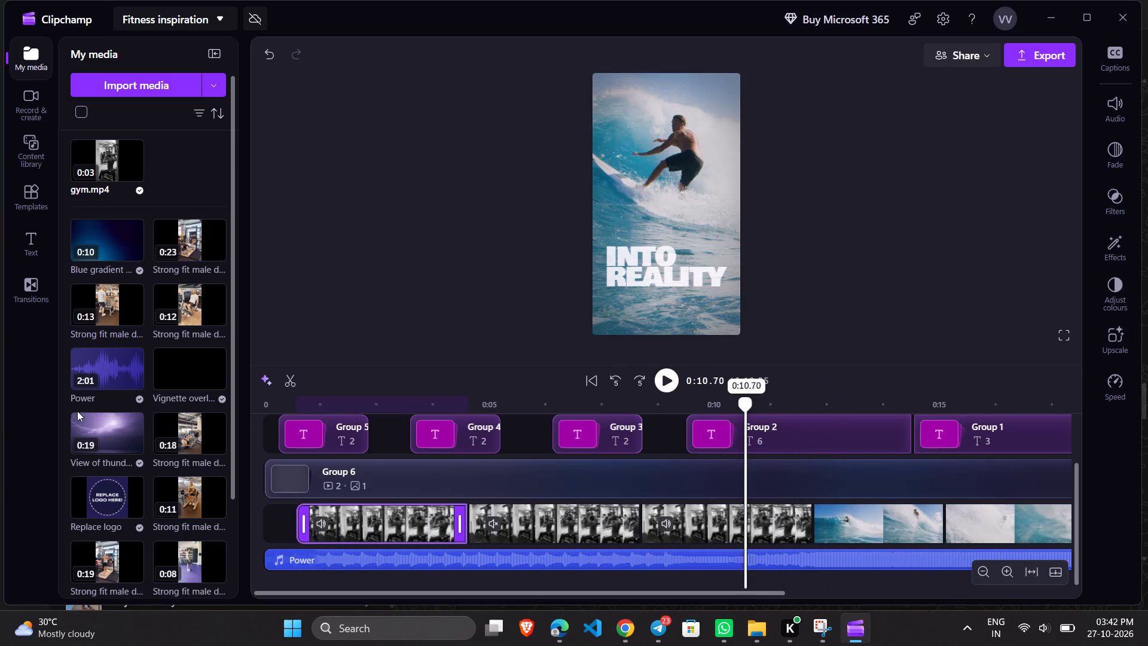
pyautogui.moveTo(77, 411); pyautogui.dragTo(0, 405)
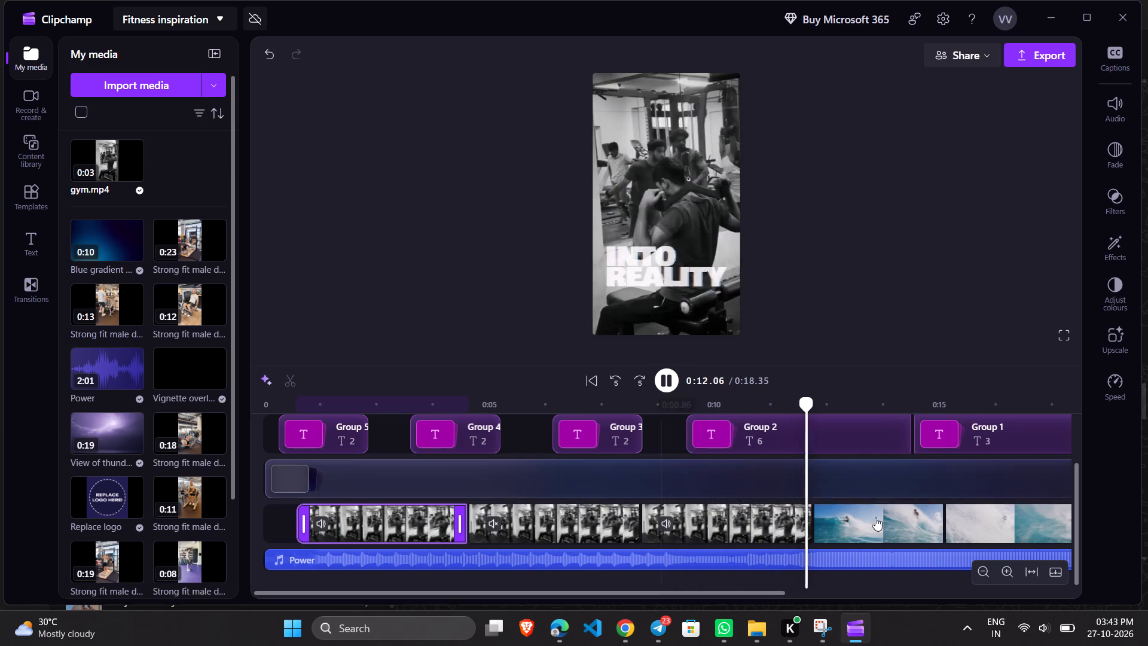
pyautogui.click(870, 532)
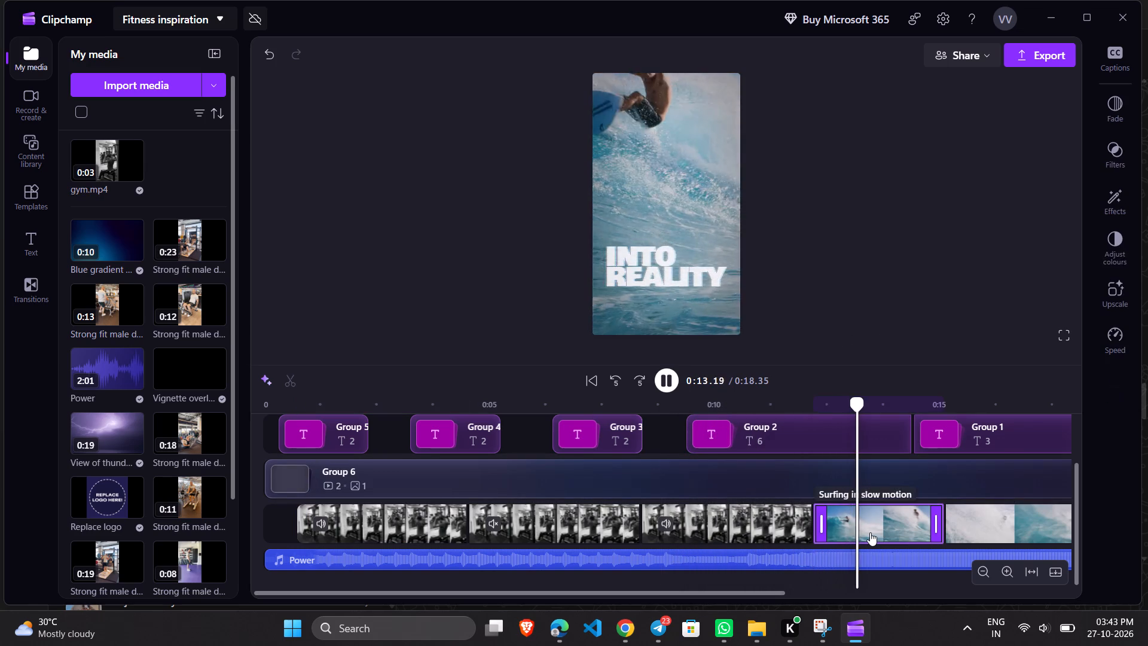
pyautogui.rightClick(870, 532)
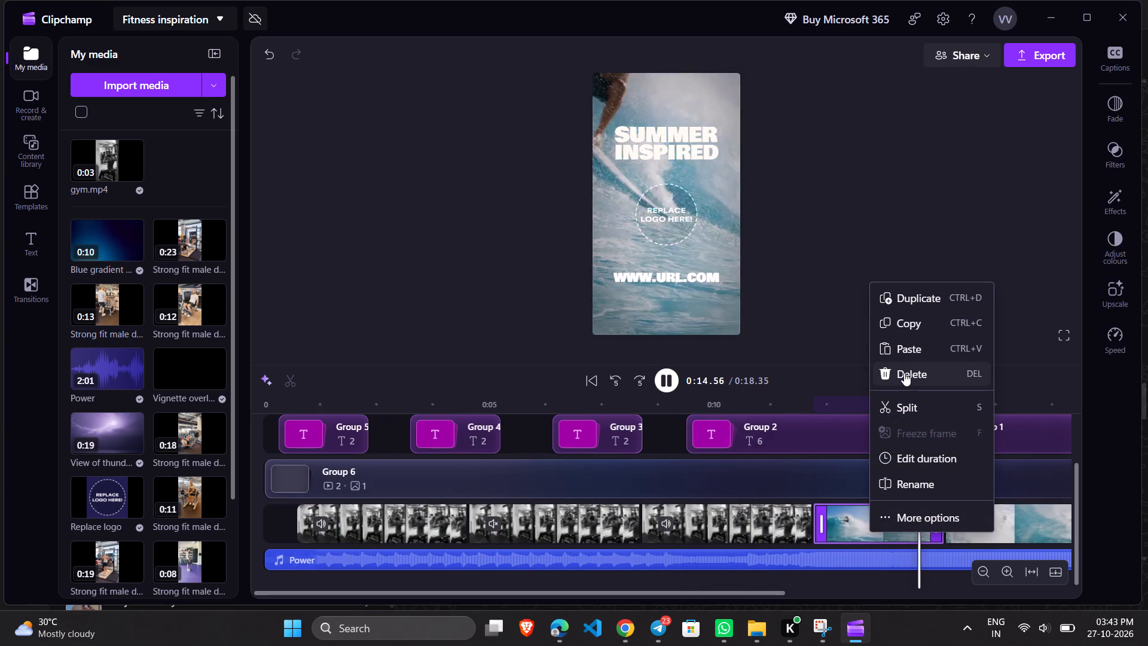
pyautogui.click(904, 373)
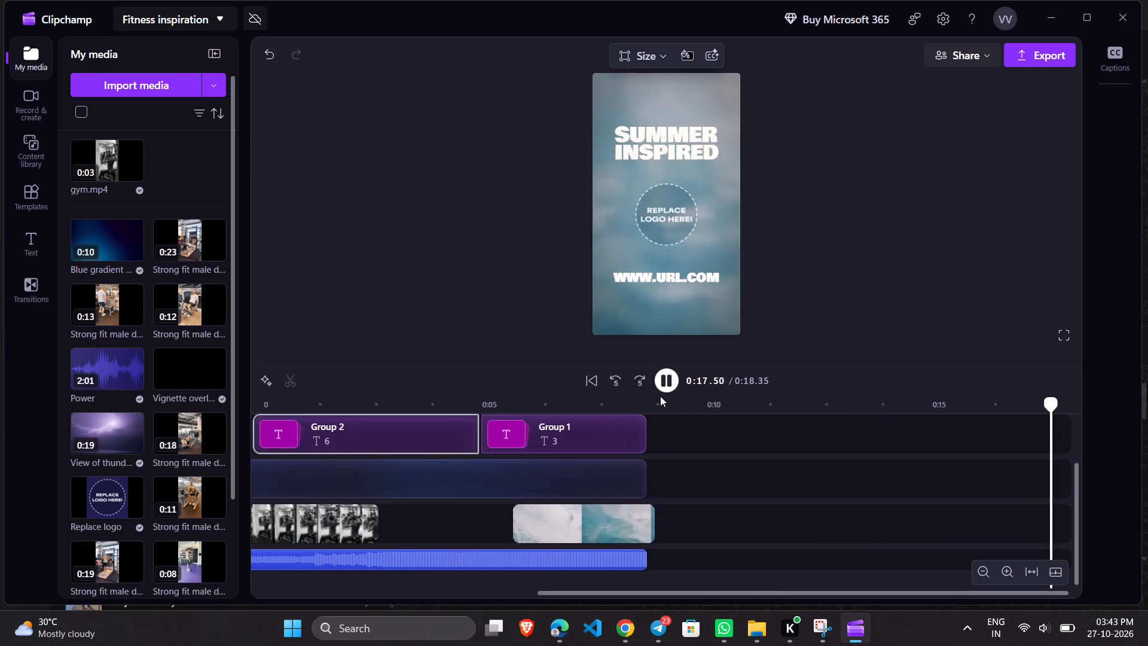
# Delete the remaining ocean-water clip at the end of the main video track.
pyautogui.click(665, 382)
pyautogui.rightClick(542, 535)
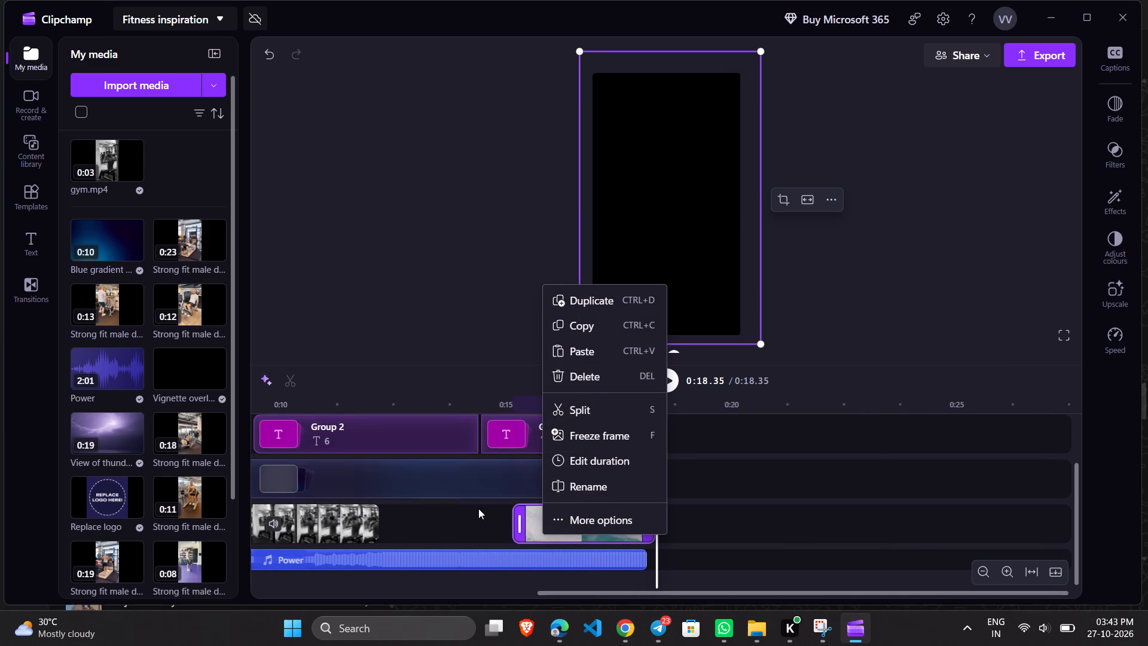
pyautogui.click(528, 528)
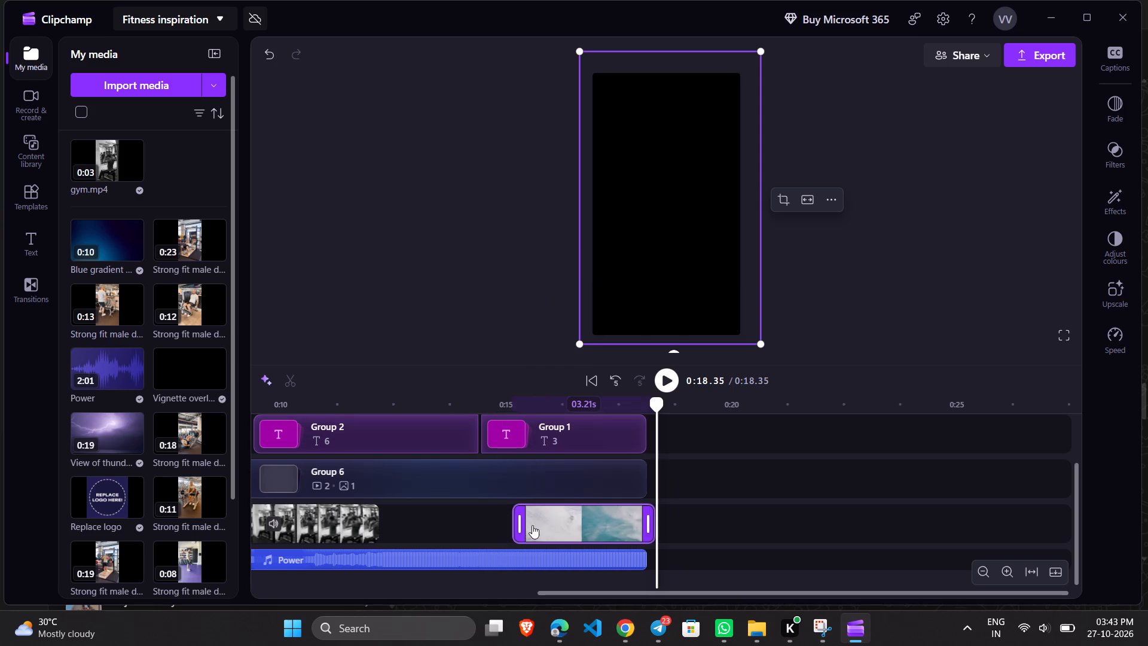
pyautogui.rightClick(561, 531)
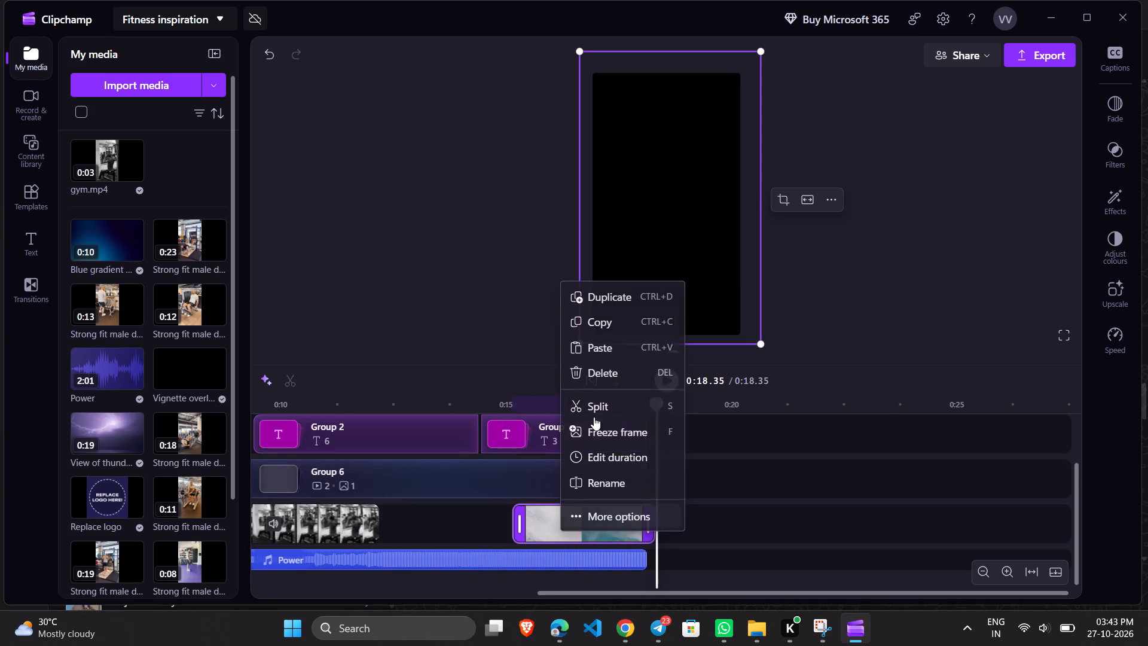
pyautogui.click(607, 367)
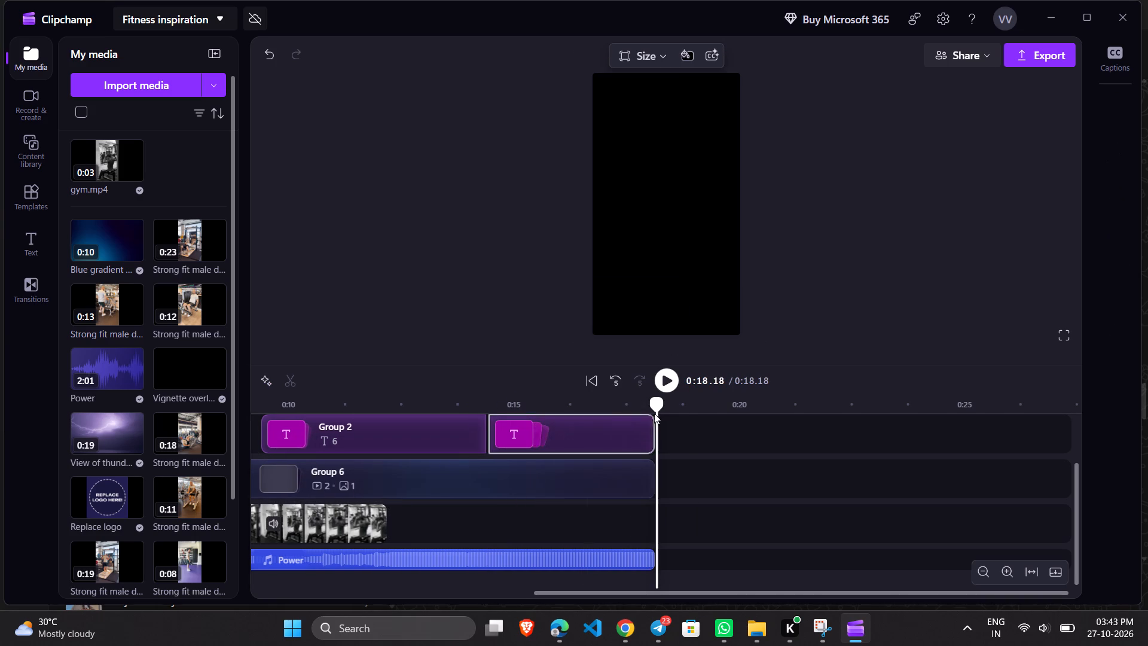
# Play the edit through from the beginning to review it without the surfing and ocean footage.
pyautogui.moveTo(655, 403); pyautogui.dragTo(593, 410)
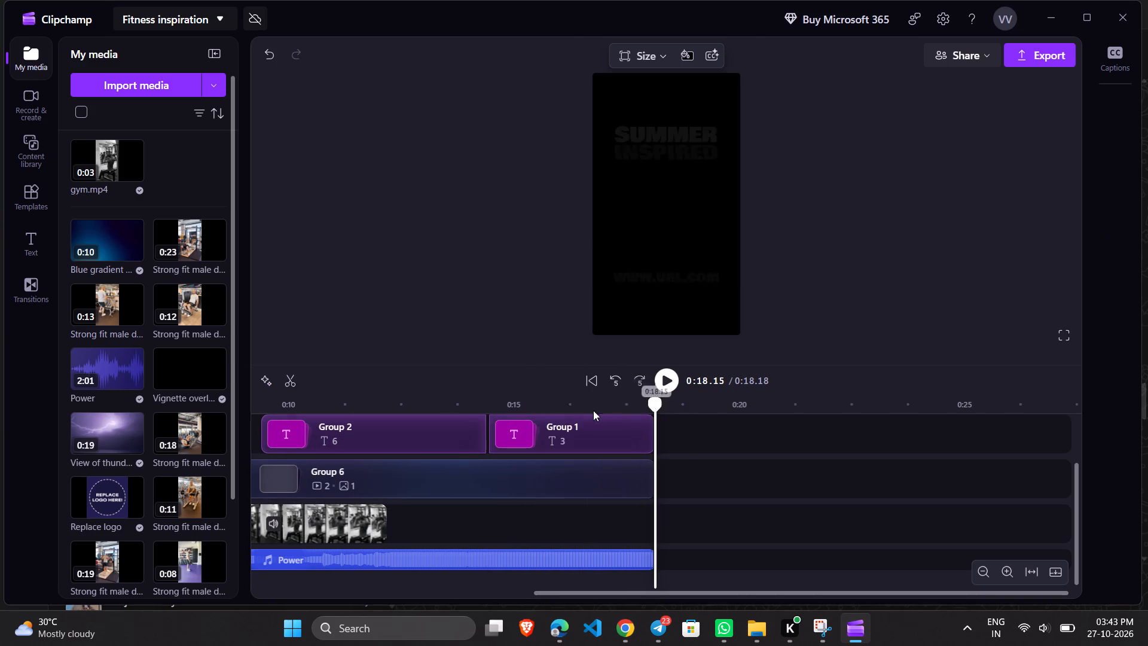
pyautogui.moveTo(593, 410); pyautogui.dragTo(212, 444)
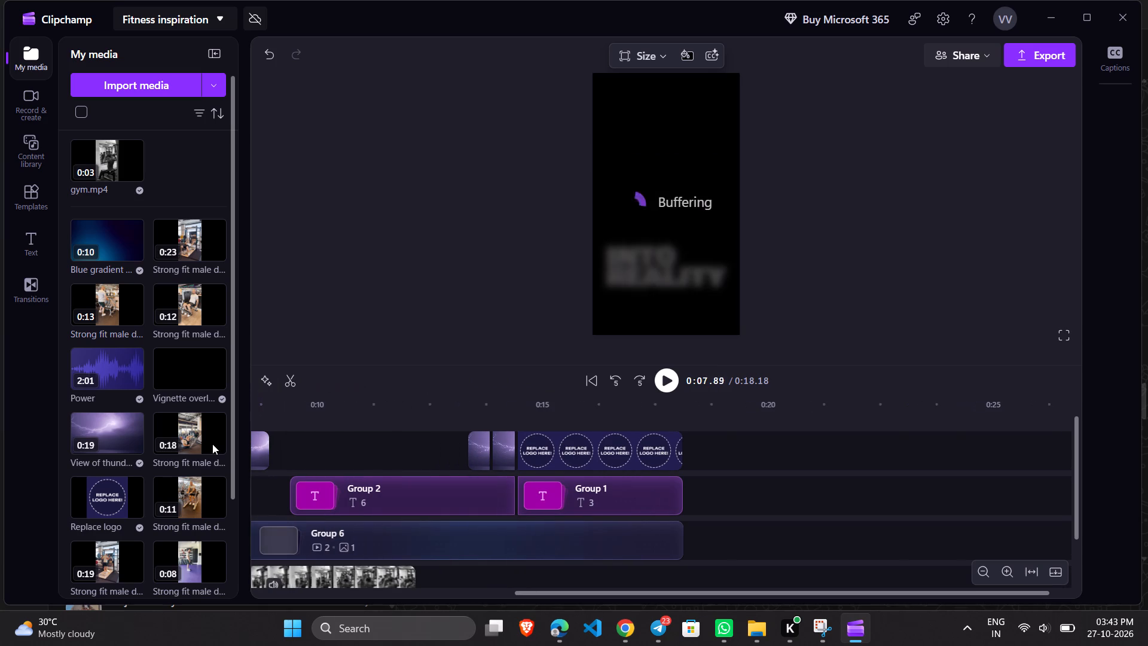
pyautogui.moveTo(212, 444); pyautogui.dragTo(210, 444)
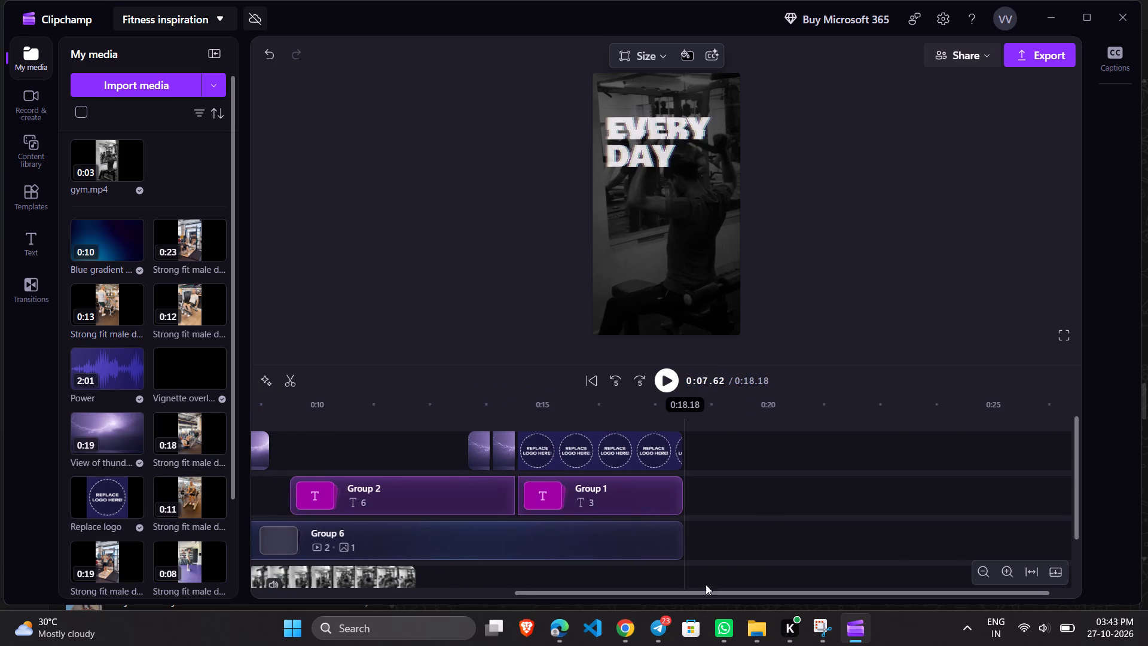
pyautogui.moveTo(698, 594); pyautogui.dragTo(329, 594)
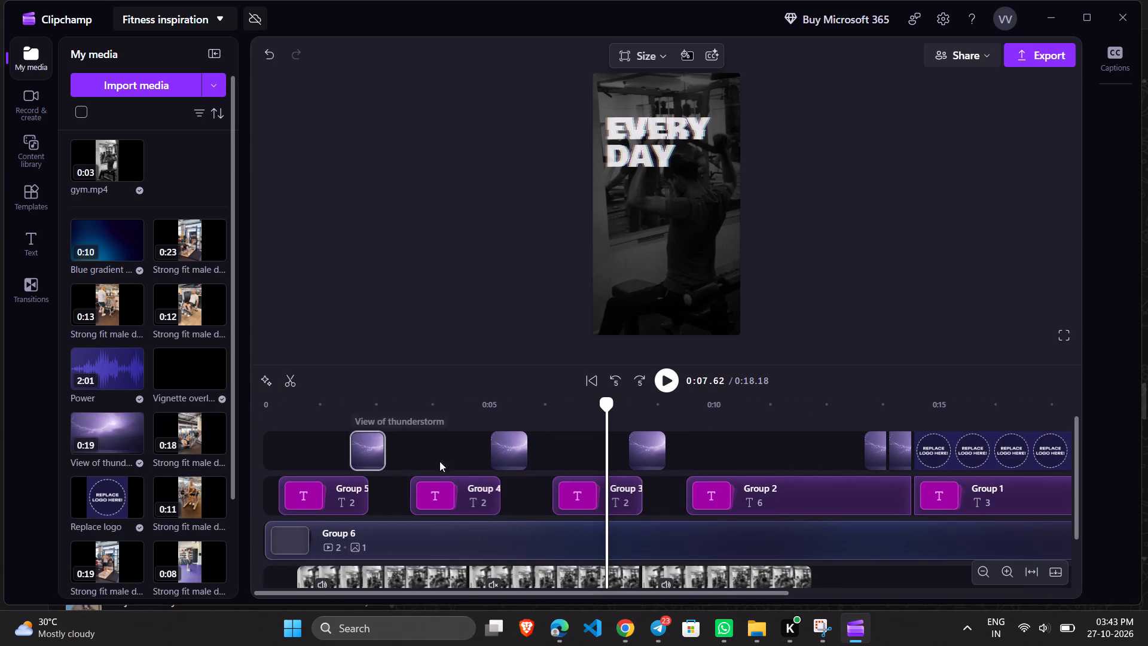
pyautogui.moveTo(607, 402); pyautogui.dragTo(231, 415)
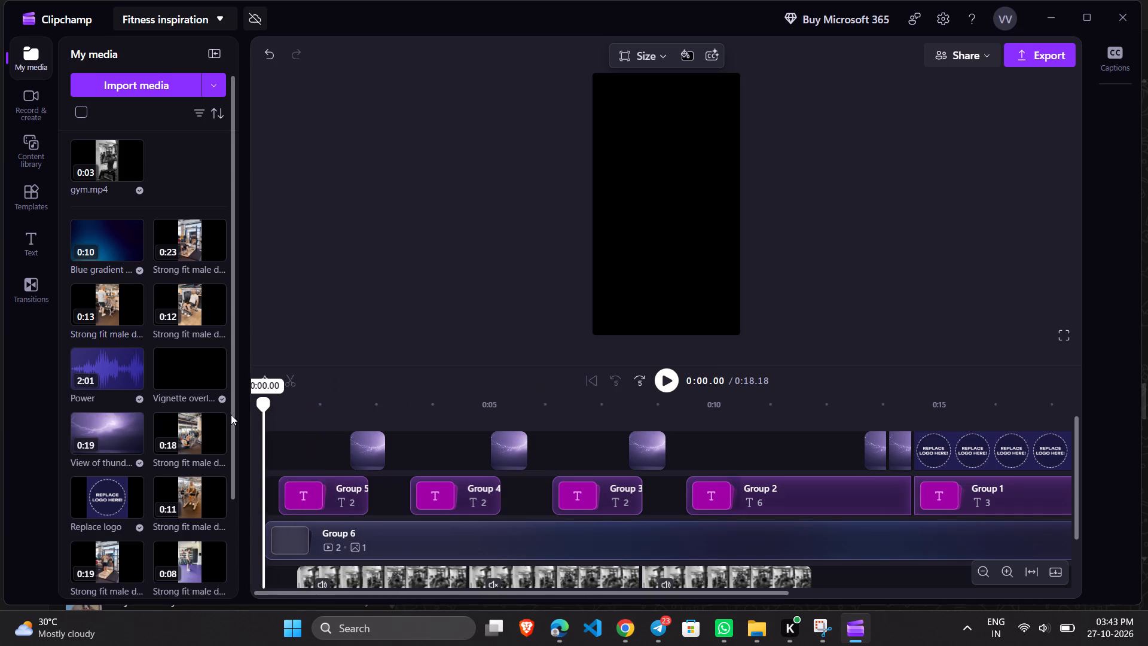
pyautogui.click(659, 380)
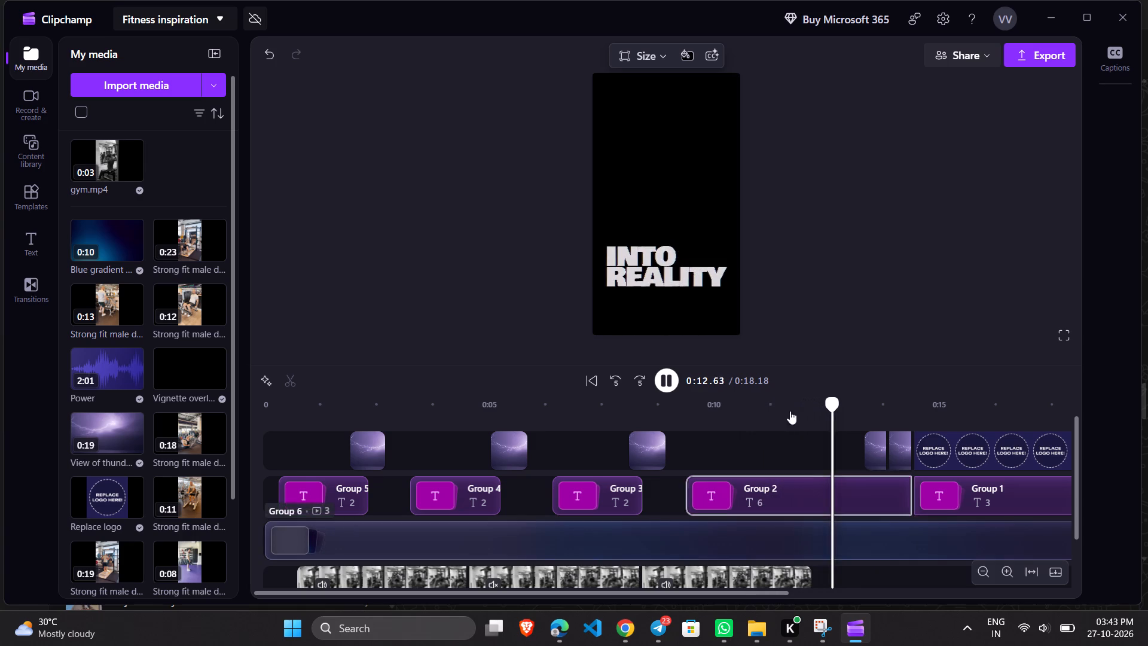
pyautogui.scroll(-2, 790, 415)
pyautogui.click(860, 557)
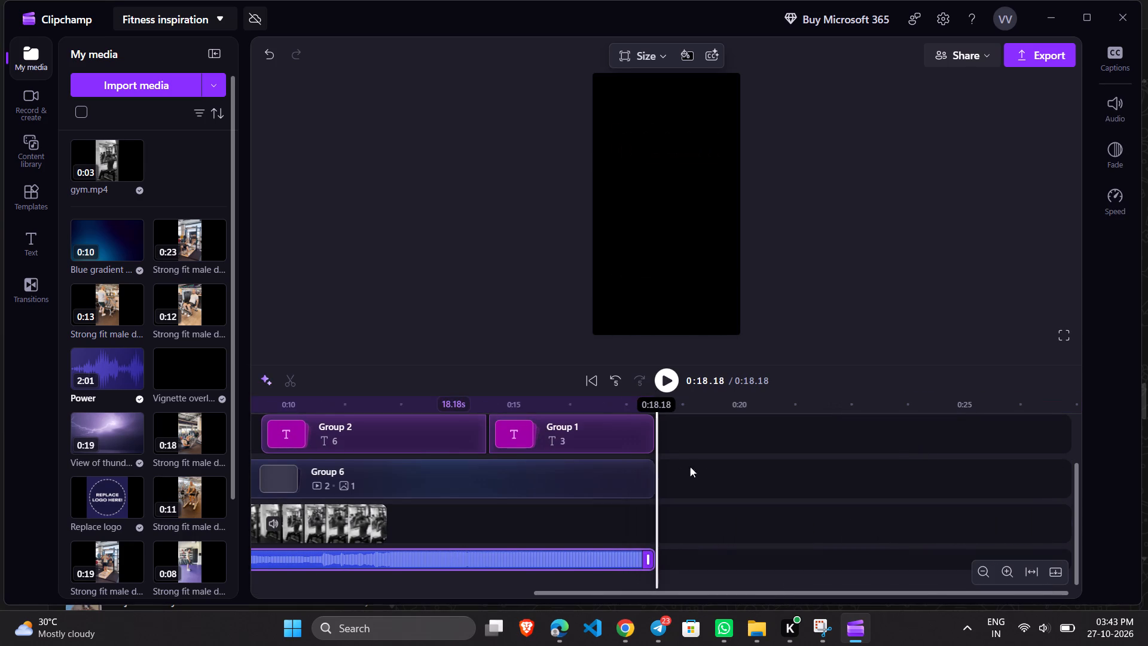
pyautogui.click(578, 430)
pyautogui.rightClick(578, 430)
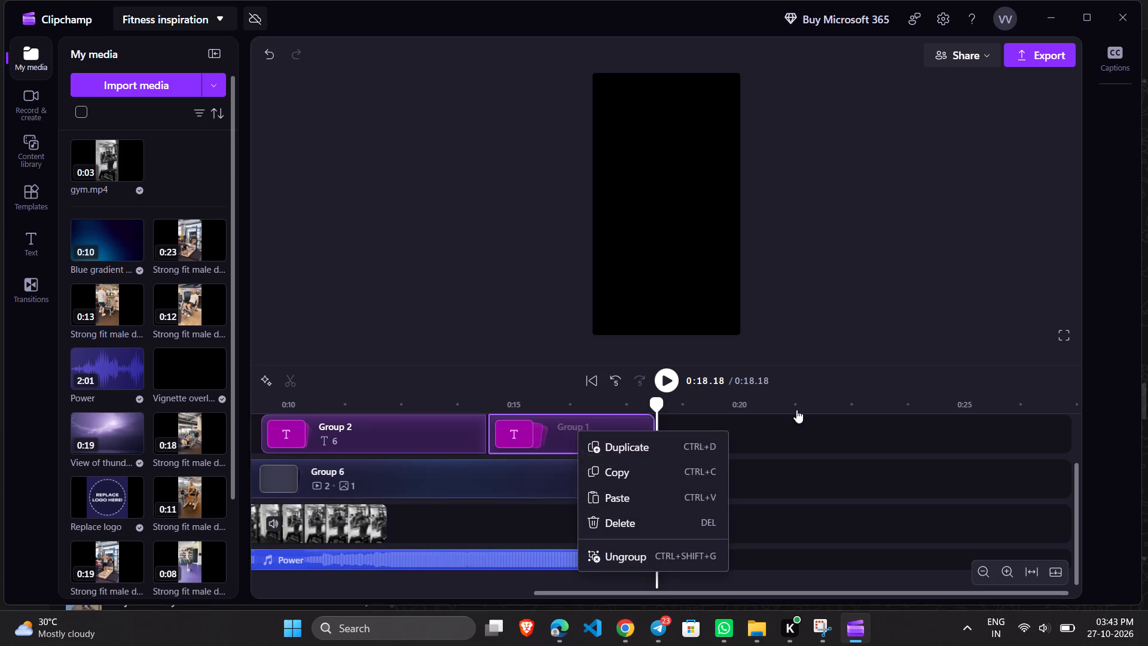
pyautogui.click(938, 374)
pyautogui.moveTo(661, 406); pyautogui.dragTo(497, 411)
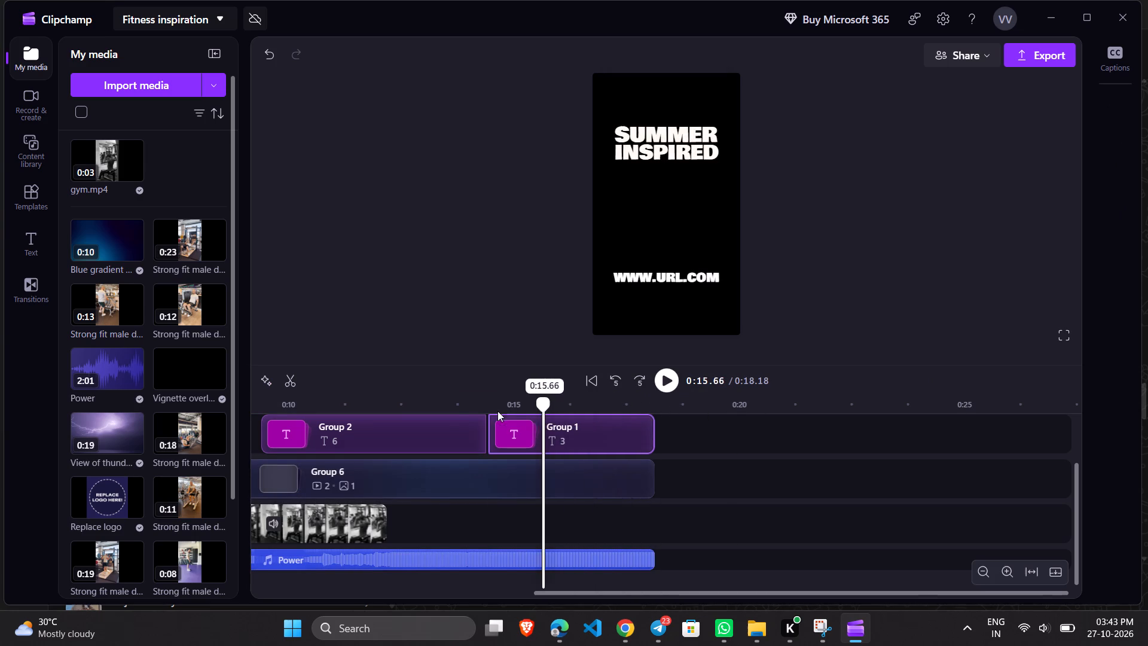
pyautogui.moveTo(497, 411); pyautogui.dragTo(408, 422)
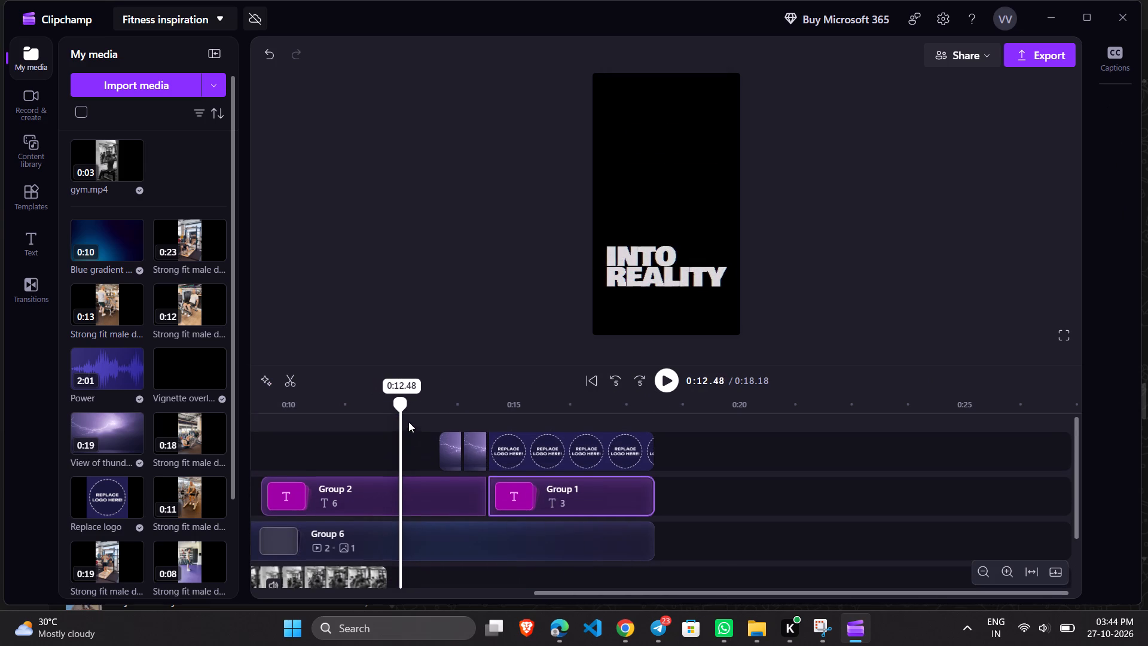
pyautogui.moveTo(408, 422); pyautogui.dragTo(477, 464)
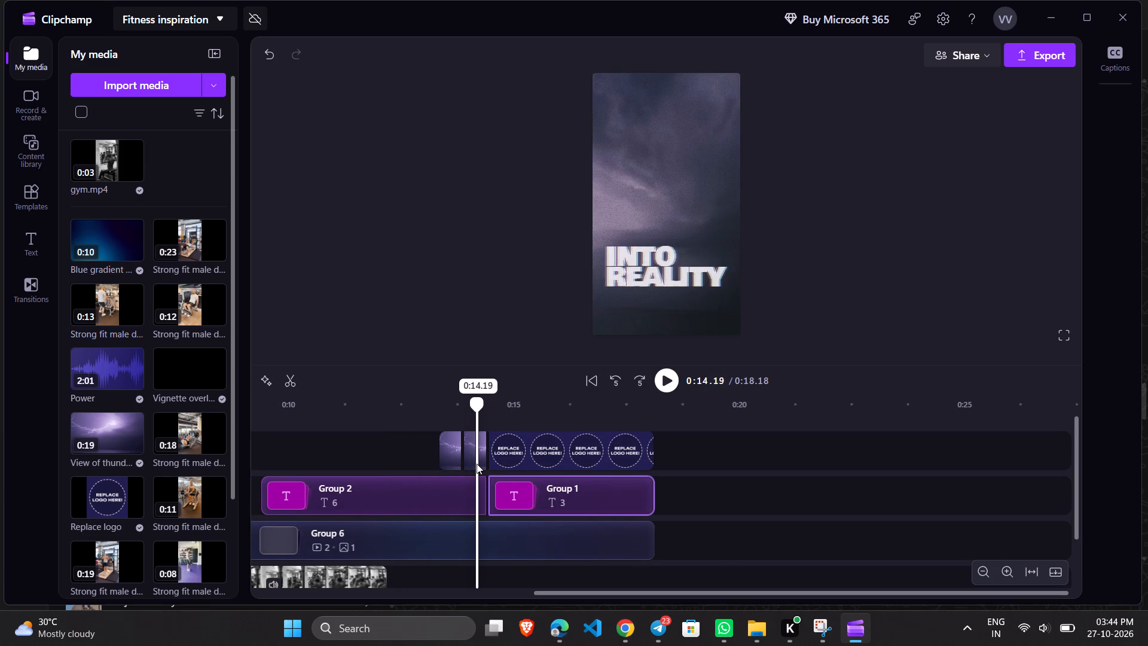
pyautogui.moveTo(477, 464); pyautogui.dragTo(453, 464)
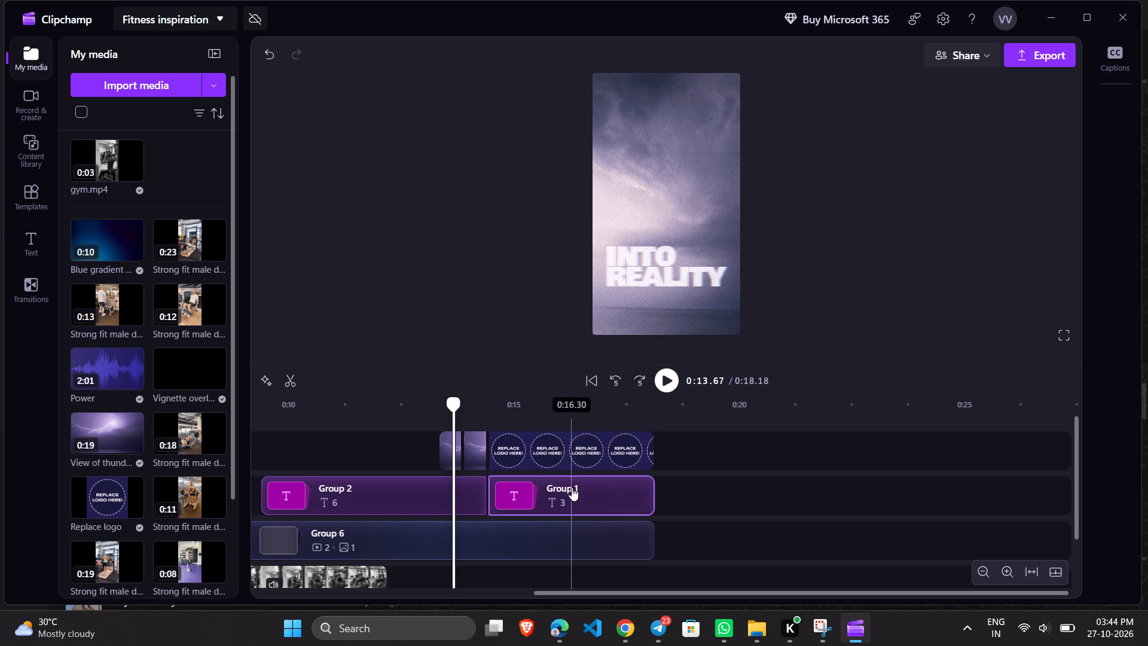
pyautogui.click(572, 487)
pyautogui.rightClick(572, 487)
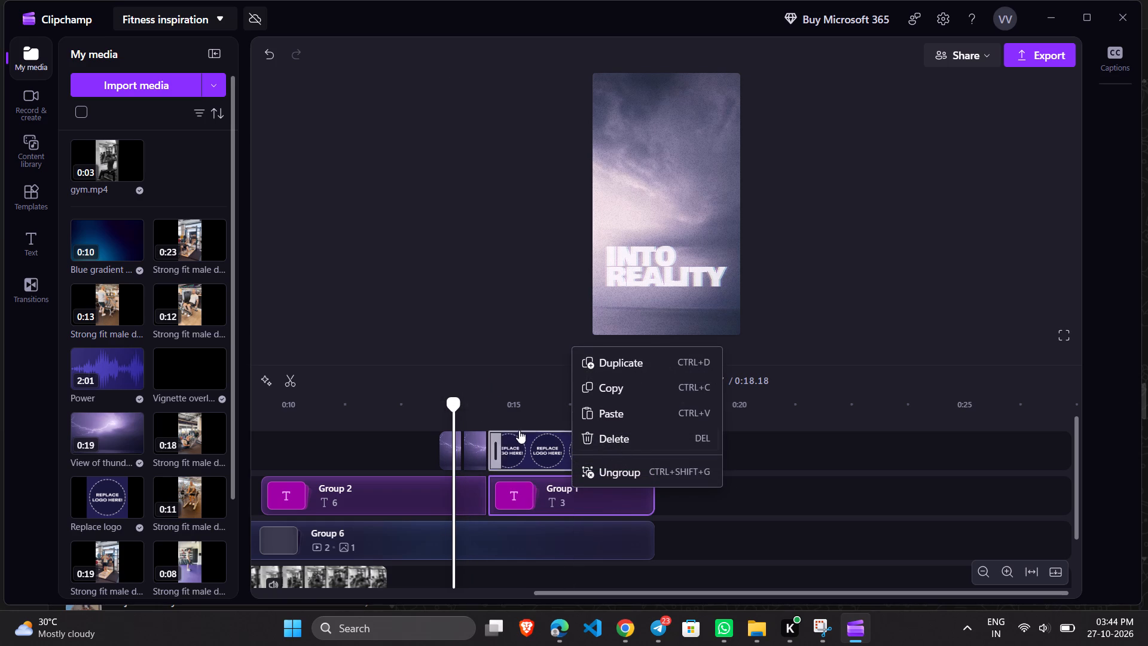
pyautogui.moveTo(453, 403); pyautogui.dragTo(523, 437)
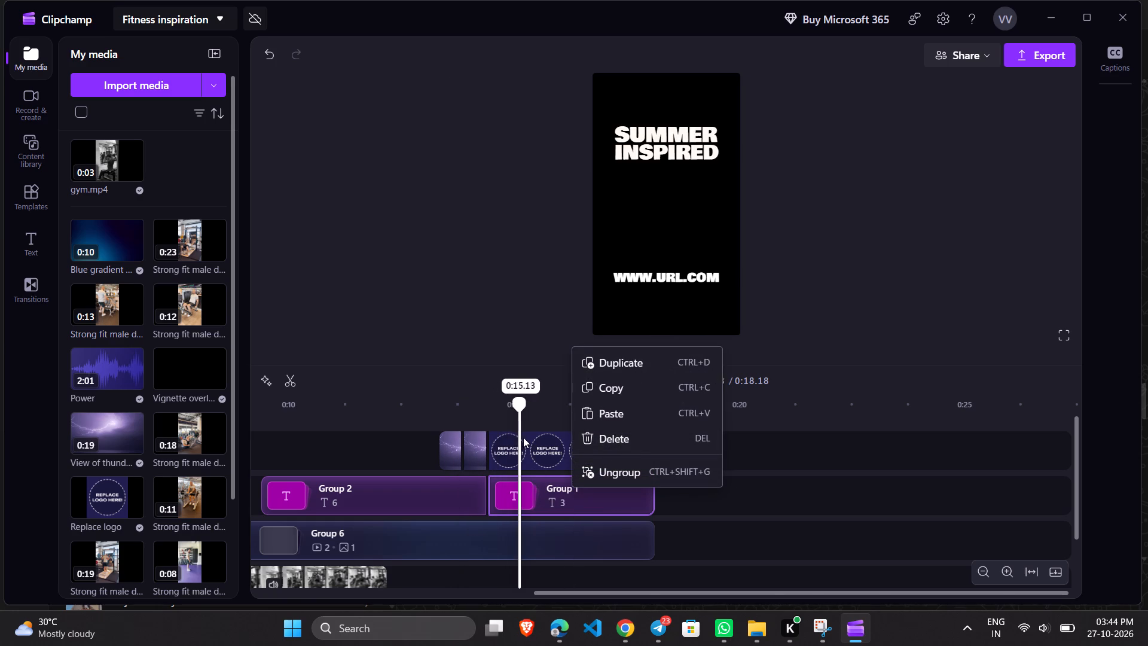
pyautogui.moveTo(523, 437); pyautogui.dragTo(450, 439)
pyautogui.click(549, 490)
pyautogui.rightClick(549, 489)
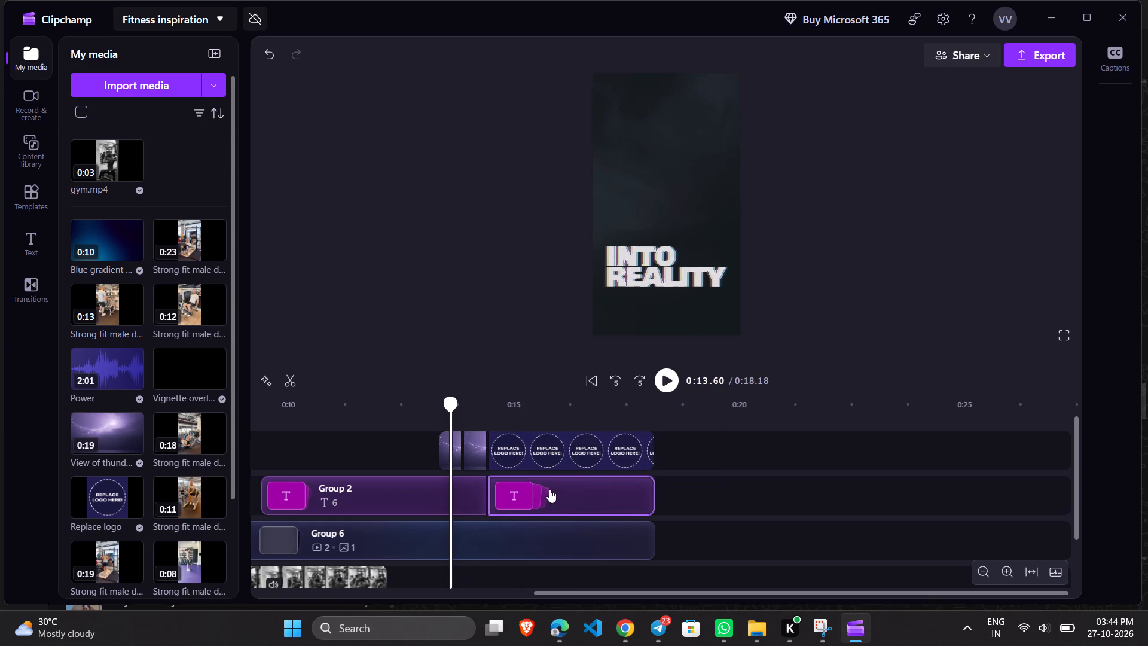
pyautogui.click(578, 435)
# Move the Replace logo clip down onto the title track, directly after Group 2.
pyautogui.scroll(-3, 591, 466)
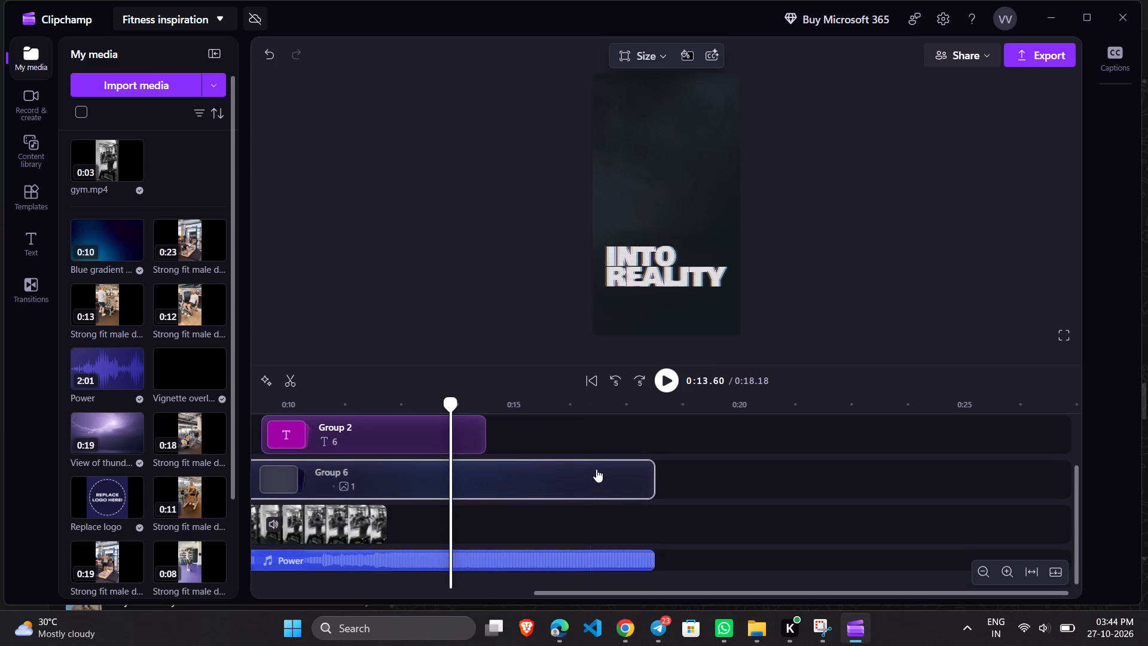
pyautogui.scroll(2, 596, 469)
pyautogui.moveTo(588, 455); pyautogui.dragTo(591, 458)
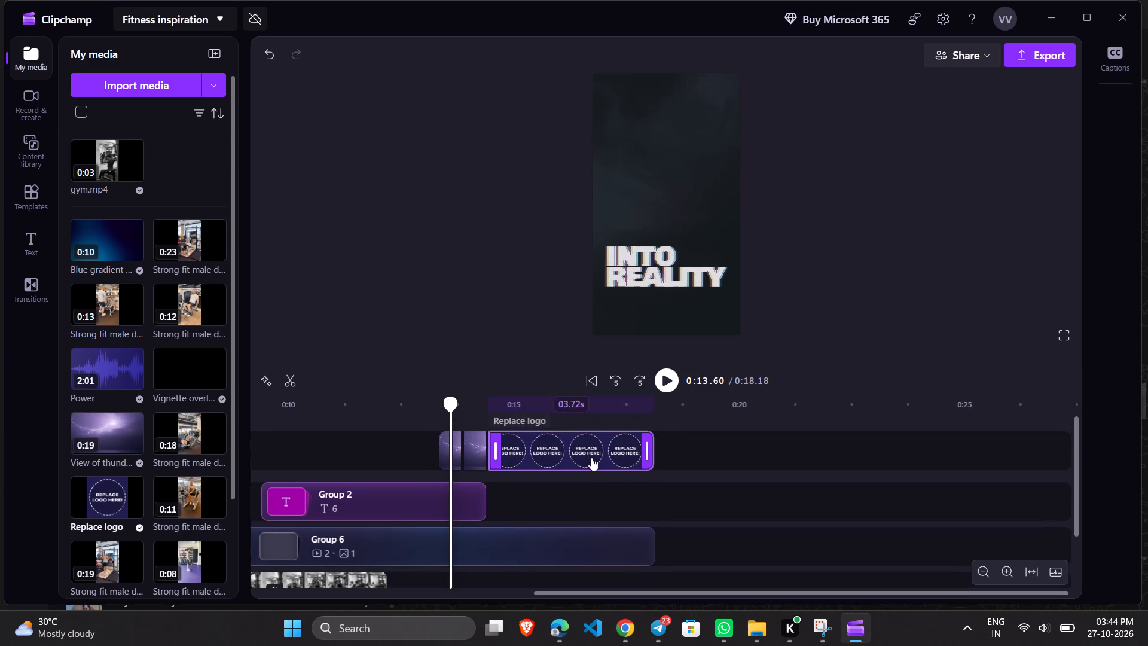
pyautogui.moveTo(591, 458); pyautogui.dragTo(589, 494)
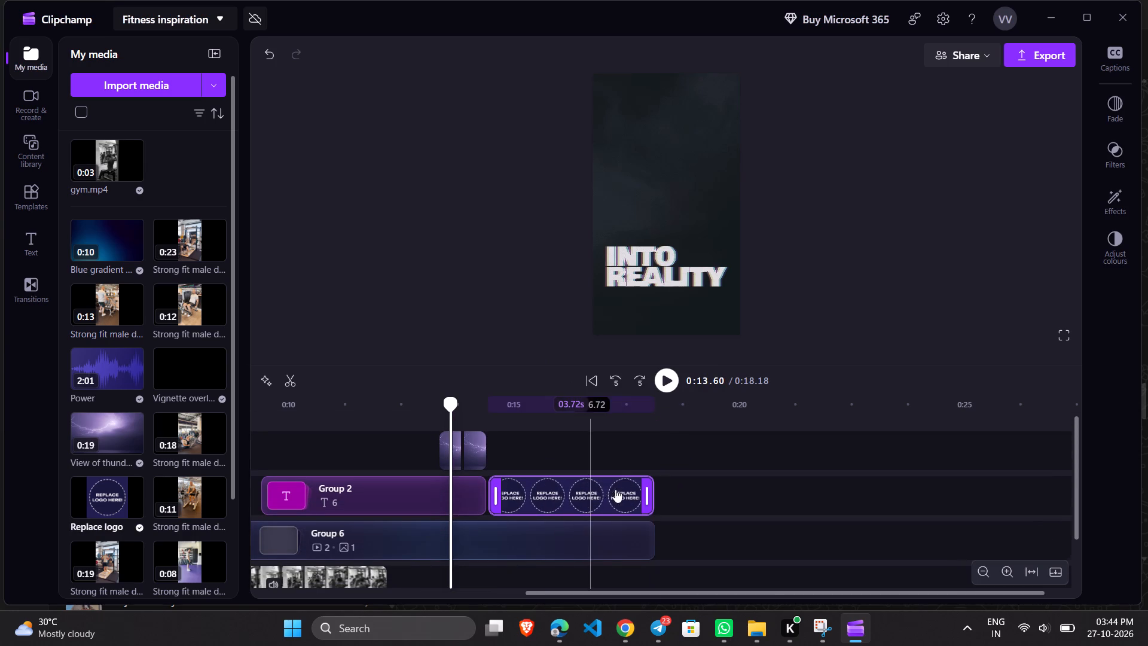
# Select Group 6, the three gym.mp4 clips and the Power audio track in turn to examine the timeline's layout.
pyautogui.scroll(-2, 599, 523)
pyautogui.click(560, 473)
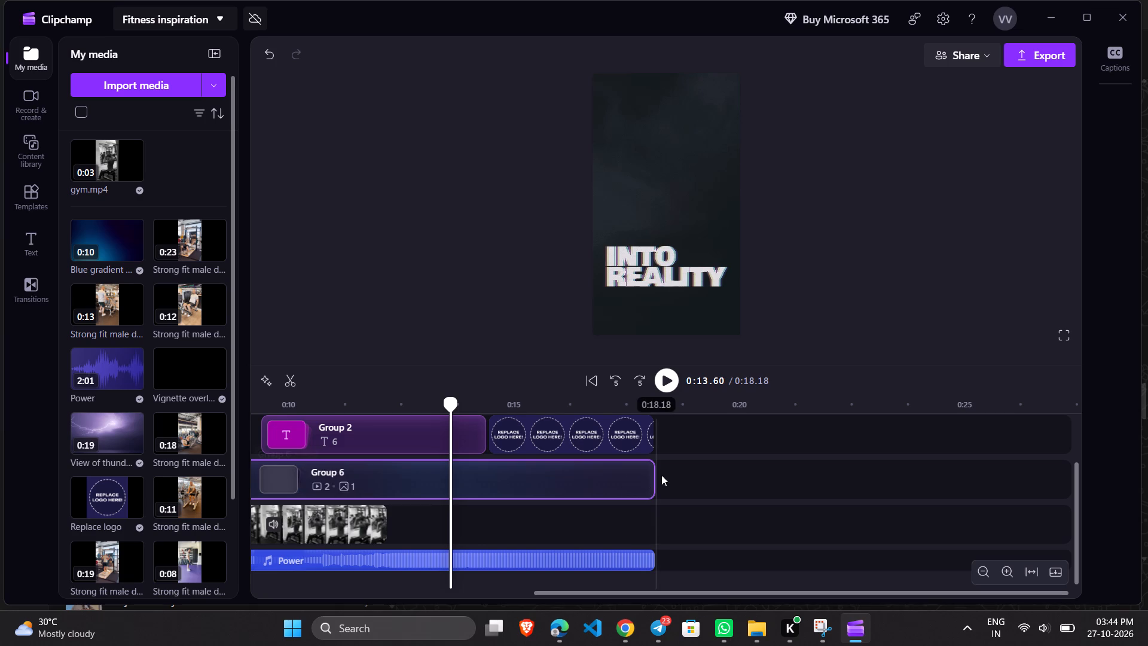
pyautogui.click(564, 480)
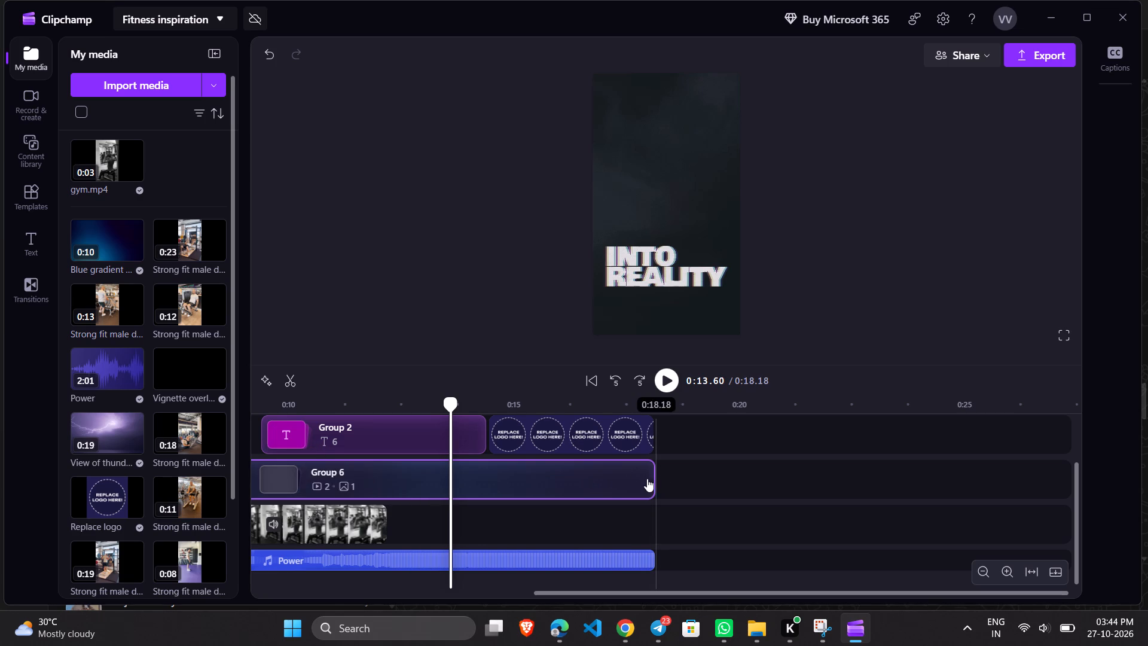
pyautogui.click(639, 480)
pyautogui.scroll(-1, 573, 477)
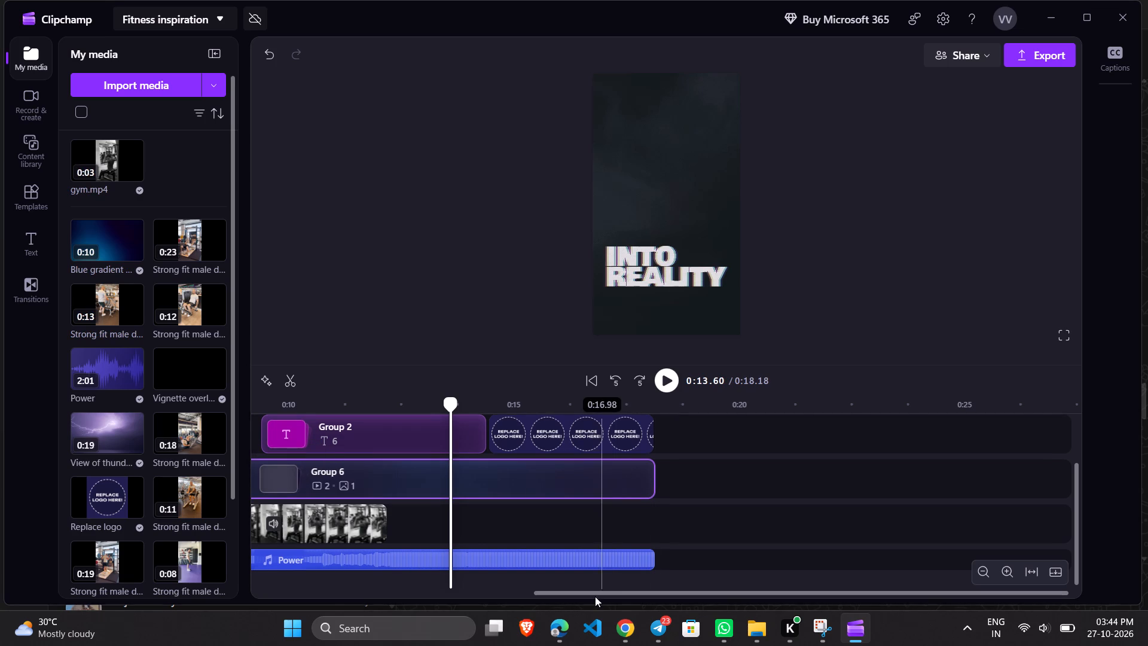
pyautogui.moveTo(598, 589); pyautogui.dragTo(312, 584)
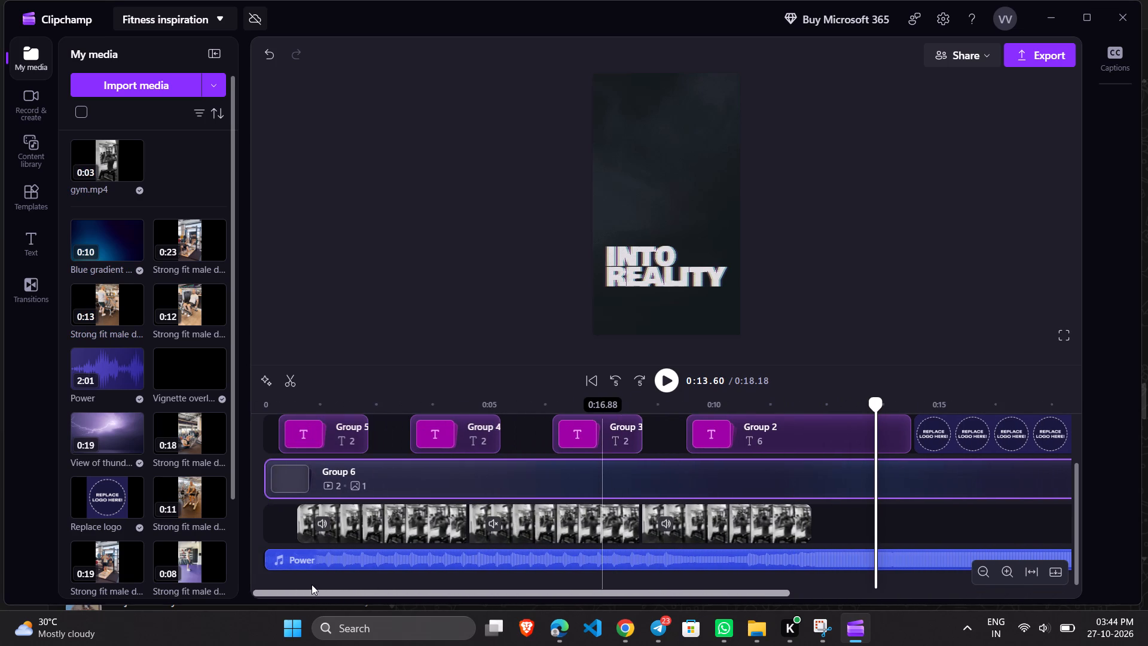
pyautogui.moveTo(312, 584); pyautogui.dragTo(300, 584)
pyautogui.click(371, 523)
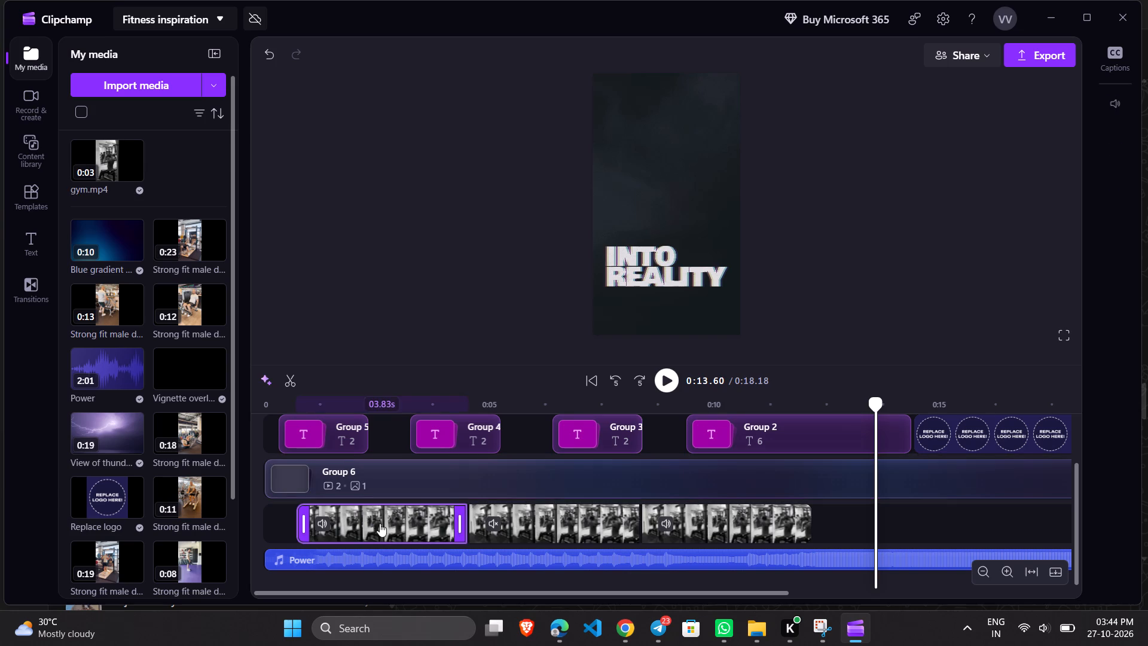
pyautogui.click(531, 524)
pyautogui.click(692, 517)
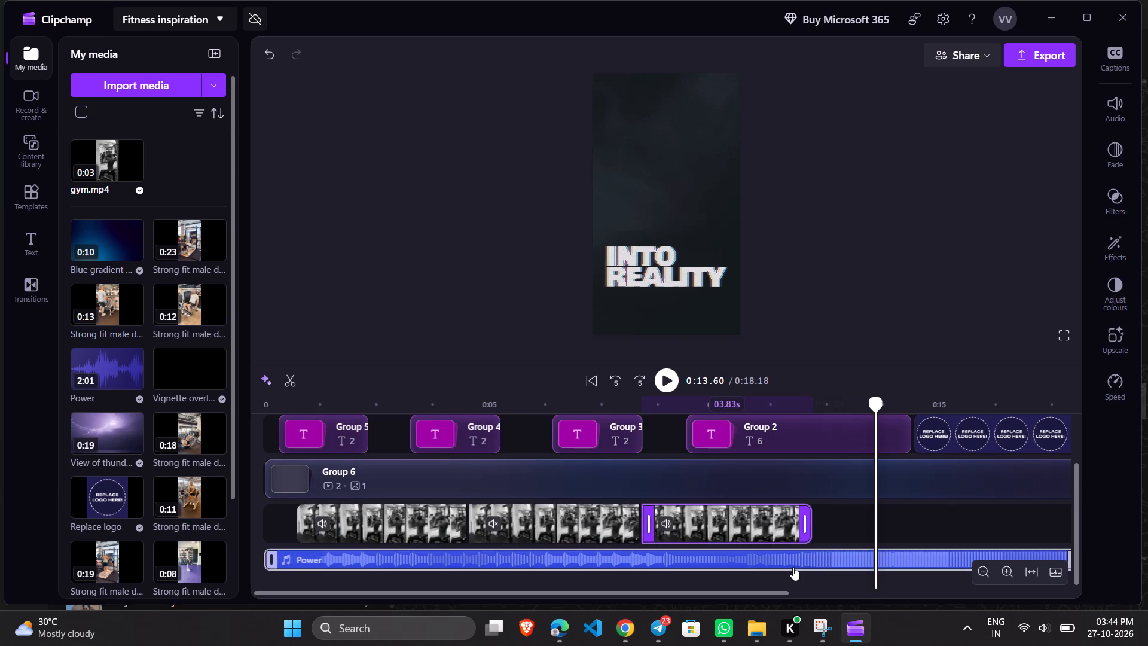
pyautogui.click(793, 567)
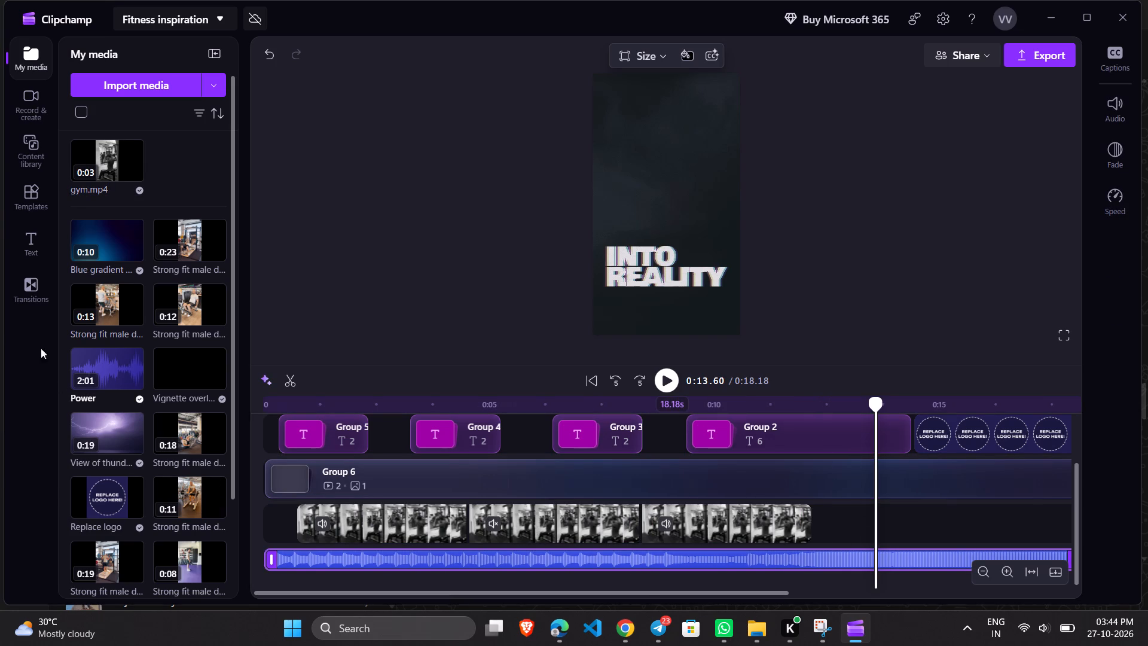
# Switch to Chrome and search the web in a new tab for "karuppa songs", looking over the results.
pyautogui.click(615, 635)
pyautogui.click(894, 16)
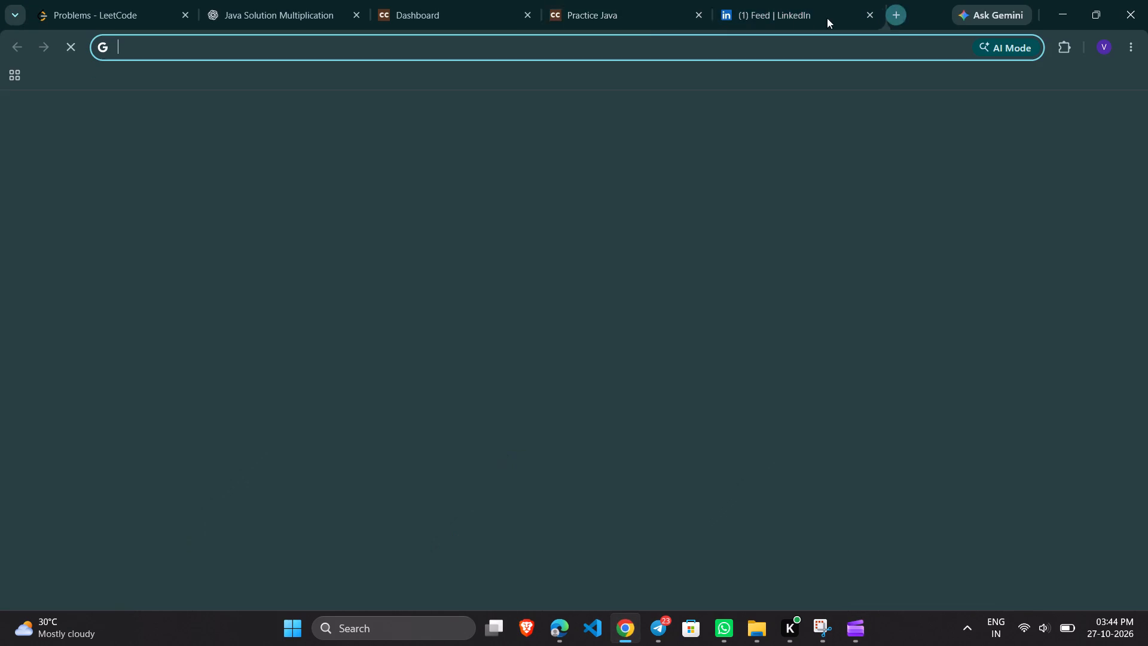
pyautogui.click(627, 54)
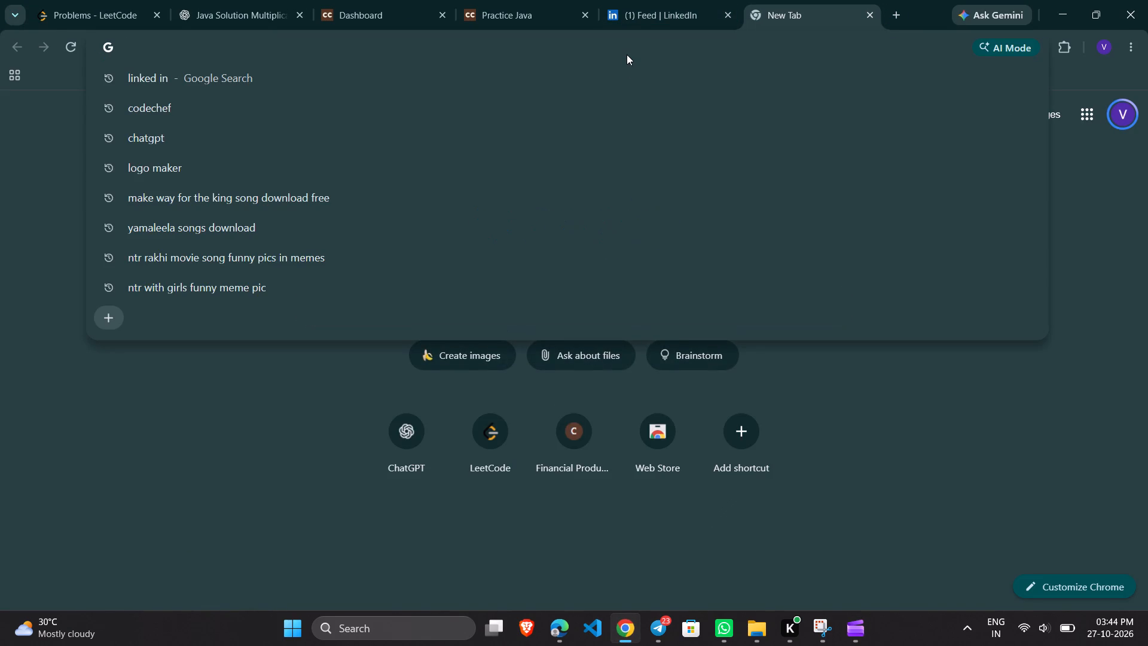
pyautogui.write('karuppa')
pyautogui.press('space')
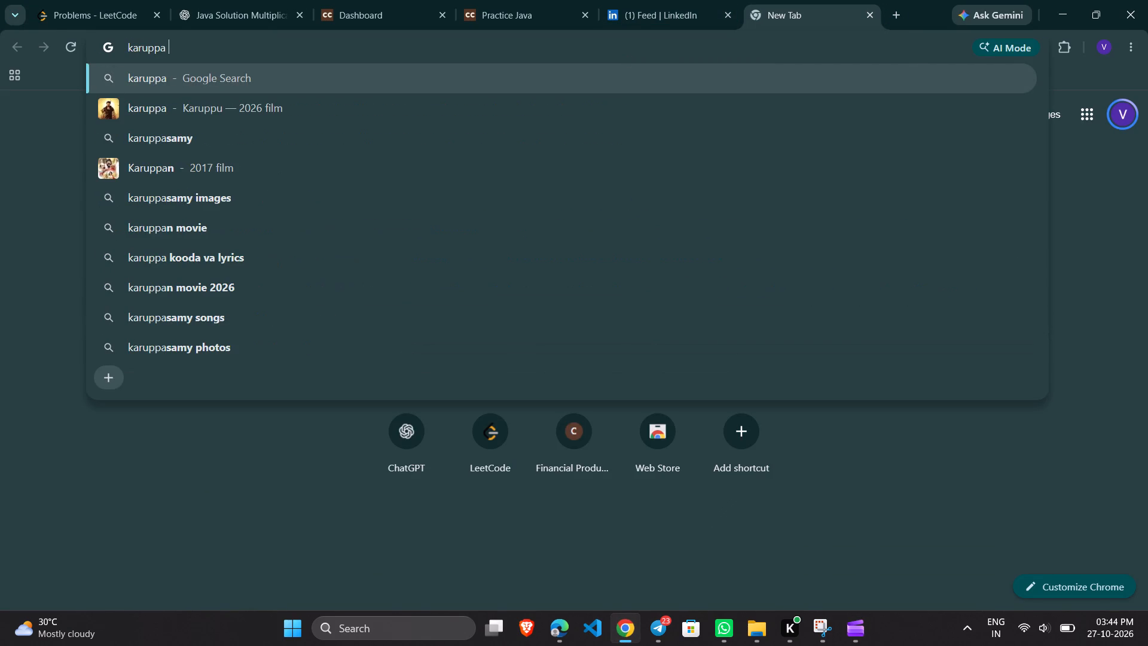
pyautogui.write('songs')
pyautogui.press('Return')
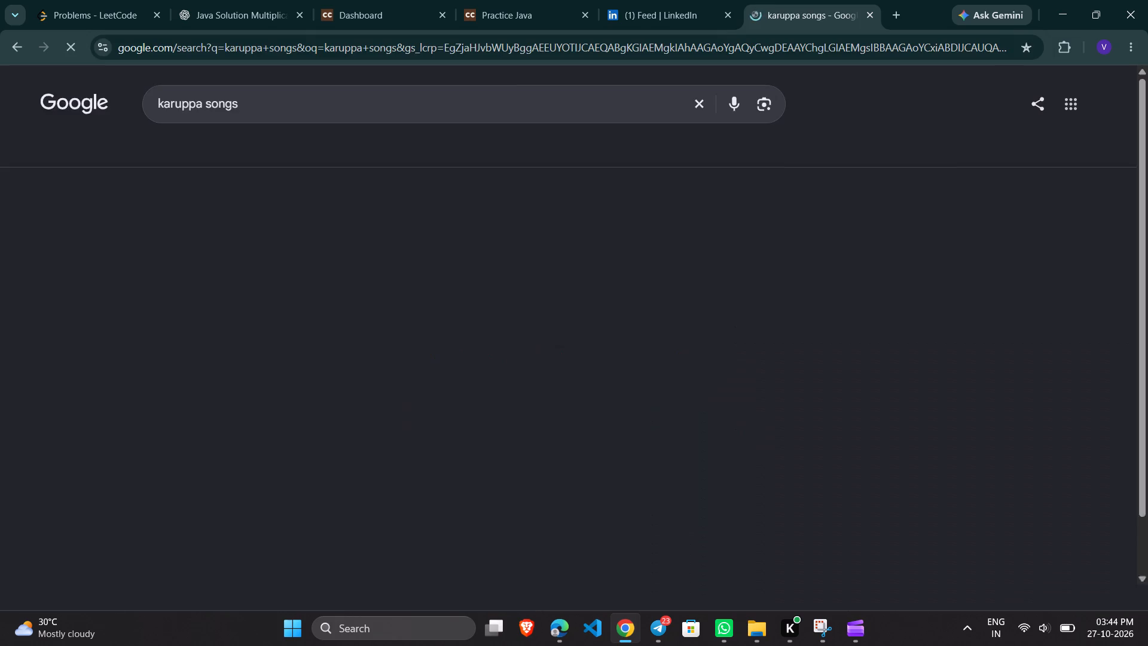
pyautogui.scroll(-7, 304, 292)
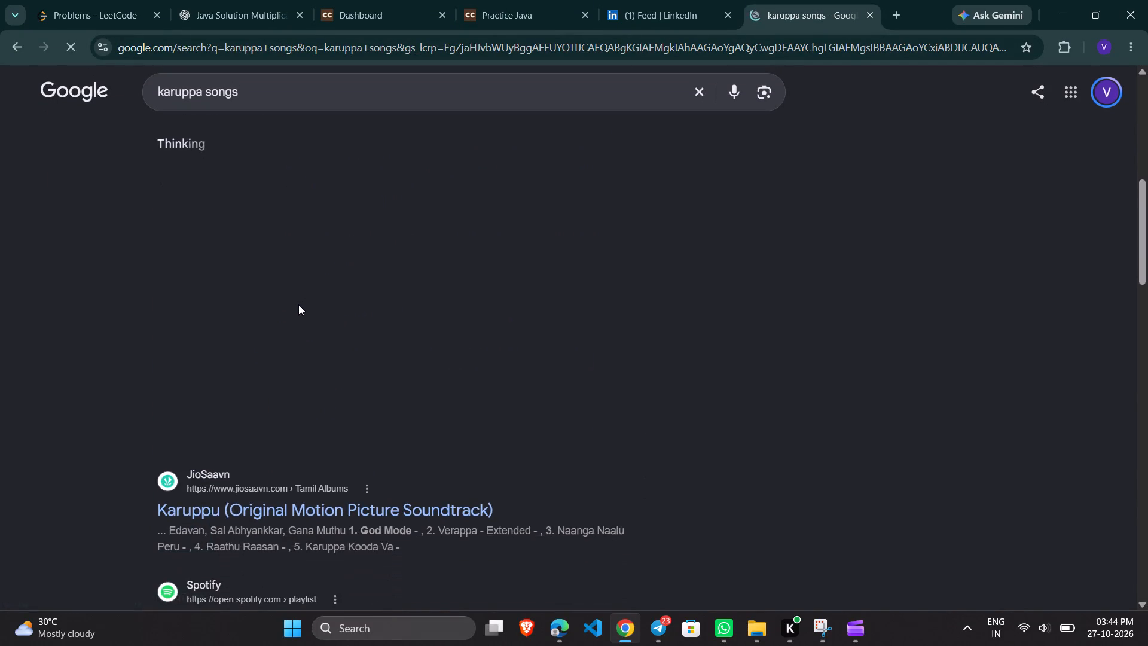
pyautogui.scroll(-3, 290, 293)
pyautogui.scroll(3, 268, 366)
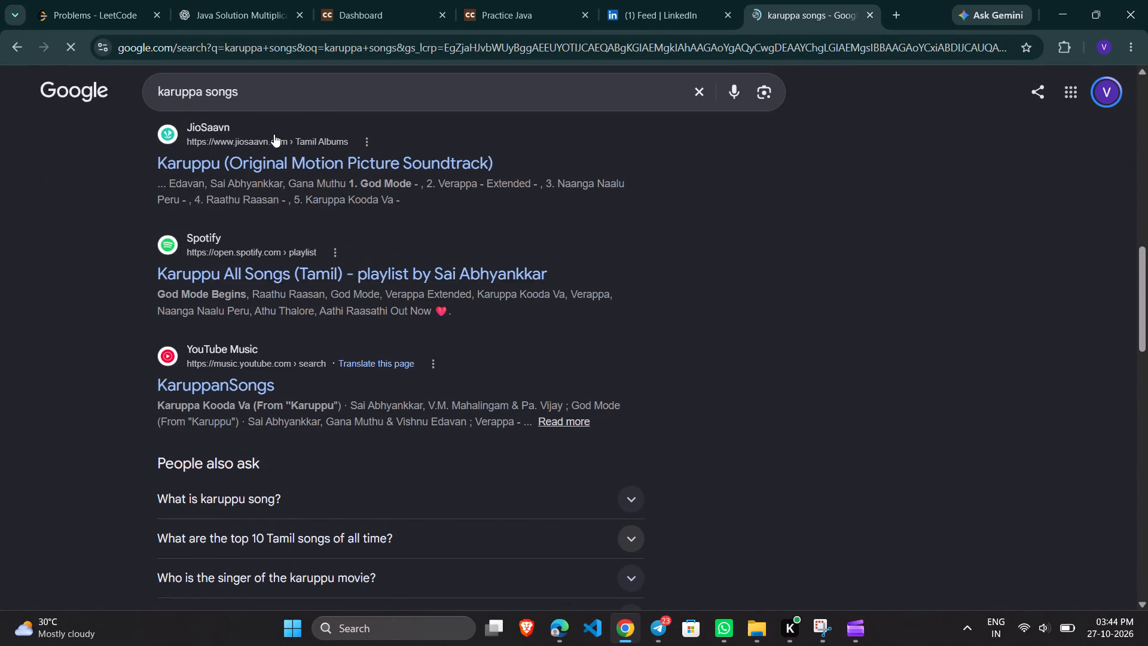
# Replace the web search with "veezha veera song download" and look through the results for a download source.
pyautogui.click(276, 95)
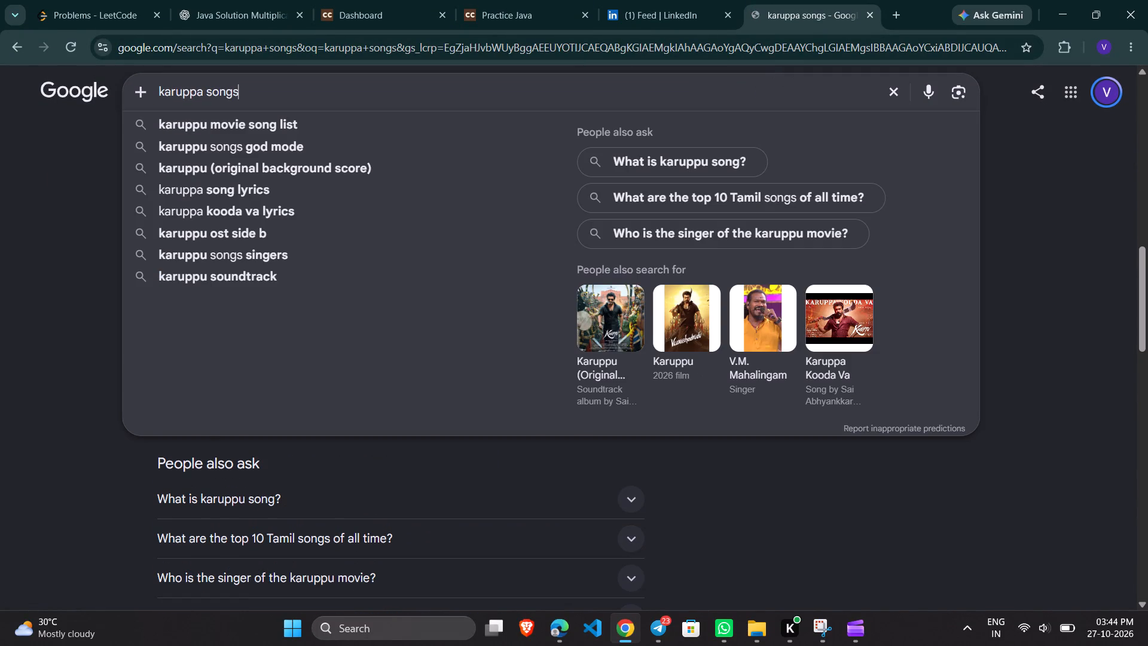
pyautogui.press('BackSpace')
pyautogui.press('BackSpace')
pyautogui.press('BackSpace')
pyautogui.press('BackSpace')
pyautogui.press('BackSpace')
pyautogui.press('BackSpace')
pyautogui.press('BackSpace')
pyautogui.press('BackSpace')
pyautogui.press('BackSpace')
pyautogui.press('BackSpace')
pyautogui.press('BackSpace')
pyautogui.press('BackSpace')
pyautogui.press('BackSpace')
pyautogui.press('BackSpace')
pyautogui.press('BackSpace')
pyautogui.press('BackSpace')
pyautogui.press('BackSpace')
pyautogui.press('BackSpace')
pyautogui.press('BackSpace')
pyautogui.press('BackSpace')
pyautogui.write('vee')
pyautogui.write('zha veera sonf')
pyautogui.press('space')
pyautogui.press('BackSpace')
pyautogui.press('BackSpace')
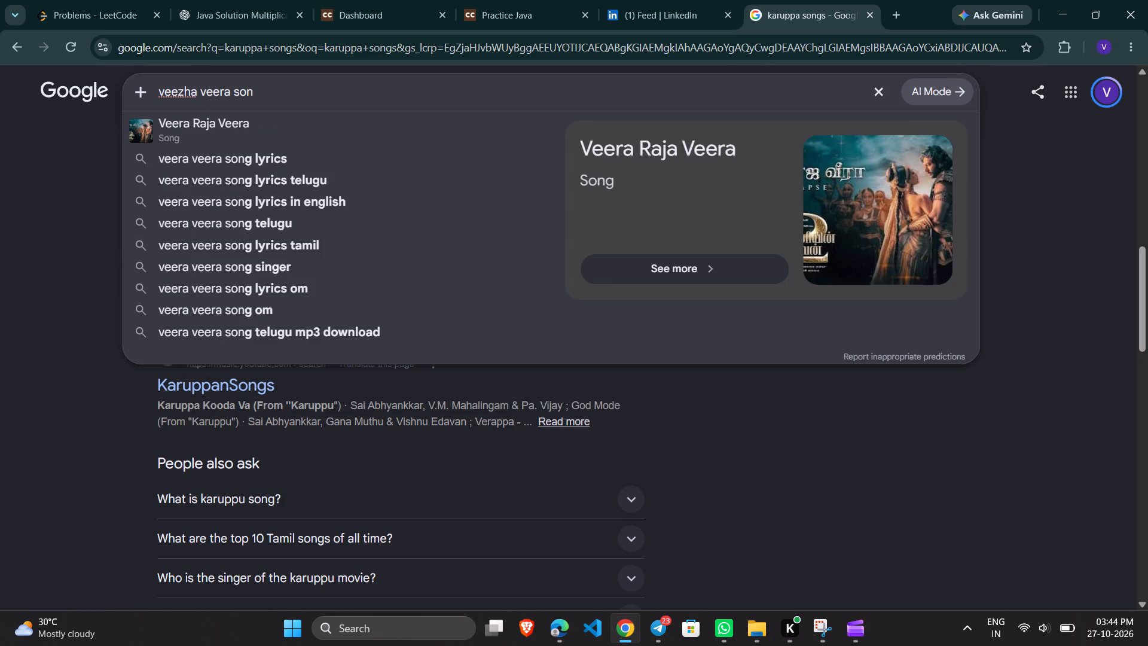
pyautogui.write('g do')
pyautogui.write('wnload')
pyautogui.press('Return')
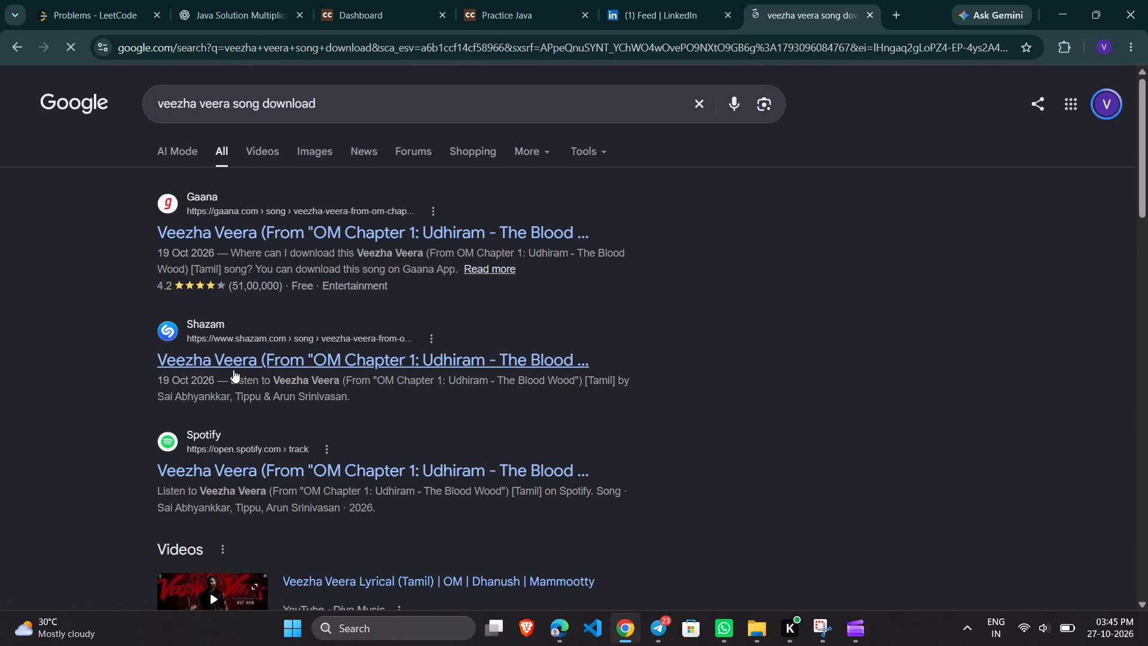
pyautogui.scroll(-7, 251, 350)
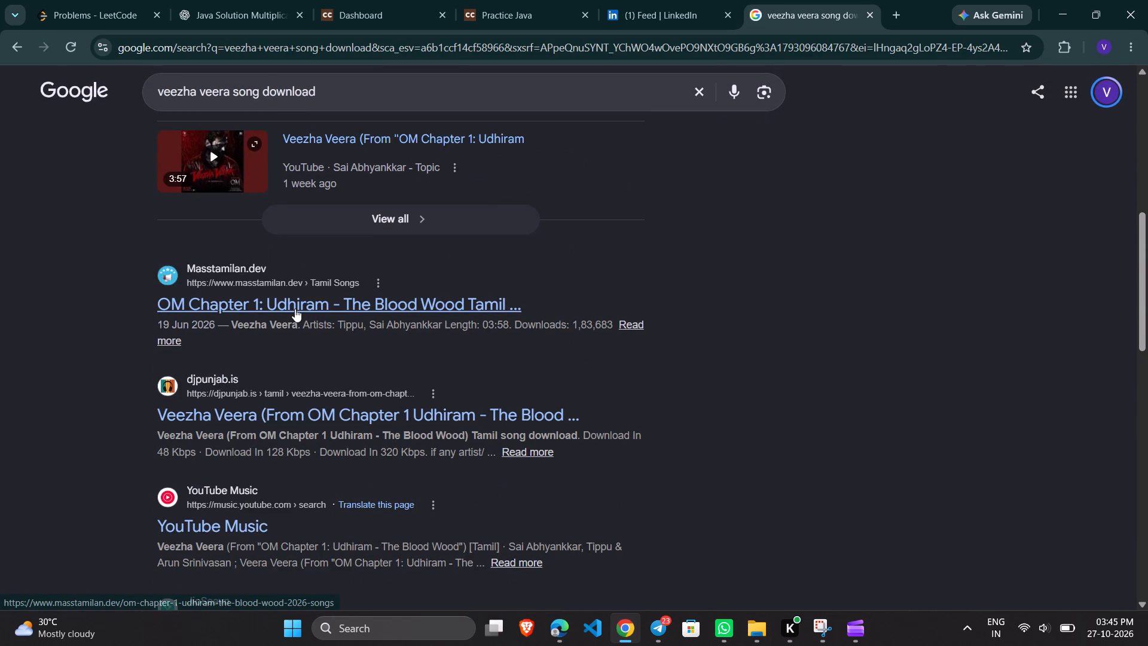
pyautogui.scroll(-3, 295, 309)
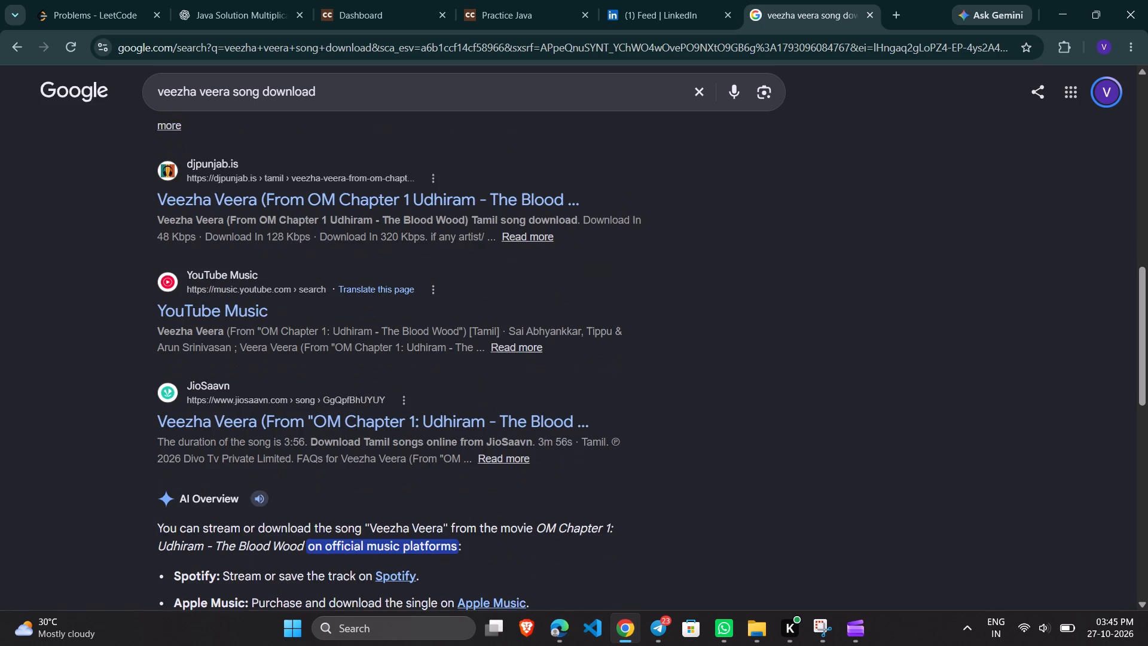
pyautogui.scroll(1, 310, 297)
pyautogui.scroll(-1, 273, 292)
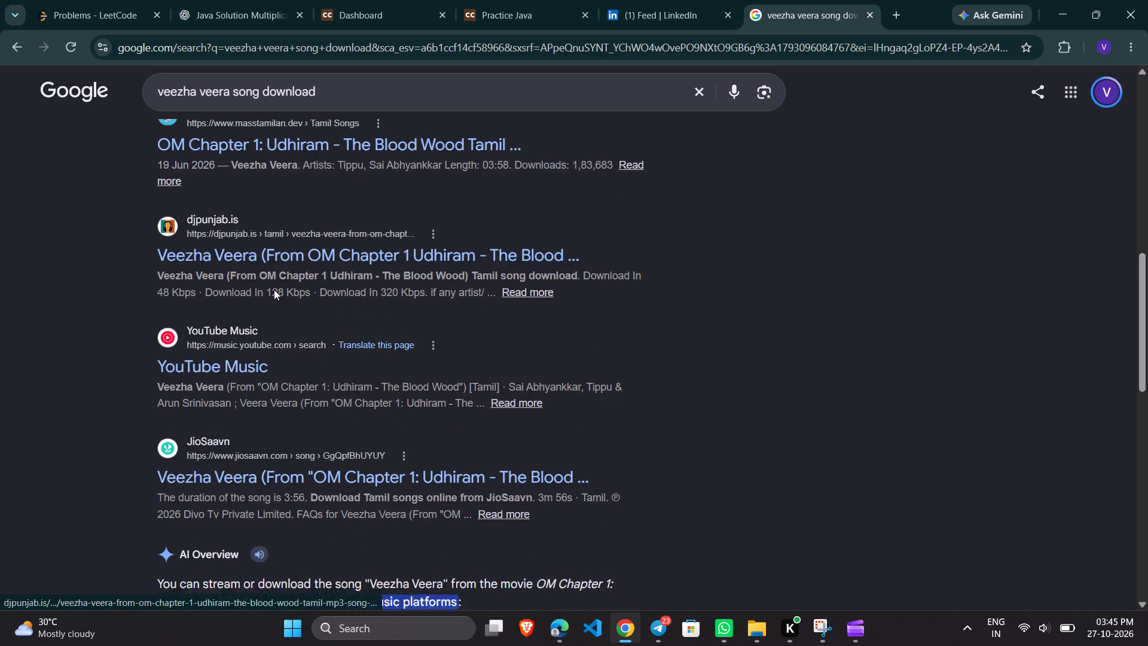
pyautogui.scroll(-1, 280, 276)
# Refine the search to "veezha veera song download mp3 free" and open the abdwap4.watch result.
pyautogui.click(351, 89)
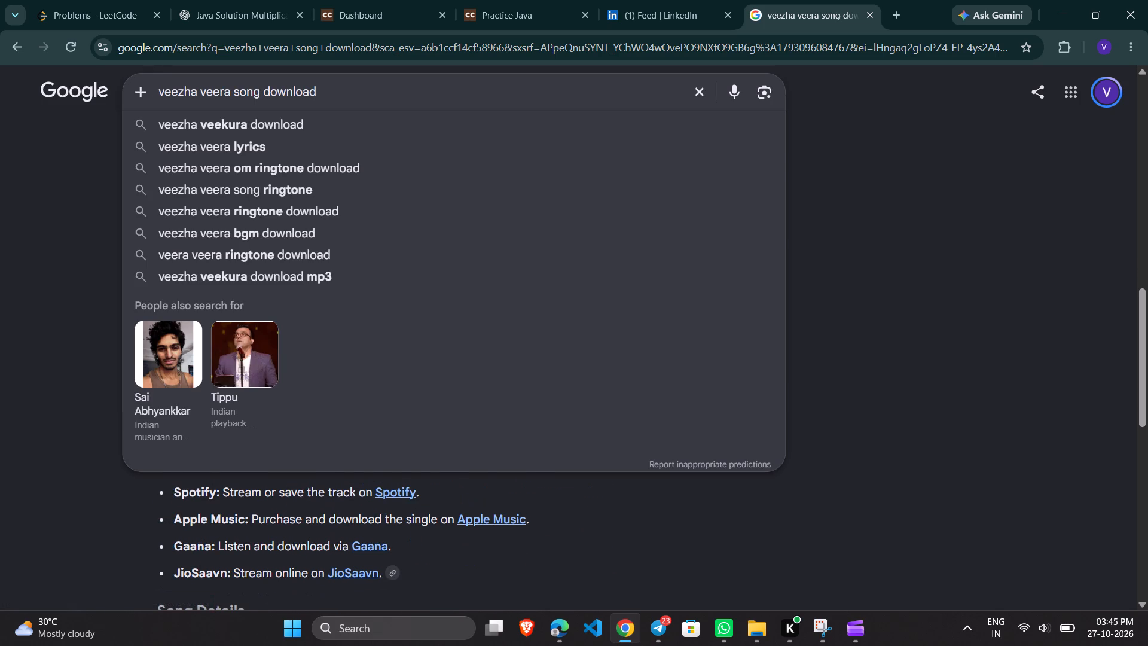
pyautogui.press('space')
pyautogui.write('mps')
pyautogui.press('BackSpace')
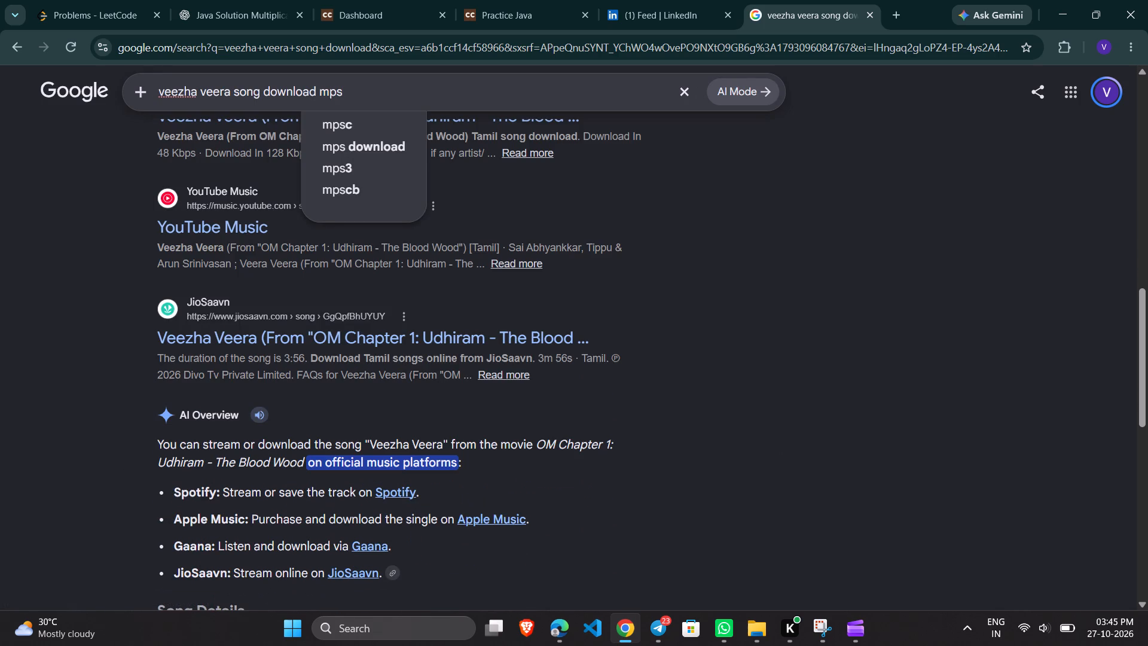
pyautogui.write('3 free')
pyautogui.press('Return')
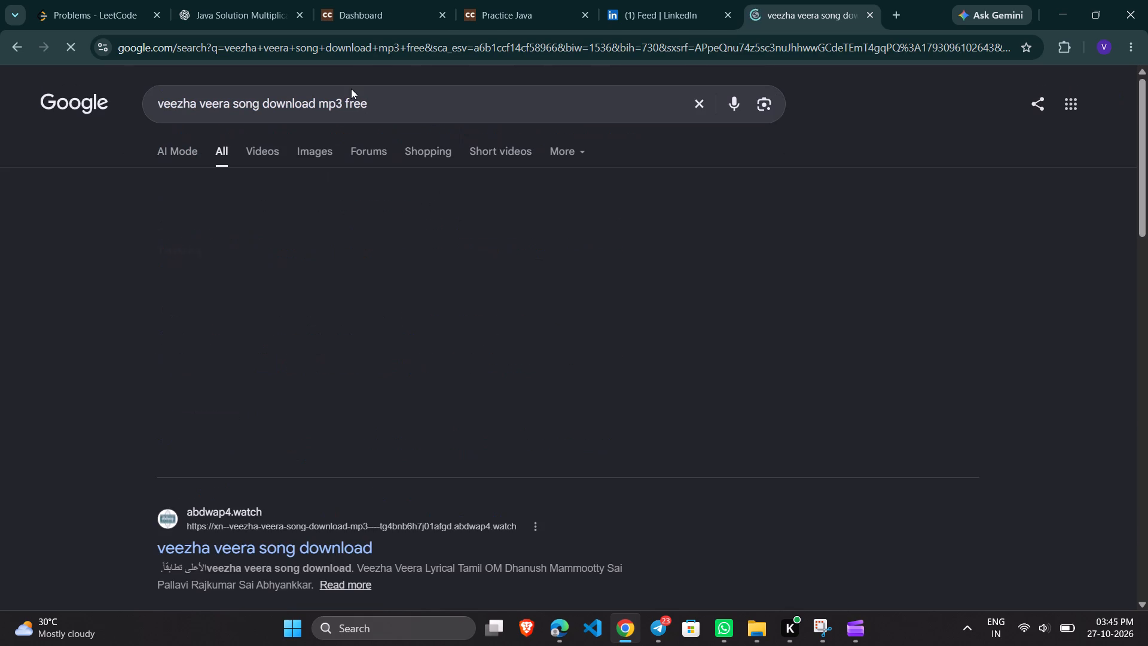
pyautogui.scroll(-3, 347, 199)
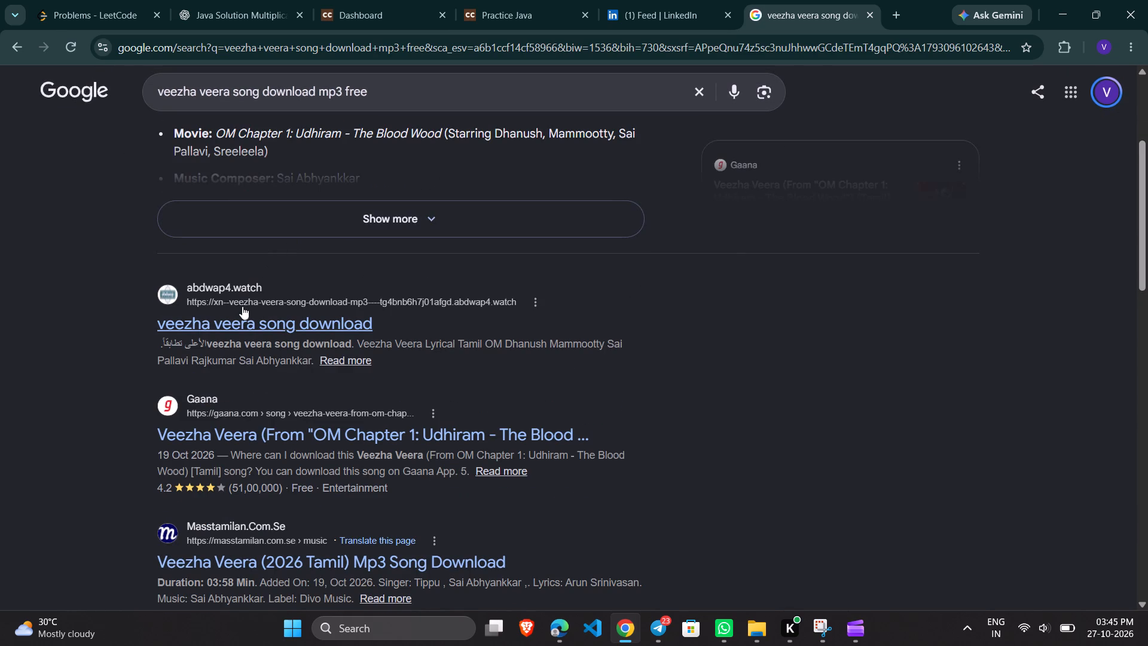
pyautogui.click(243, 312)
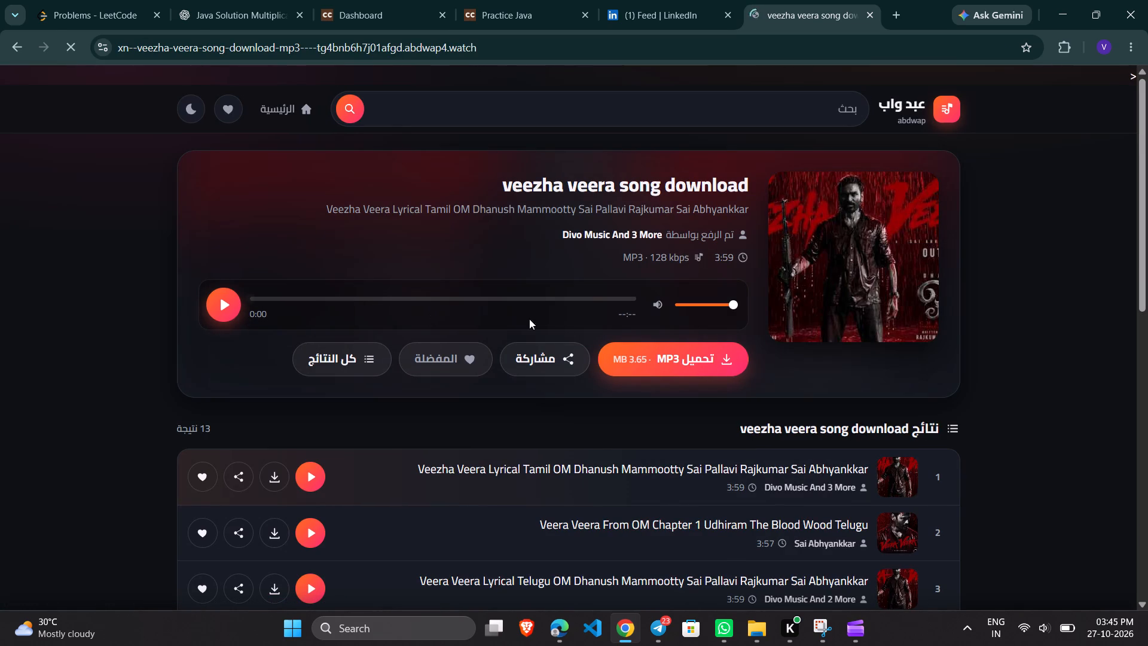
# Preview the Veezha Veera song, go to its download page and download it as an MP3.
pyautogui.click(230, 309)
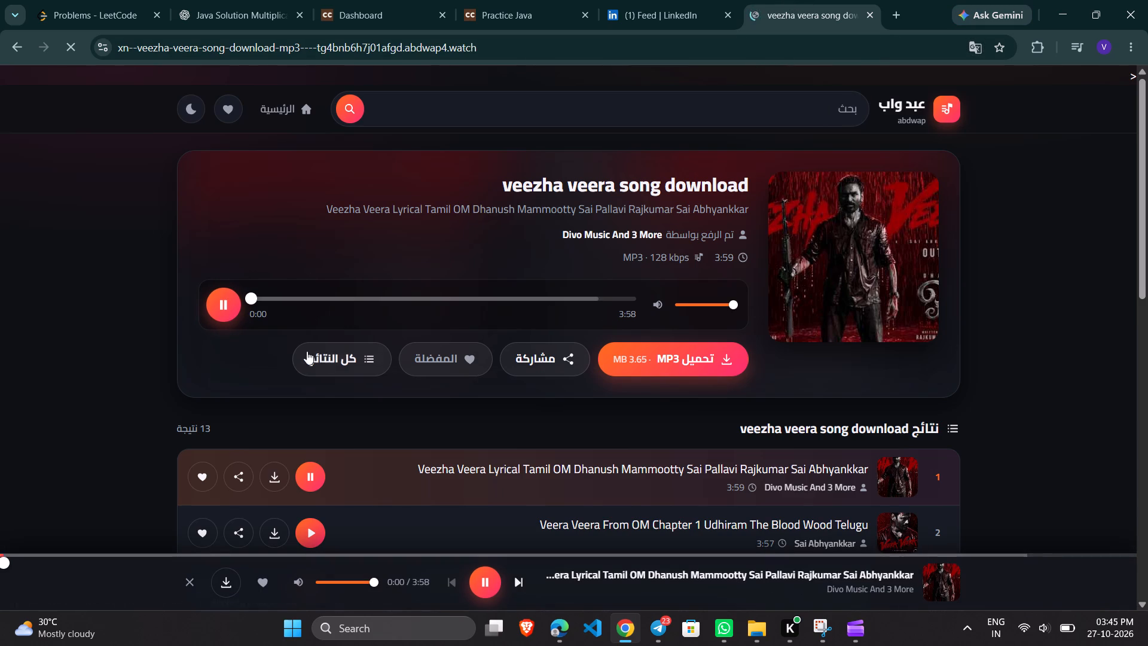
pyautogui.click(637, 362)
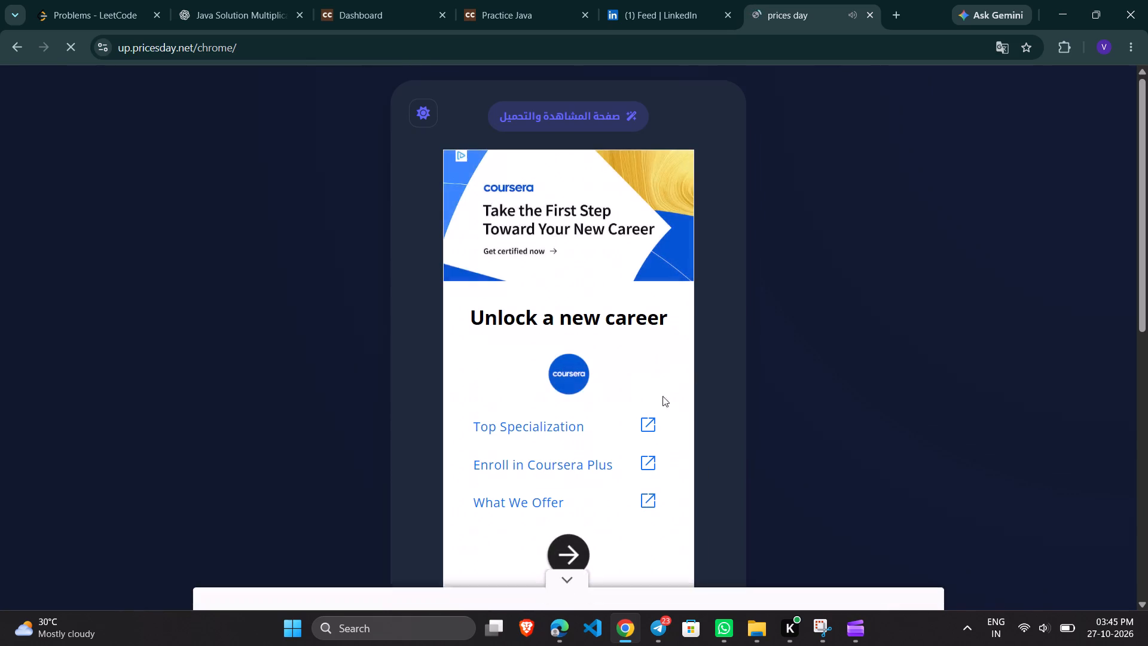
pyautogui.scroll(-4, 560, 426)
pyautogui.scroll(-4, 615, 391)
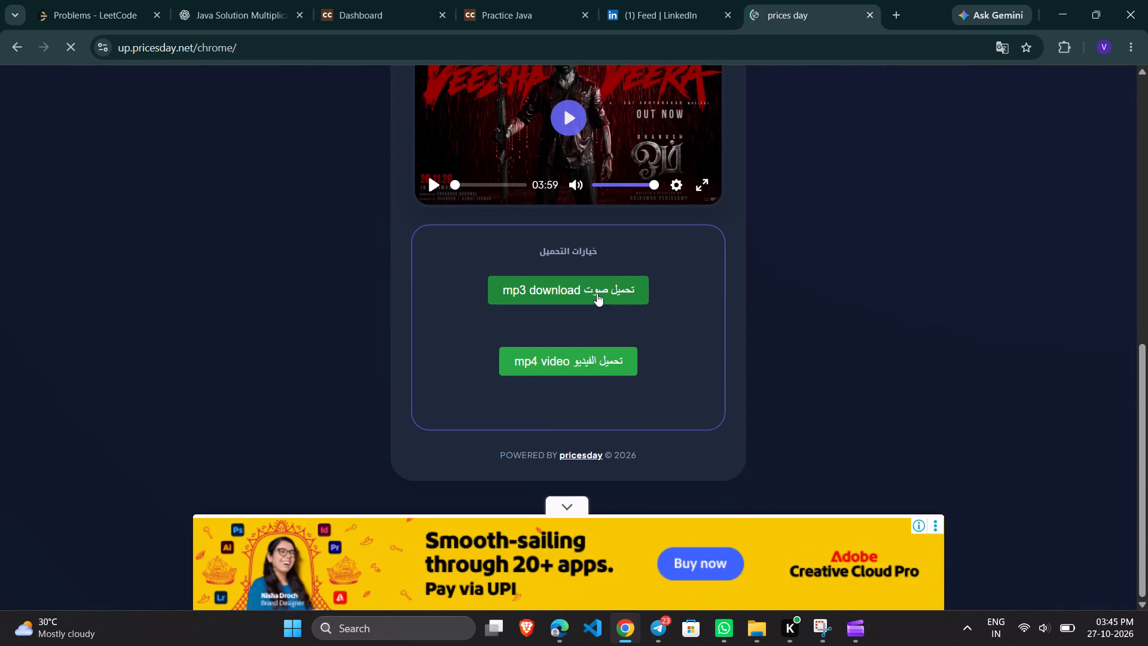
pyautogui.click(597, 293)
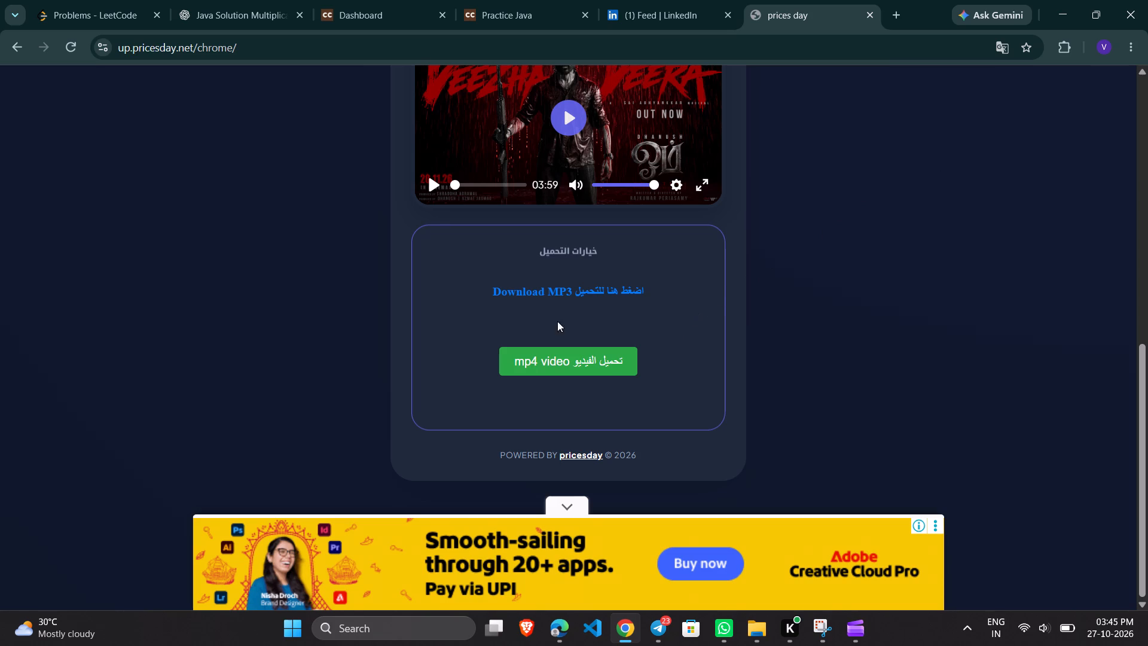
pyautogui.click(514, 295)
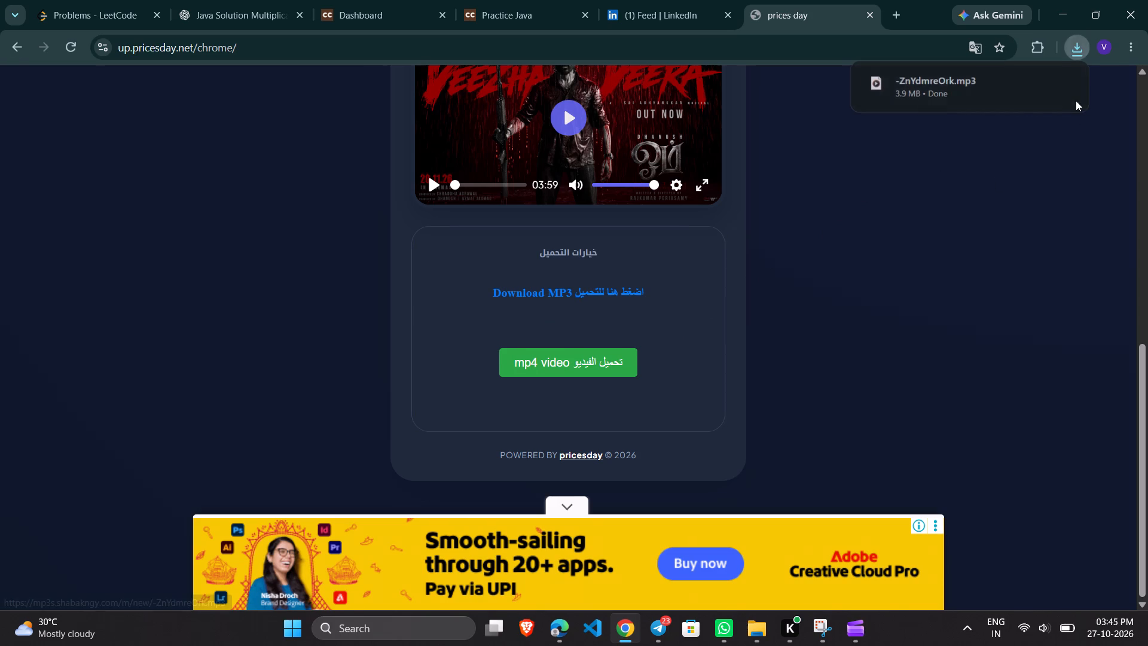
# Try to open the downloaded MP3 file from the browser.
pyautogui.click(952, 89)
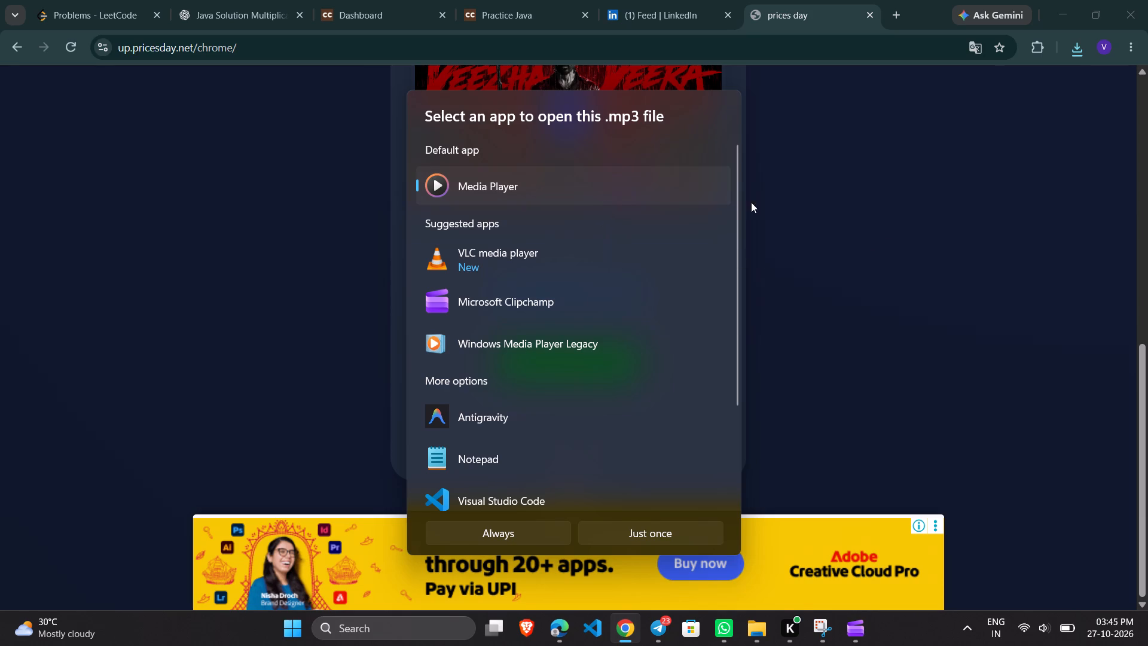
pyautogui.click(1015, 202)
# Look over the download page, go back to the song page and browse the listed Veezha Veera versions.
pyautogui.scroll(9, 767, 315)
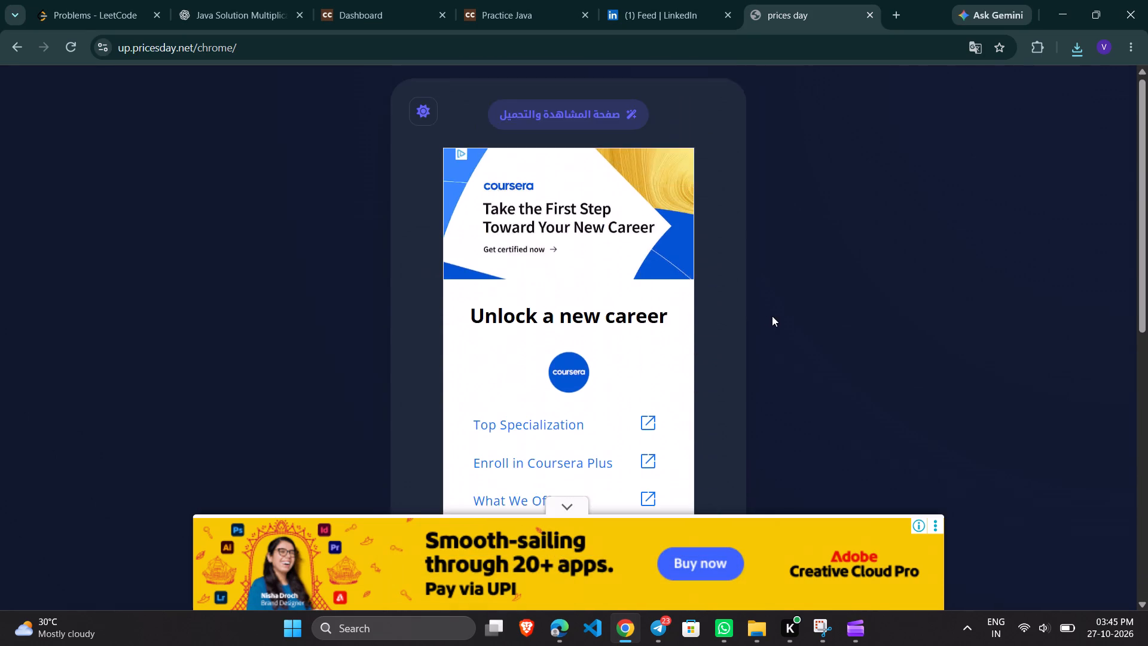
pyautogui.scroll(-7, 773, 317)
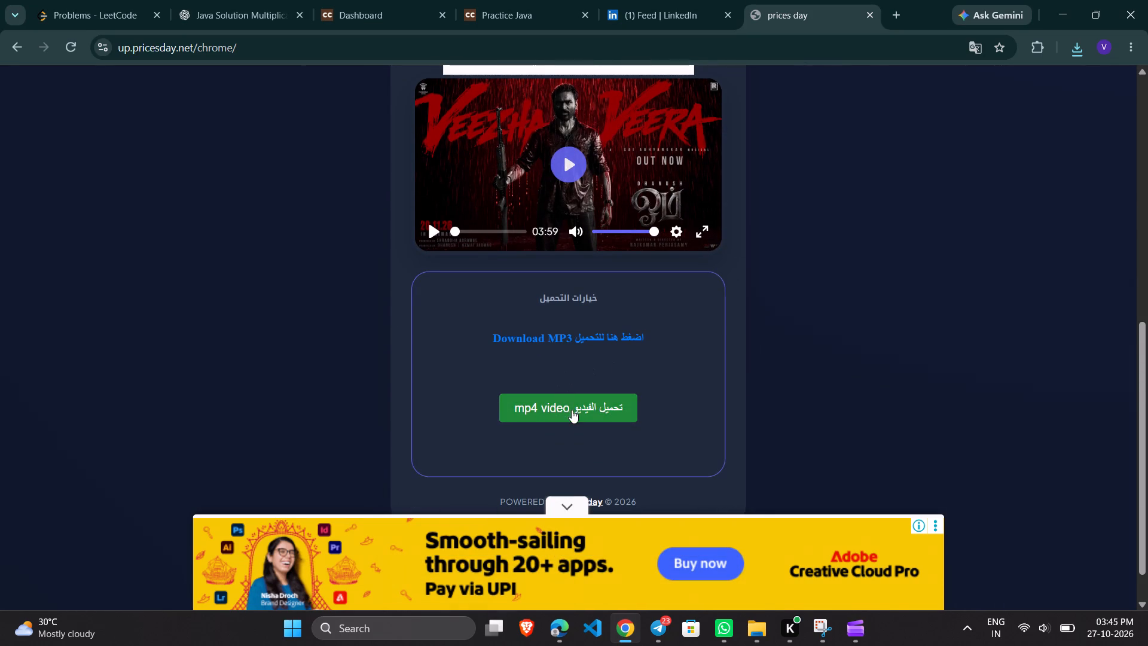
pyautogui.scroll(-4, 811, 348)
pyautogui.scroll(7, 790, 361)
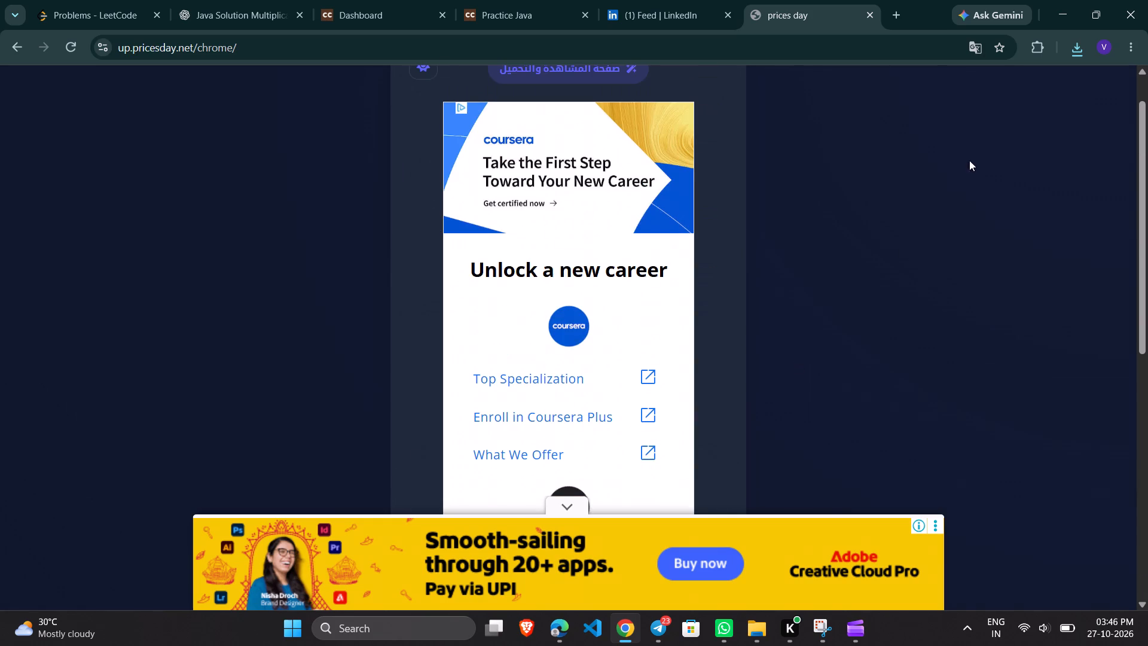
pyautogui.click(5, 55)
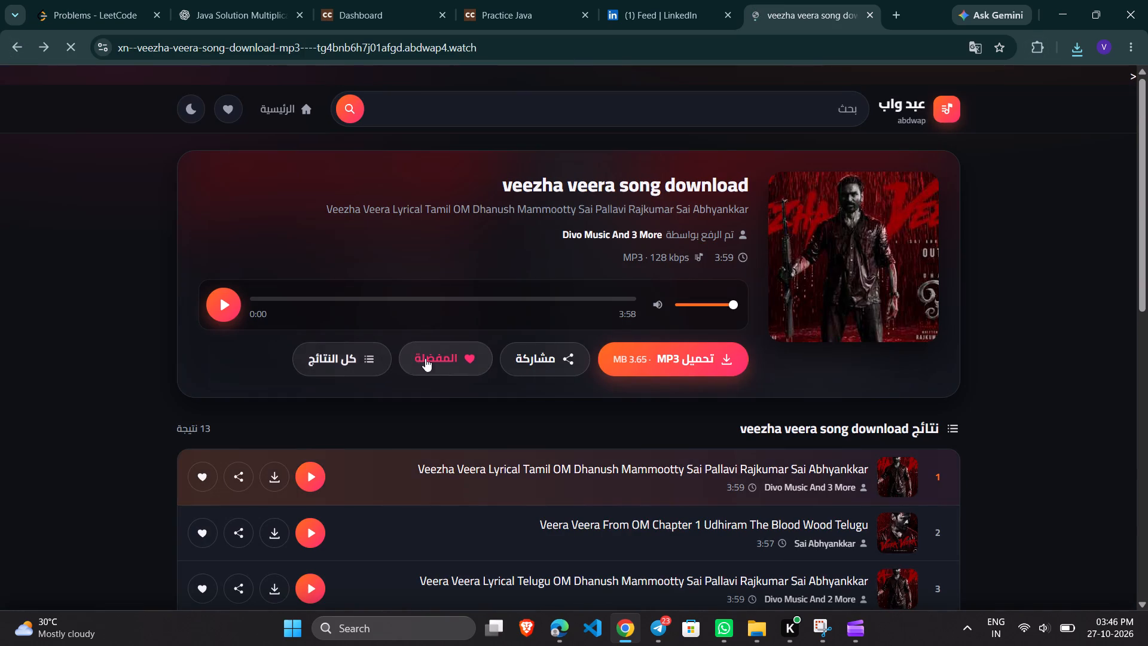
pyautogui.scroll(-5, 458, 399)
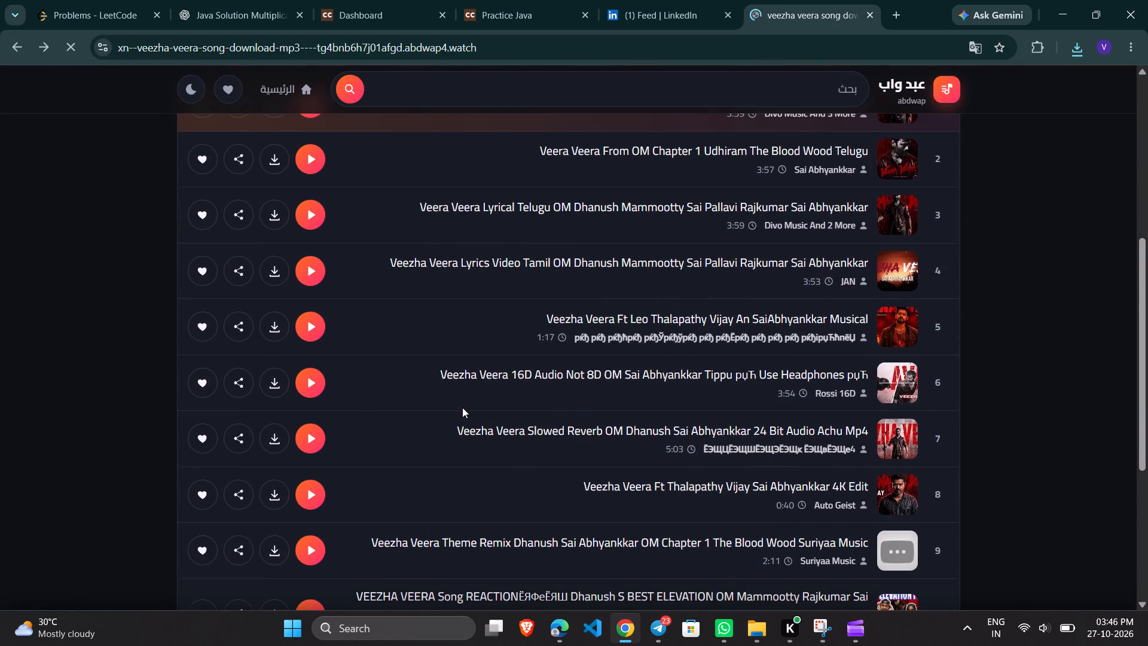
pyautogui.scroll(2, 495, 408)
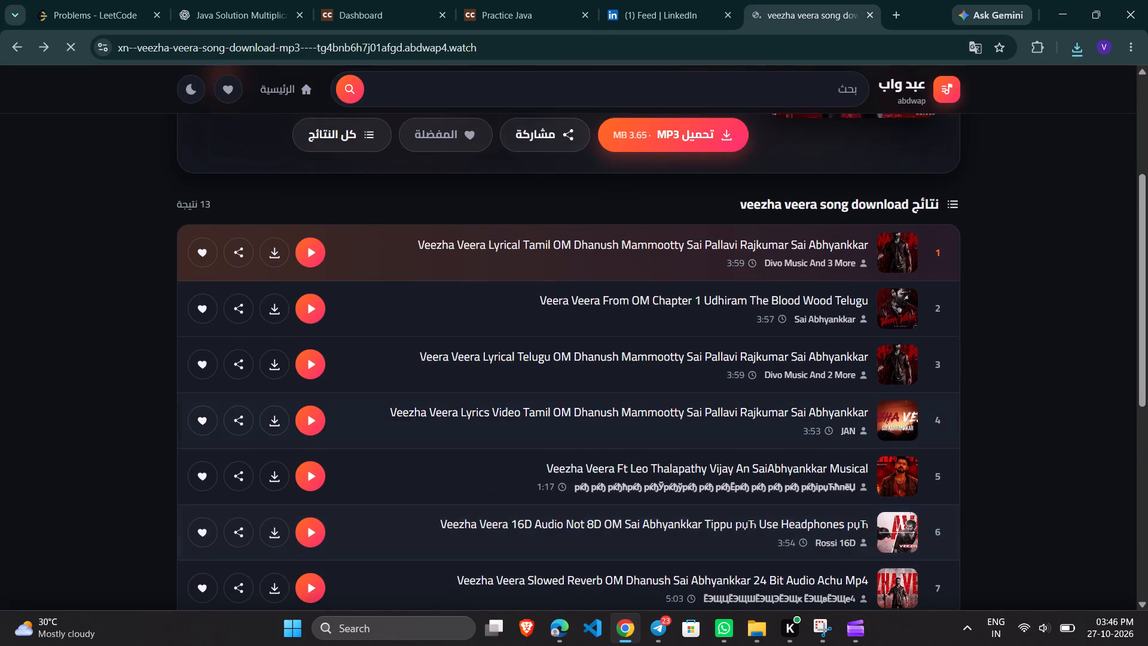
pyautogui.scroll(1, 493, 406)
pyautogui.scroll(1, 579, 383)
pyautogui.scroll(2, 603, 340)
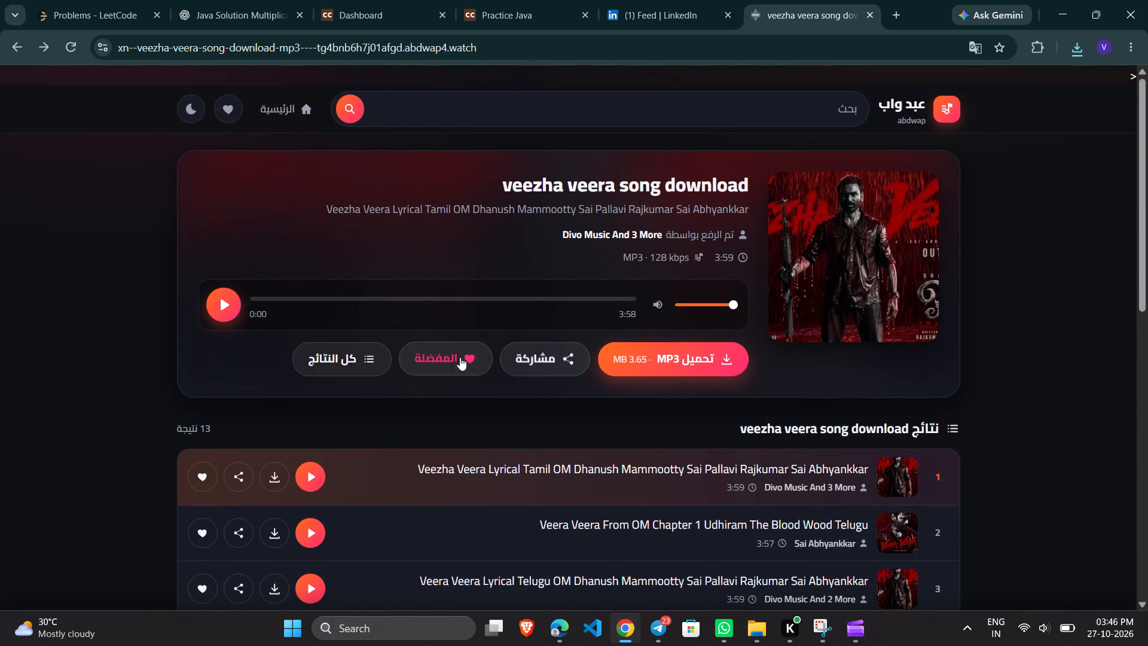
# Check the browser's recent downloads, and locate the downloaded MP3 in File Explorer's Downloads folder.
pyautogui.click(1075, 41)
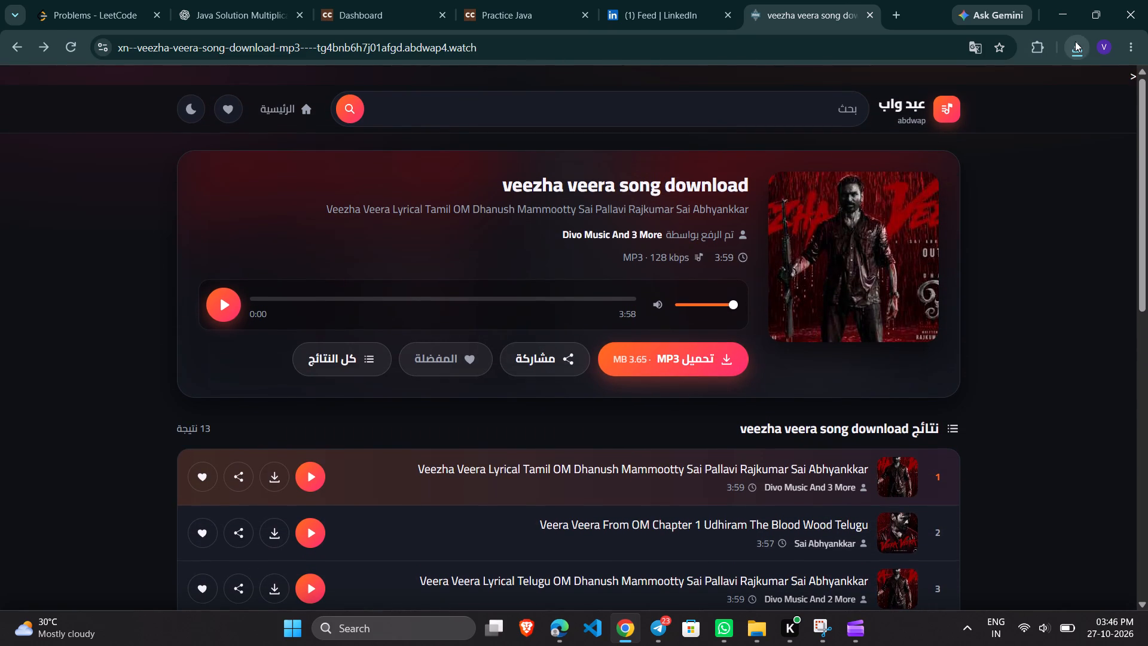
pyautogui.click(1045, 416)
pyautogui.click(744, 630)
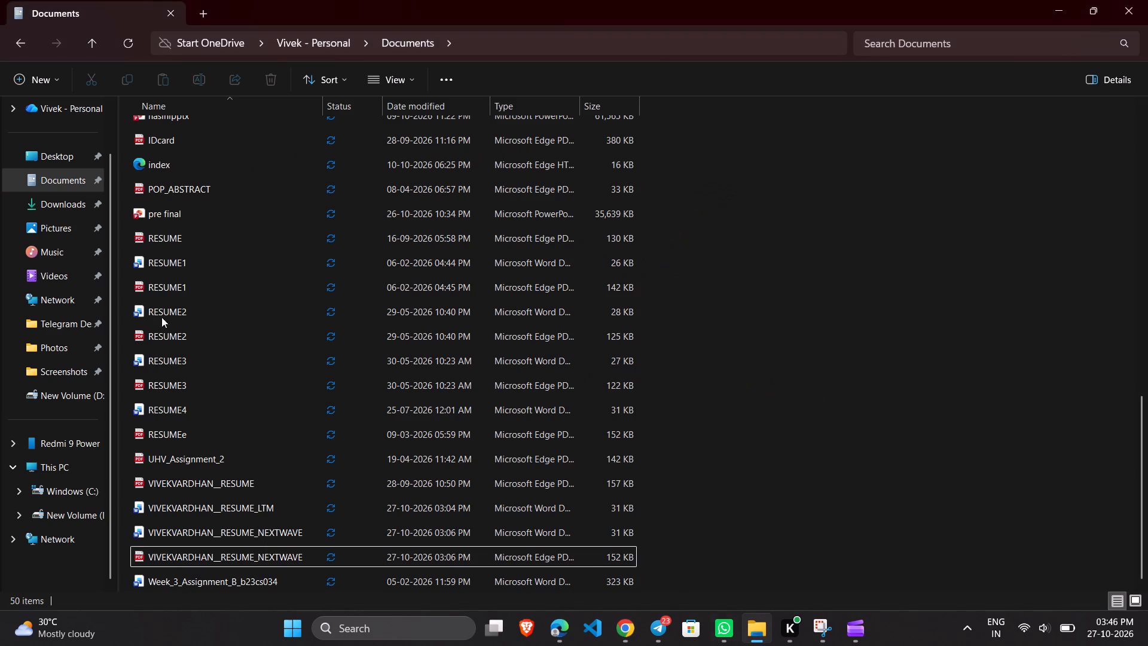
pyautogui.click(53, 209)
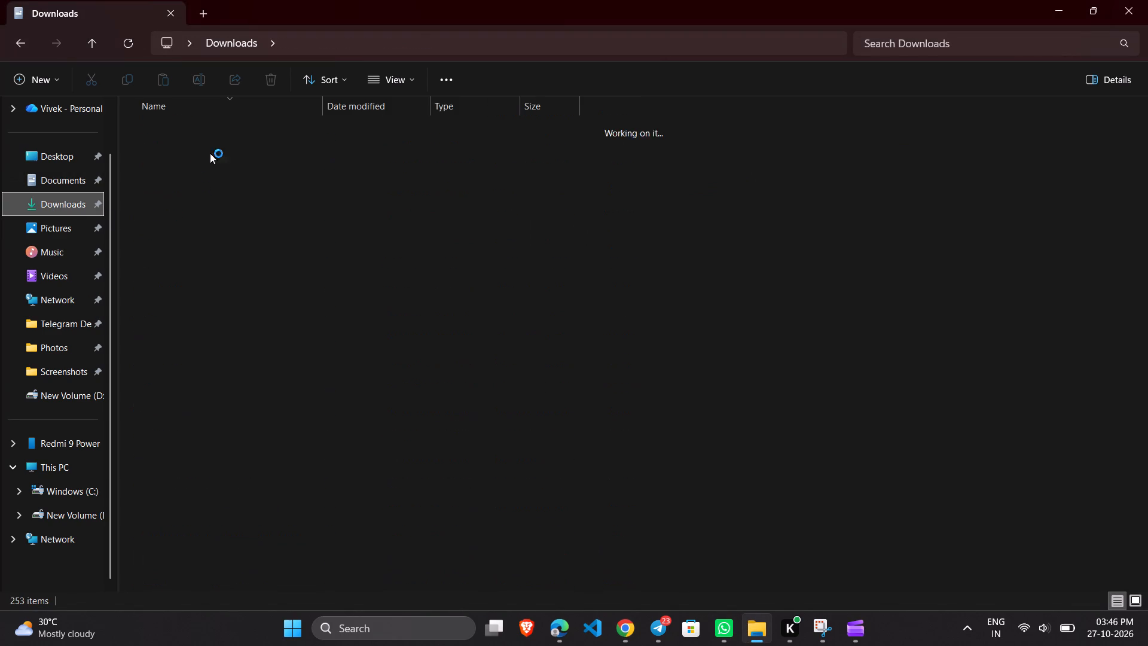
pyautogui.rightClick(215, 151)
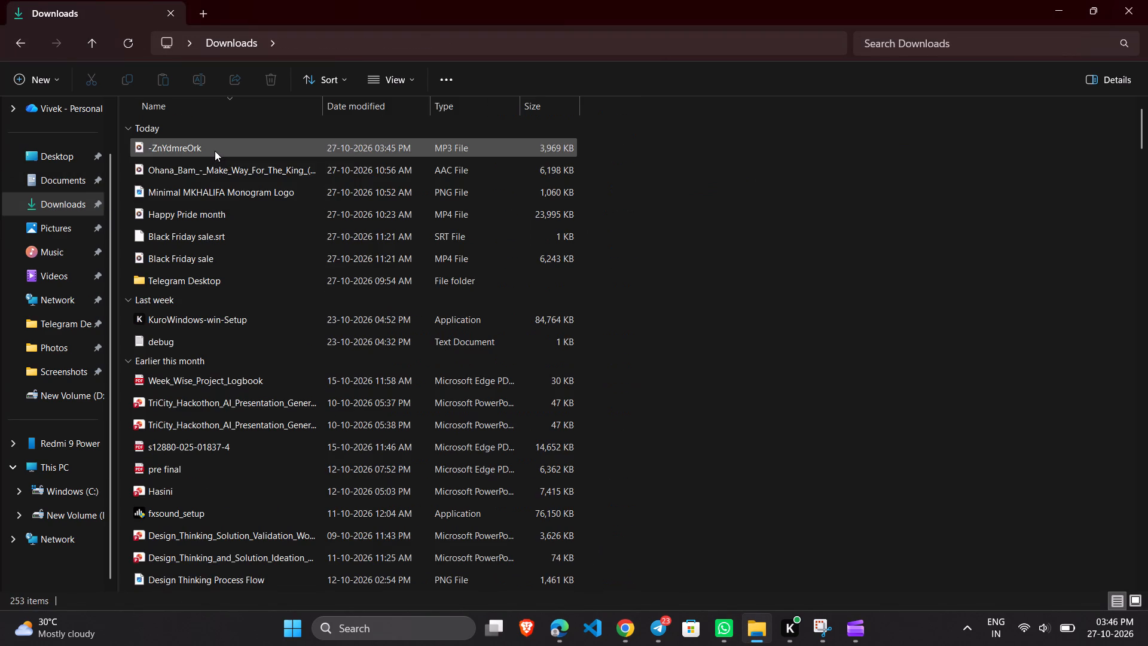
pyautogui.click(834, 196)
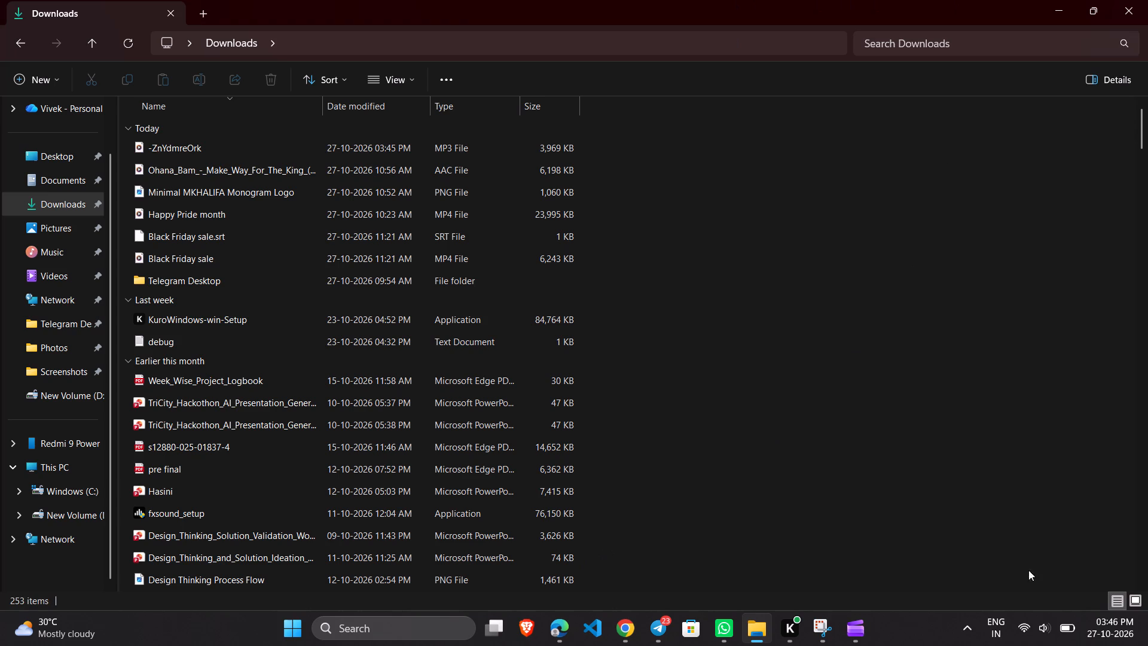
# Switch to Clipchamp and import the downloaded -ZnYdmreOrk MP3 from the Downloads folder into the project media.
pyautogui.click(850, 630)
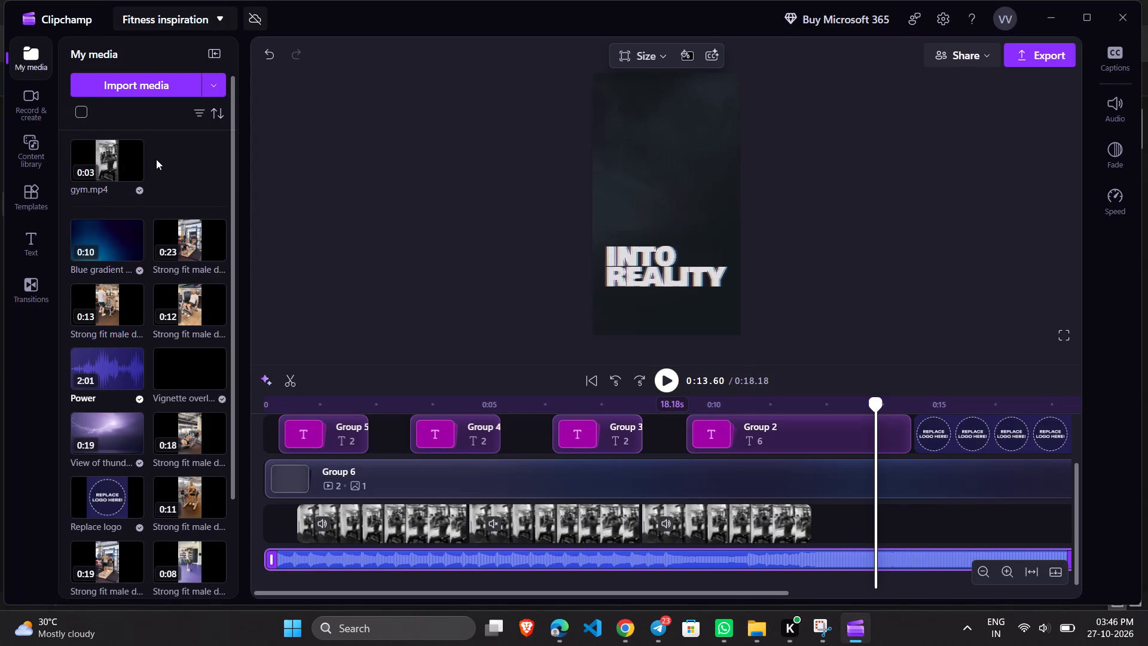
pyautogui.click(100, 93)
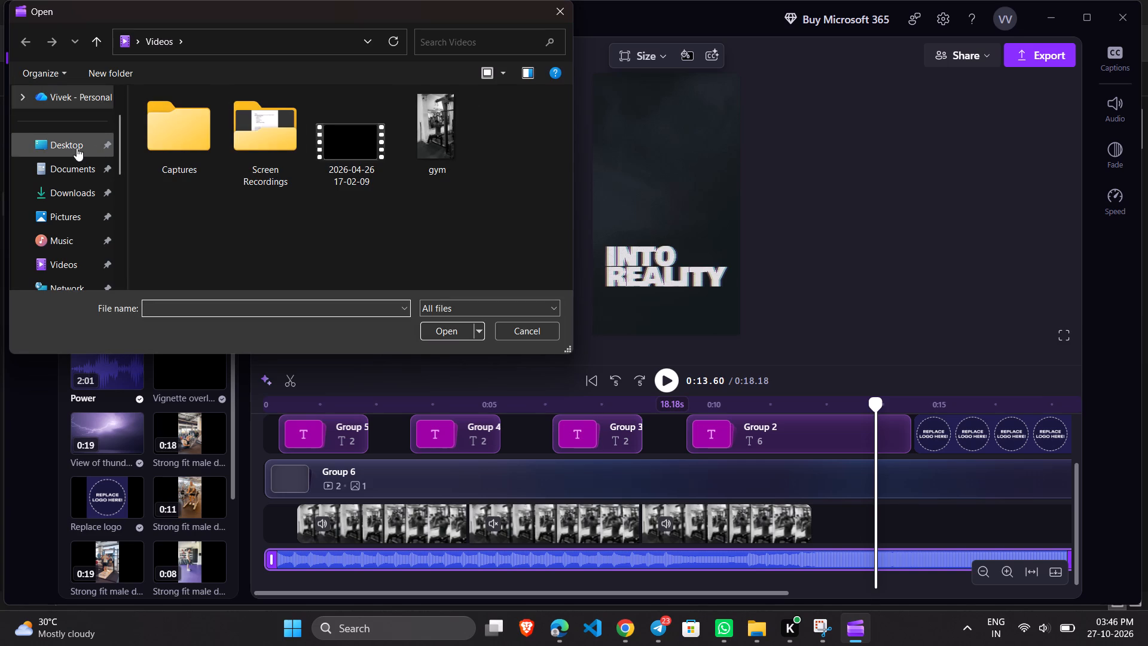
pyautogui.click(82, 191)
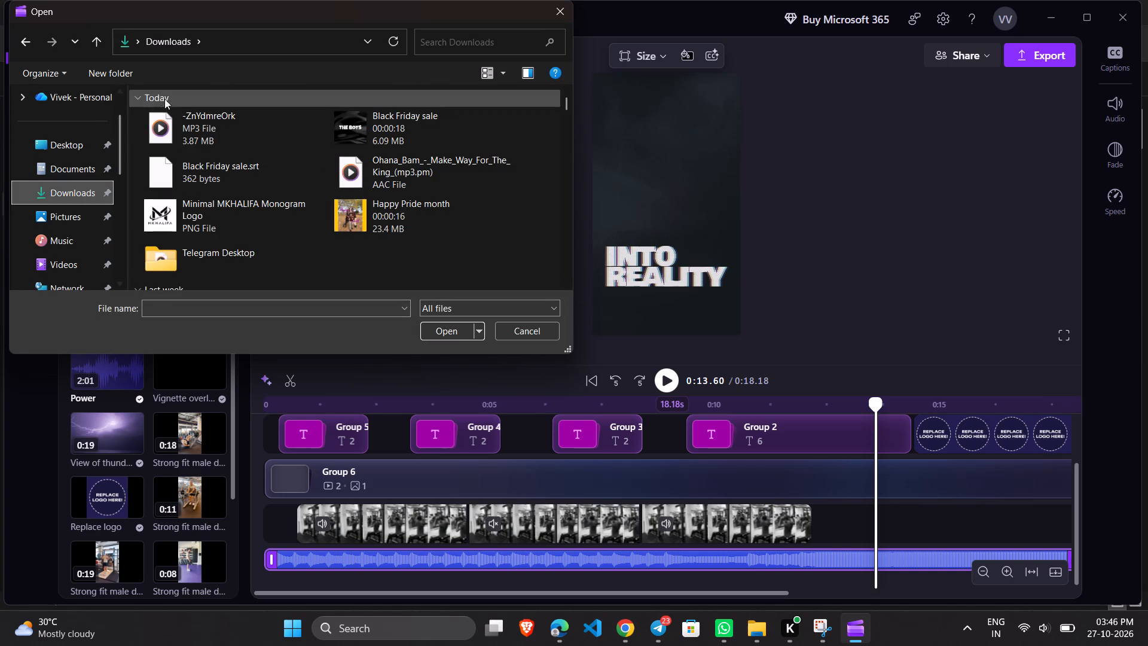
pyautogui.click(178, 118)
pyautogui.click(446, 327)
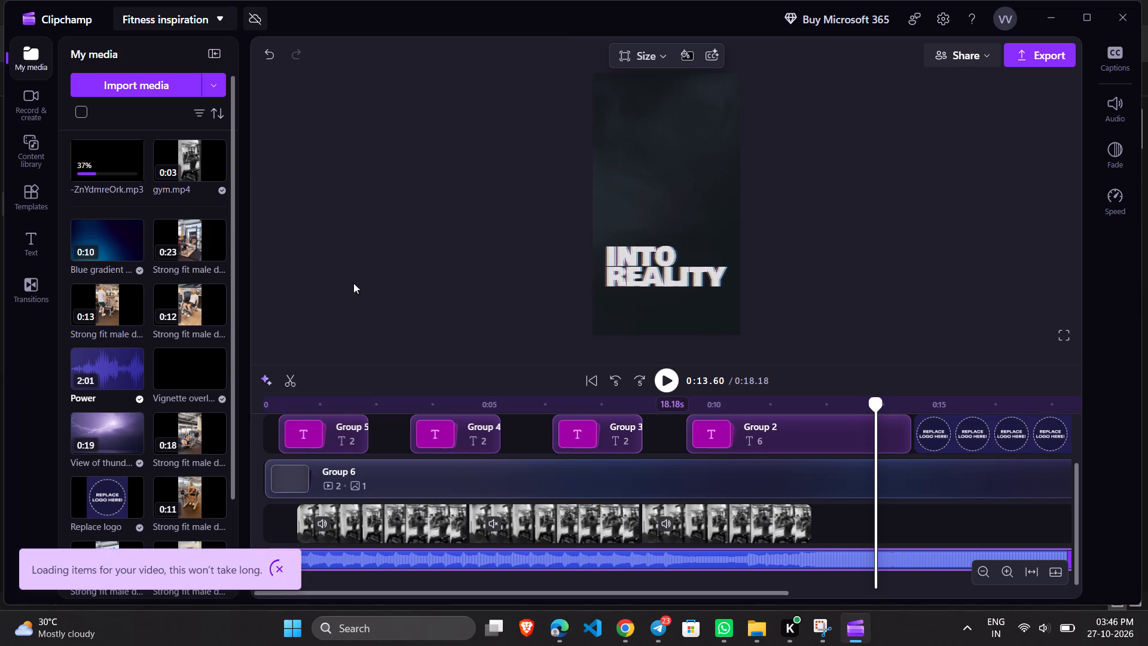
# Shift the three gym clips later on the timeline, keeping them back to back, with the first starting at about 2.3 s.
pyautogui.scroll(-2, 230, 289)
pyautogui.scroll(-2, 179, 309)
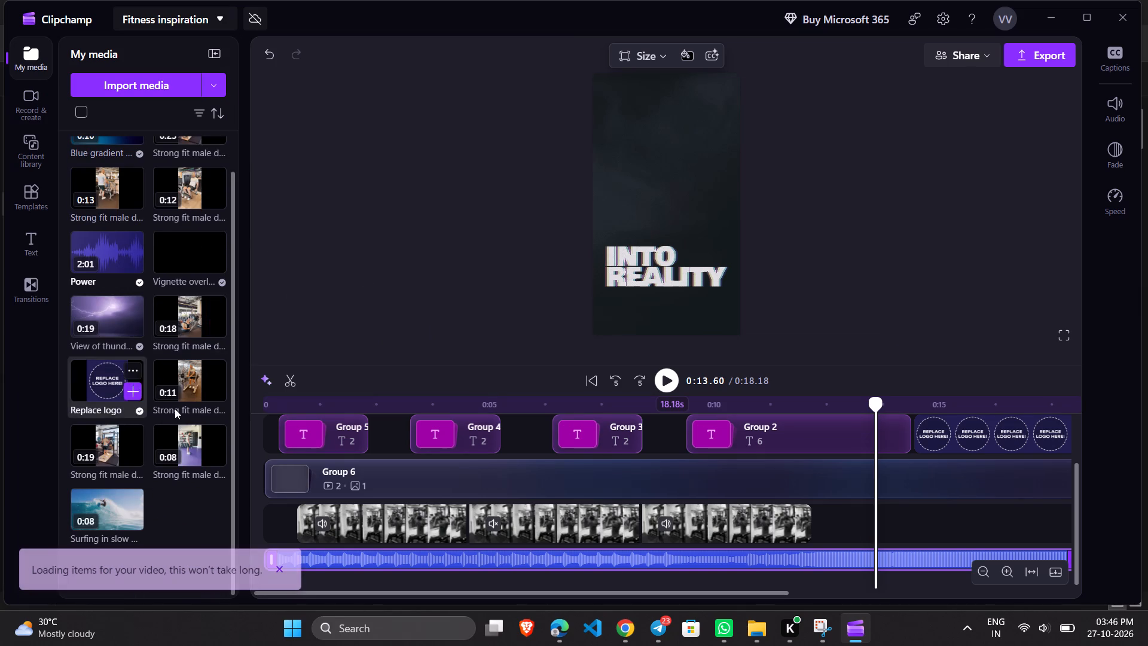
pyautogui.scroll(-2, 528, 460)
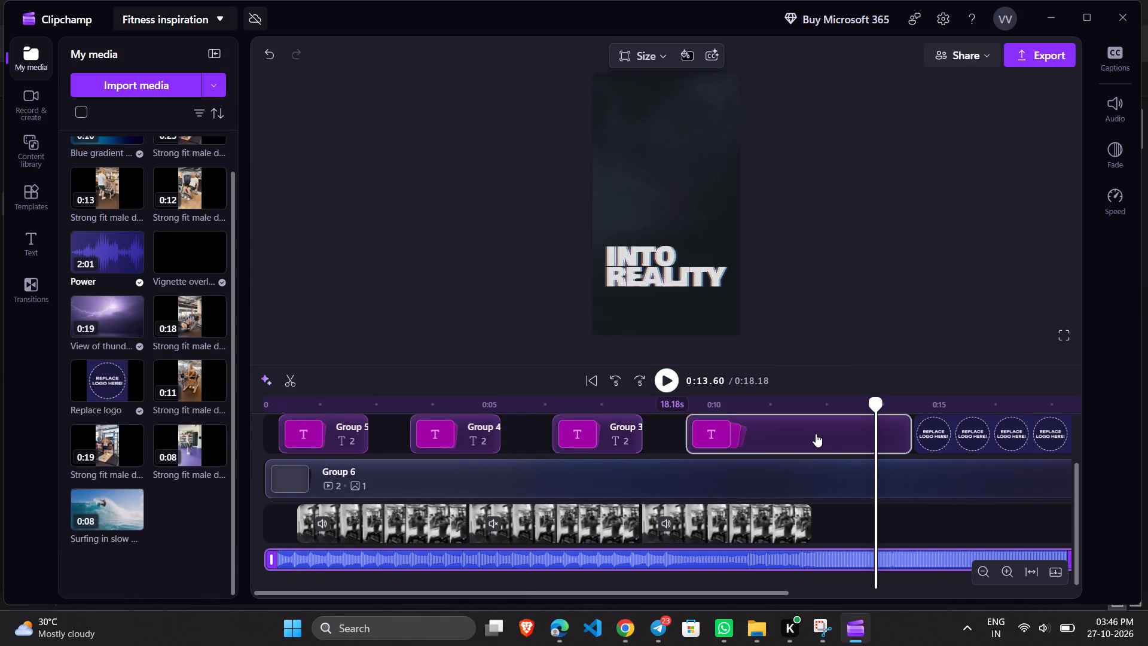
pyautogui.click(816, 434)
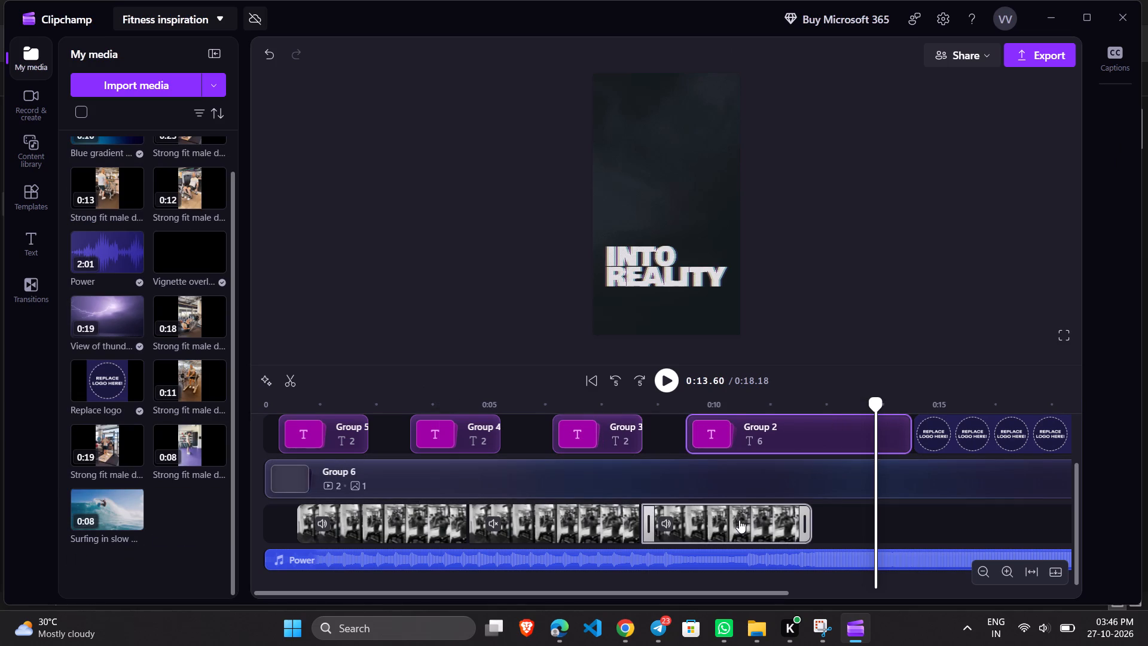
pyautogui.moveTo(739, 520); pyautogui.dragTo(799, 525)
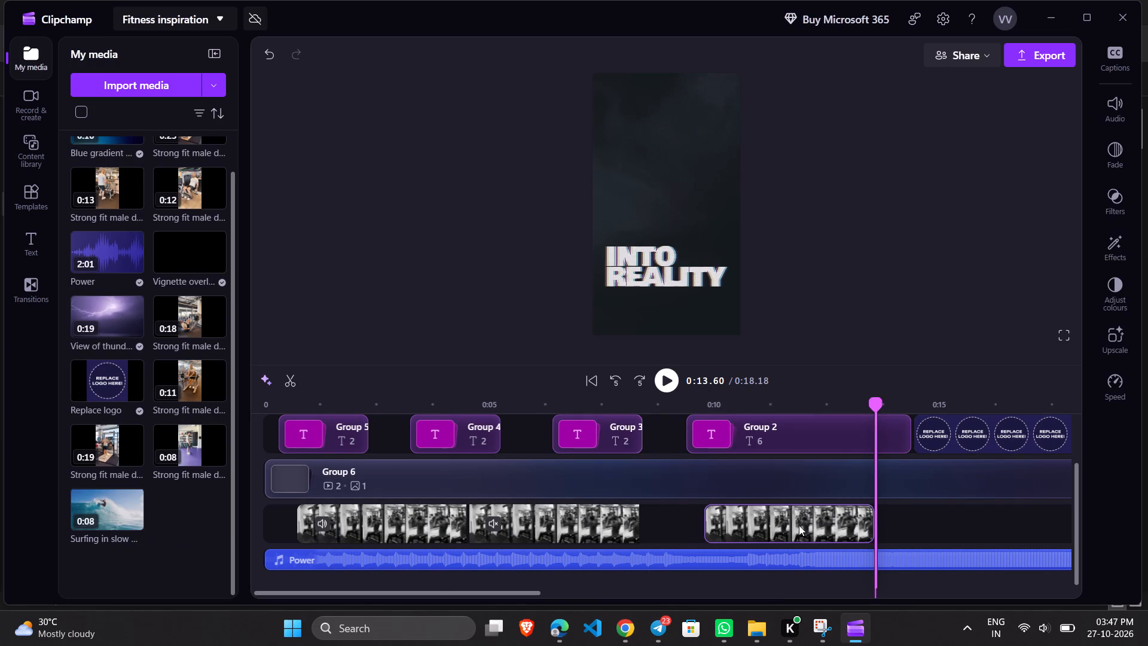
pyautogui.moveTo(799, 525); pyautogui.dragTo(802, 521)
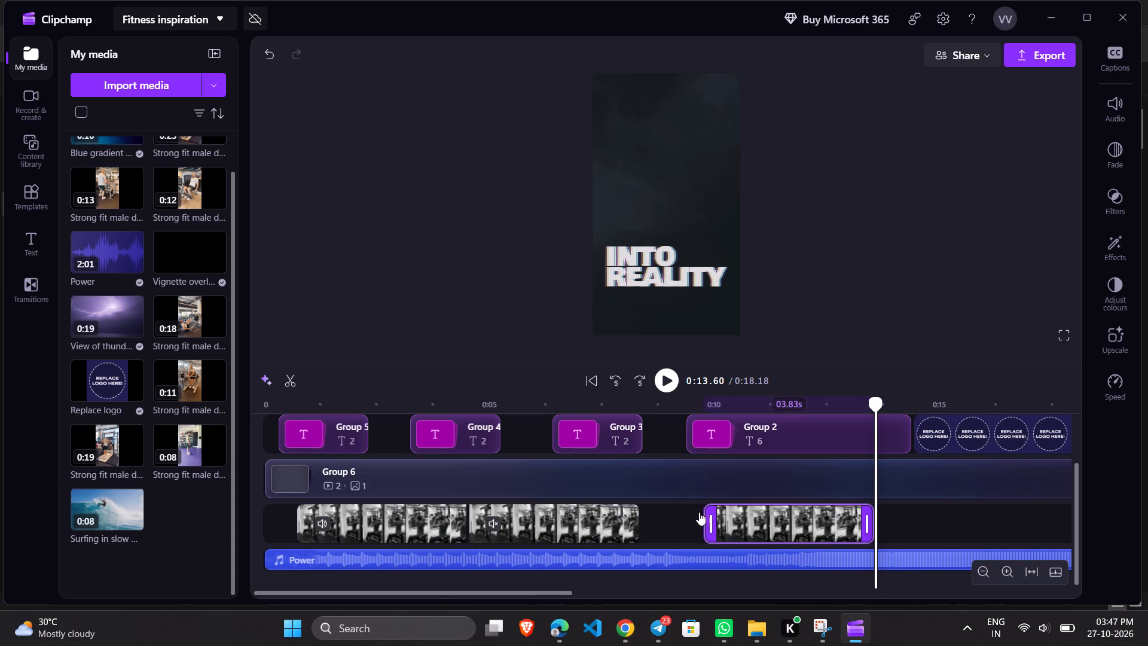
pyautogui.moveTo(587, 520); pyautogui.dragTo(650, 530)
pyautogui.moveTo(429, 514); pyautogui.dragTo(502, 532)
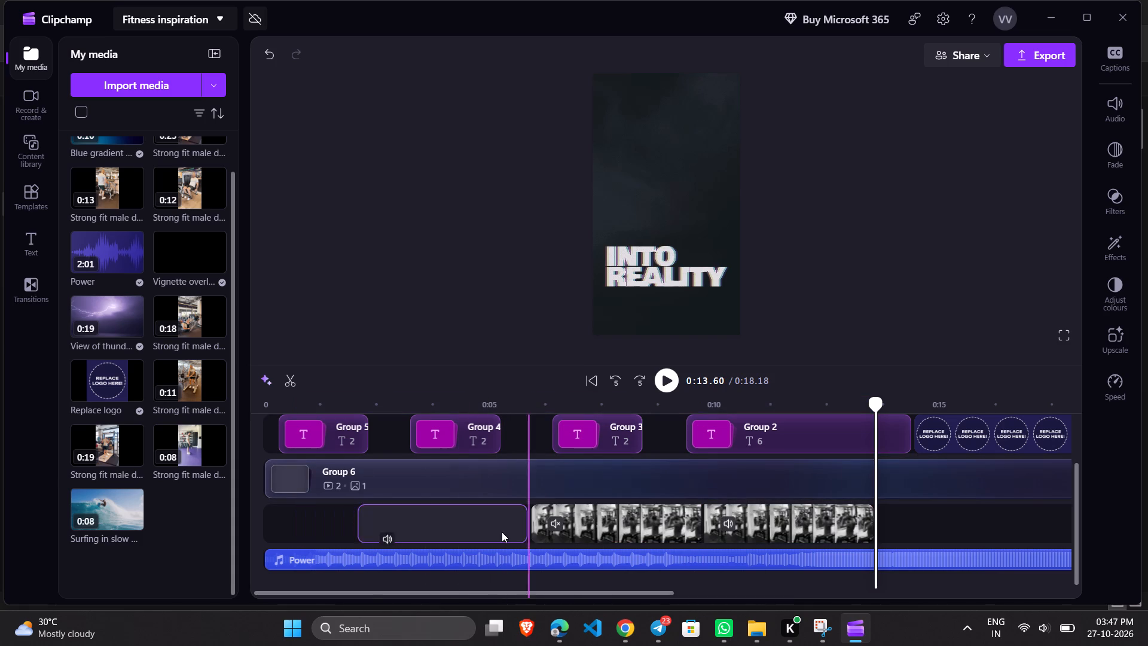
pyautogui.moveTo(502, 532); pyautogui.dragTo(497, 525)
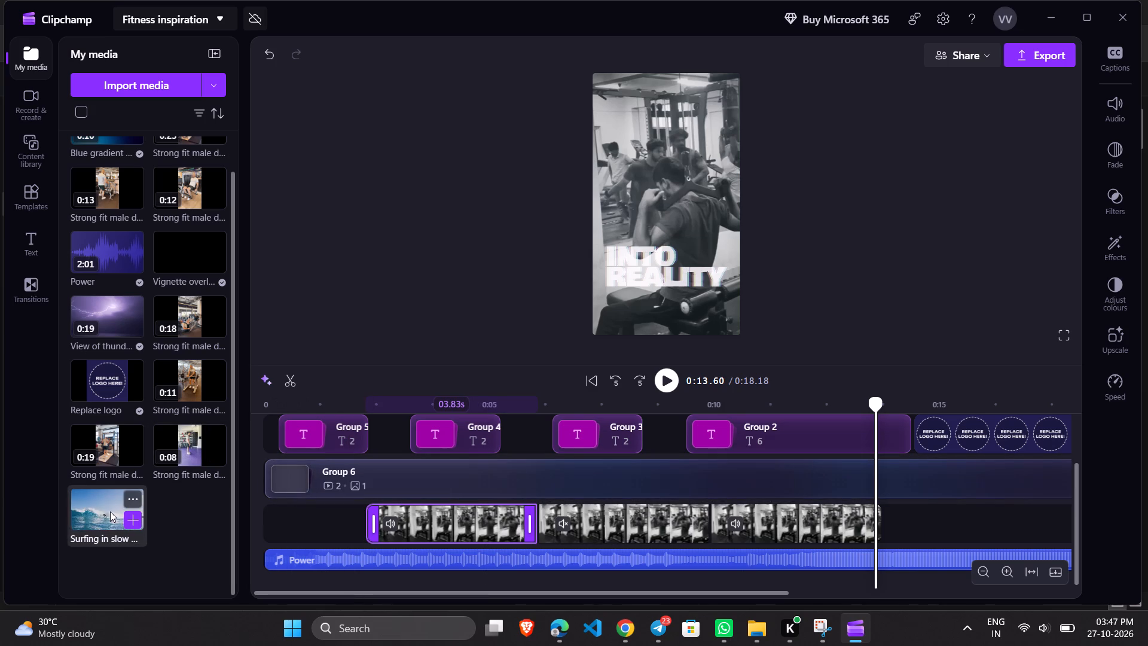
# Add the Blue gradient light leaks background at the very start of the gym clips' track.
pyautogui.scroll(-3, 551, 502)
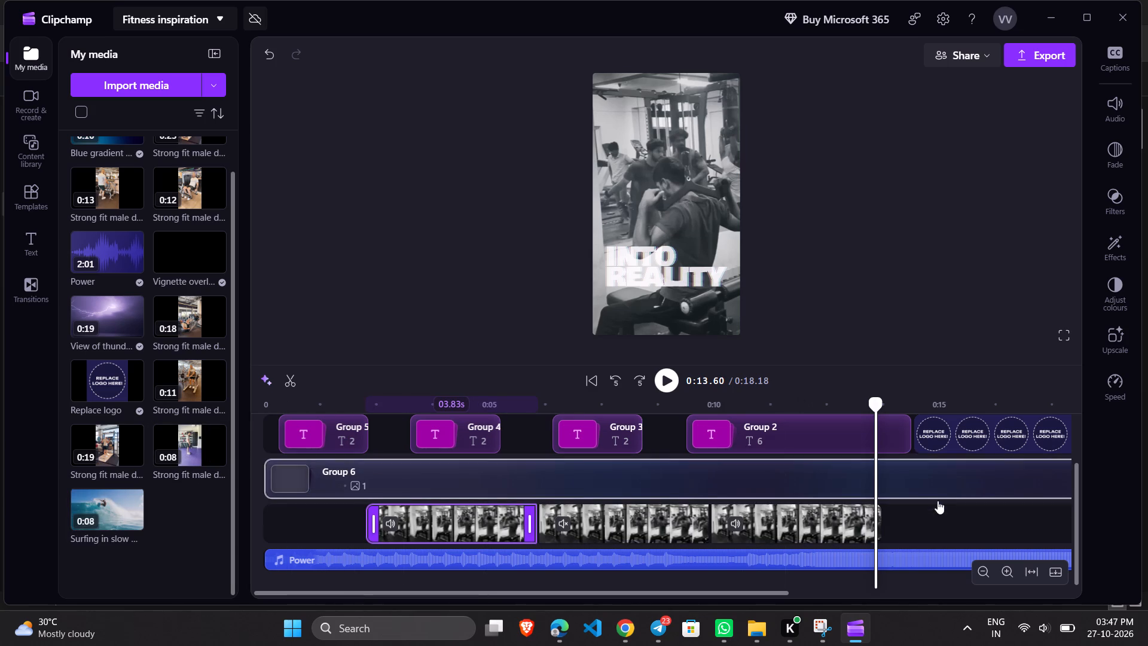
pyautogui.scroll(1, 157, 264)
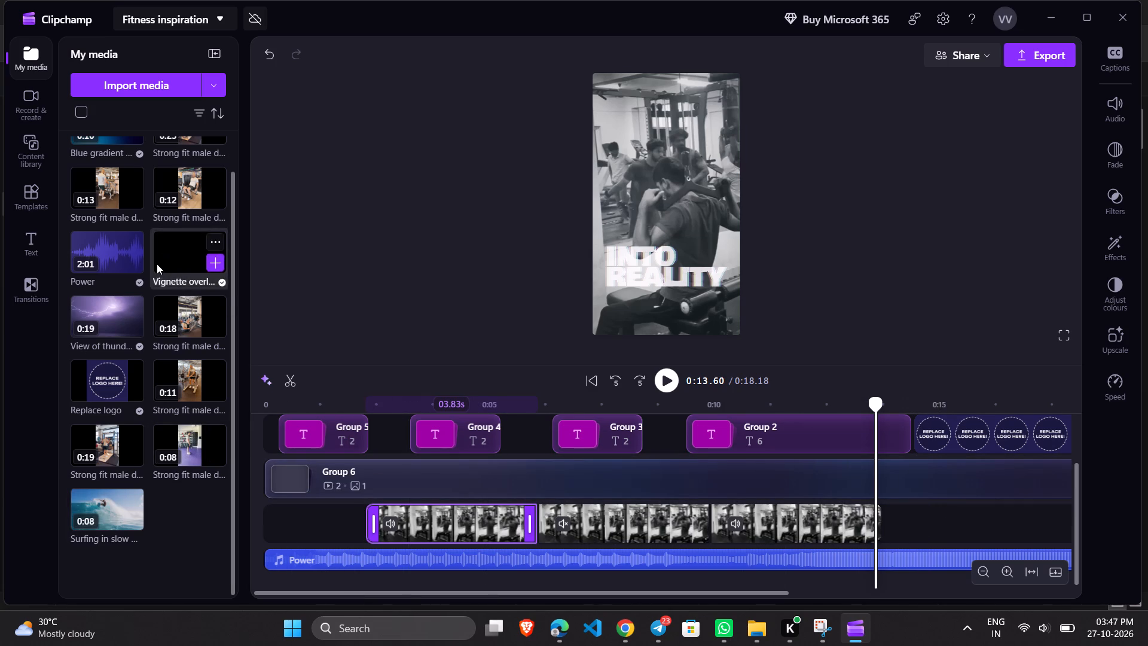
pyautogui.scroll(3, 157, 264)
pyautogui.moveTo(104, 243); pyautogui.dragTo(272, 535)
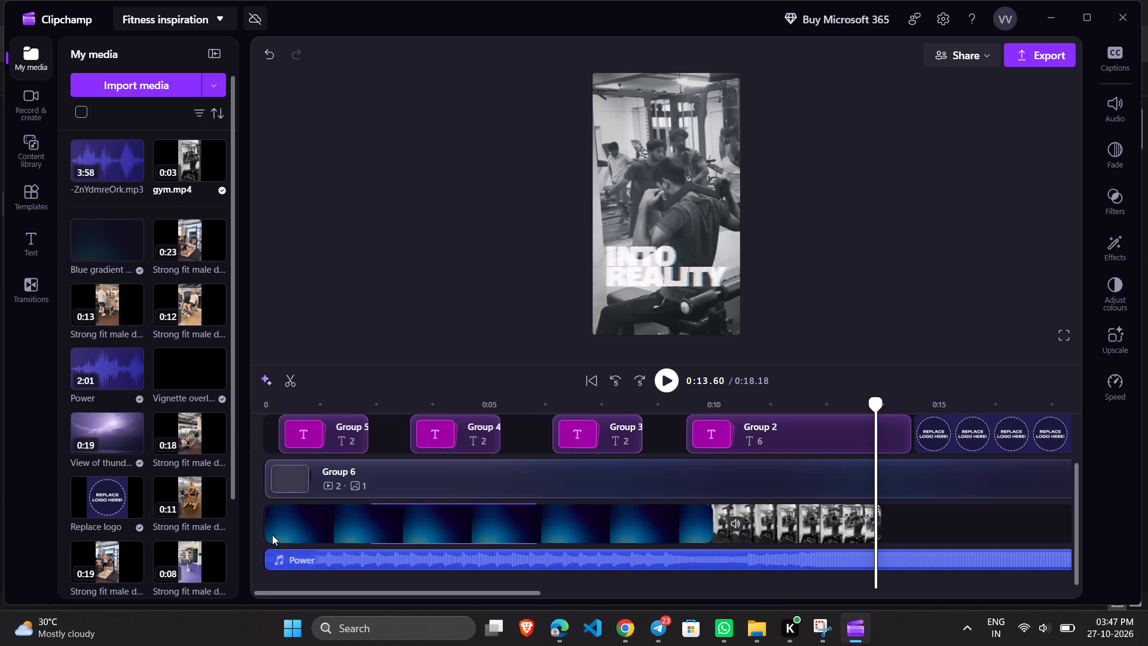
pyautogui.moveTo(272, 535); pyautogui.dragTo(315, 538)
# Trim the end of the blue gradient clip to a length of 1.68 s and preview the opening.
pyautogui.click(526, 523)
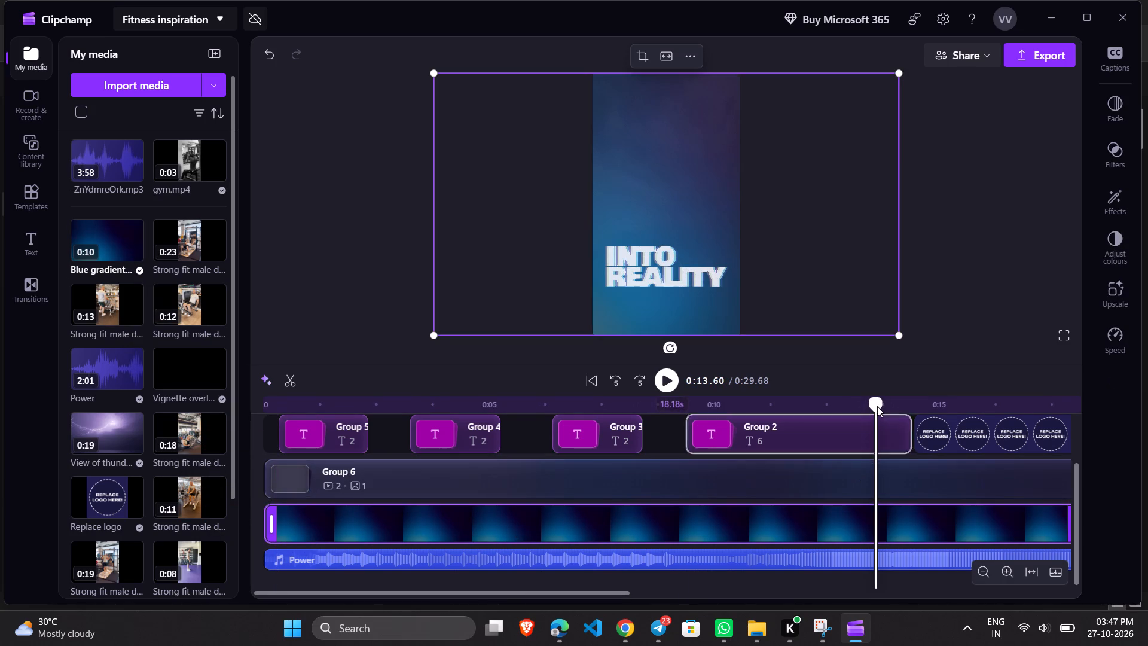
pyautogui.moveTo(877, 406); pyautogui.dragTo(1113, 400)
pyautogui.moveTo(581, 593); pyautogui.dragTo(656, 592)
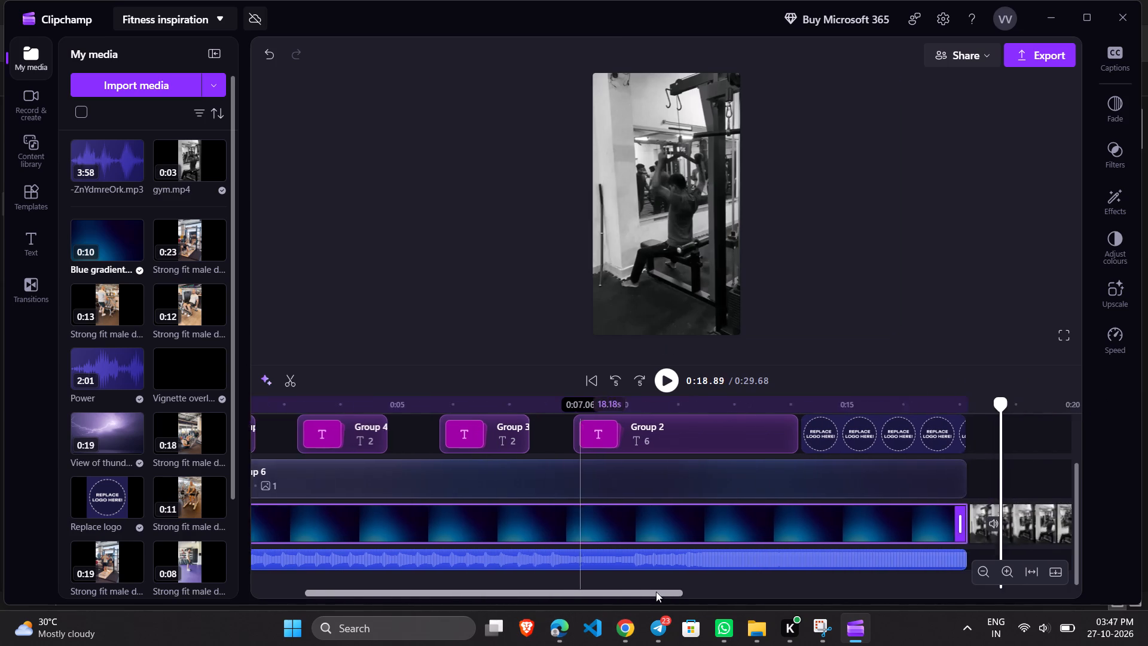
pyautogui.moveTo(656, 592); pyautogui.dragTo(726, 587)
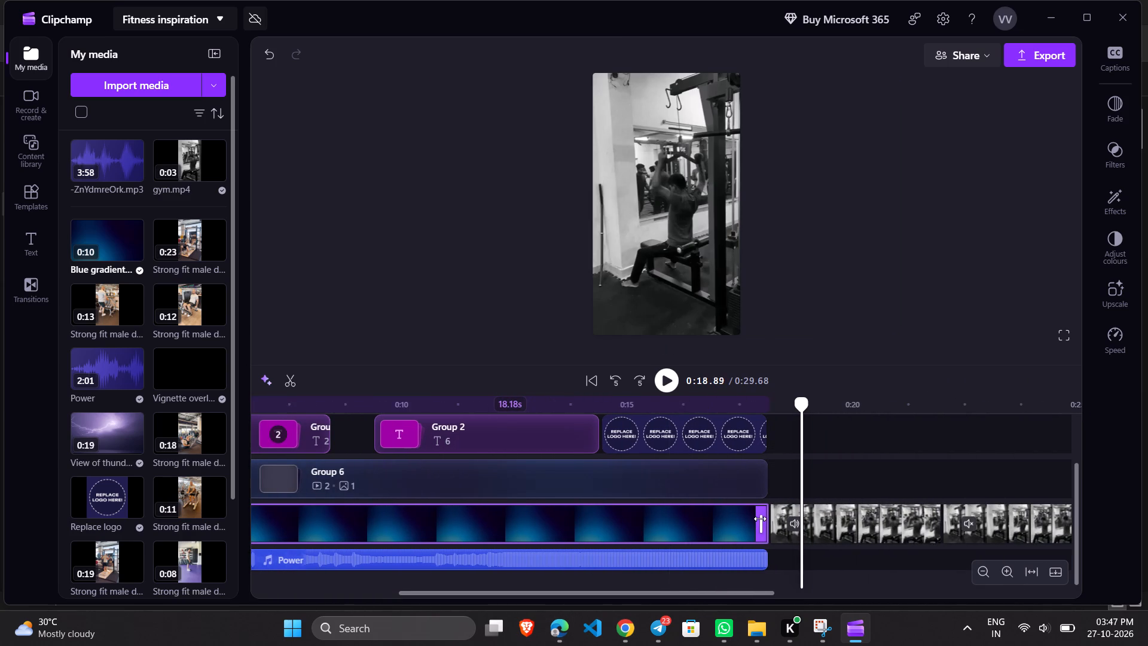
pyautogui.moveTo(761, 519); pyautogui.dragTo(239, 517)
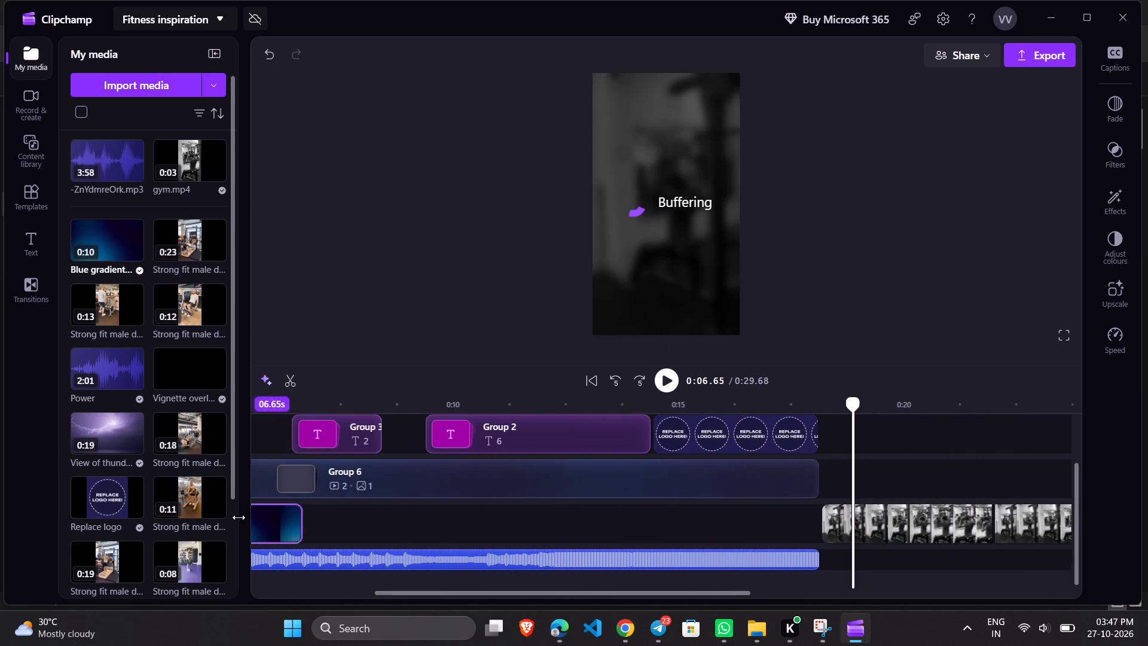
pyautogui.moveTo(239, 517); pyautogui.dragTo(233, 522)
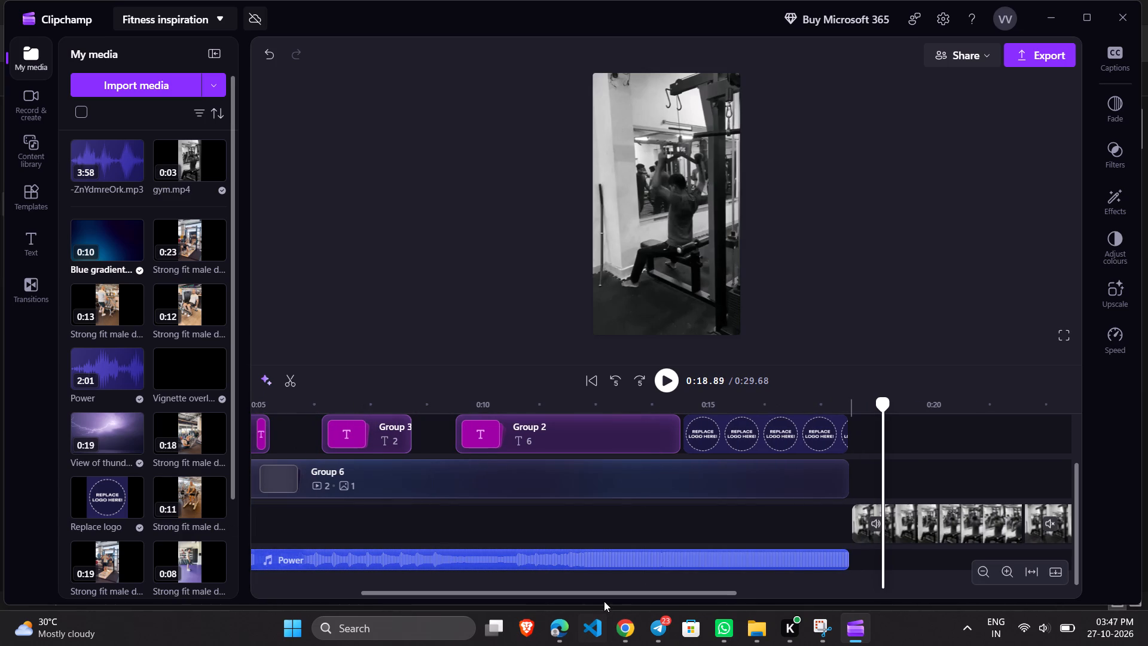
pyautogui.moveTo(606, 596); pyautogui.dragTo(288, 575)
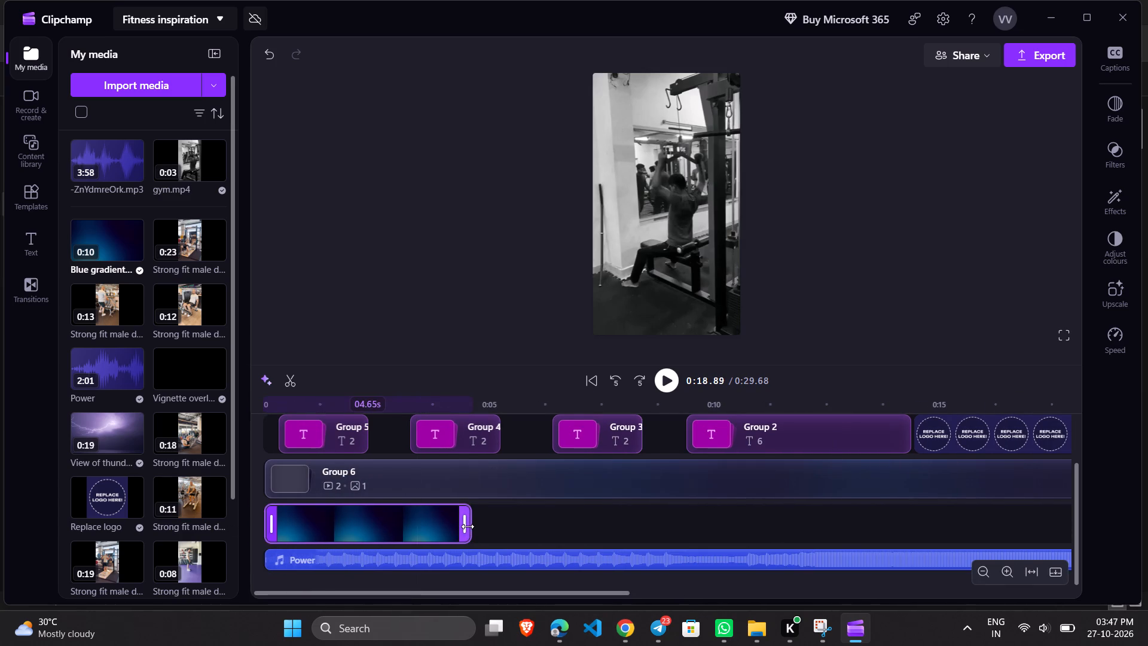
pyautogui.moveTo(468, 526); pyautogui.dragTo(334, 523)
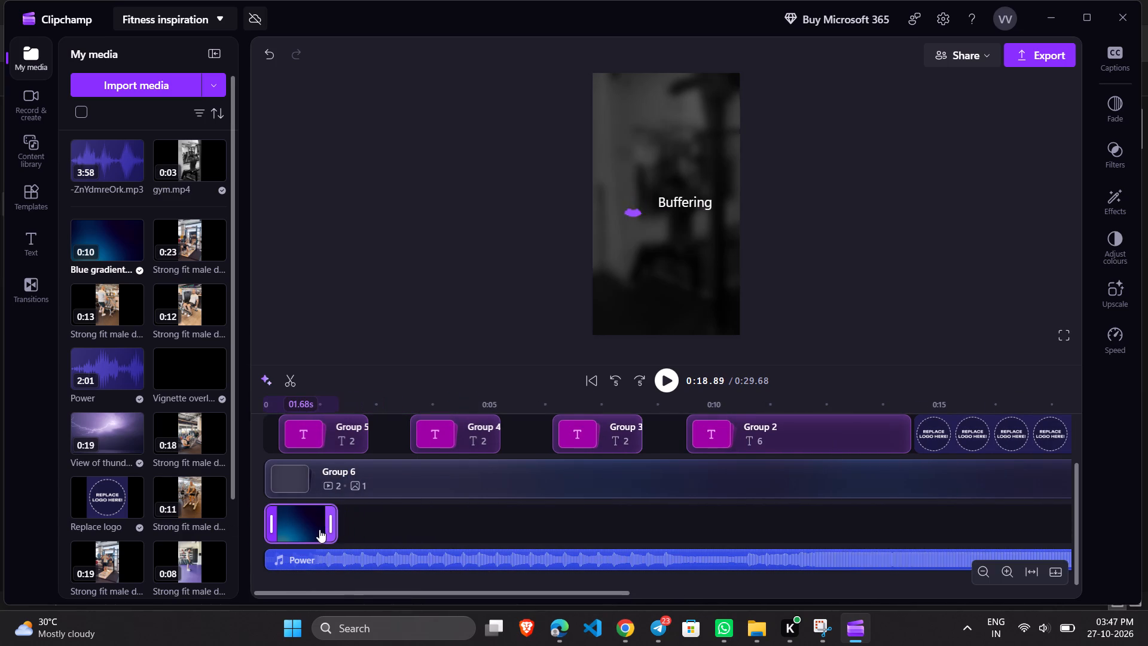
pyautogui.click(276, 510)
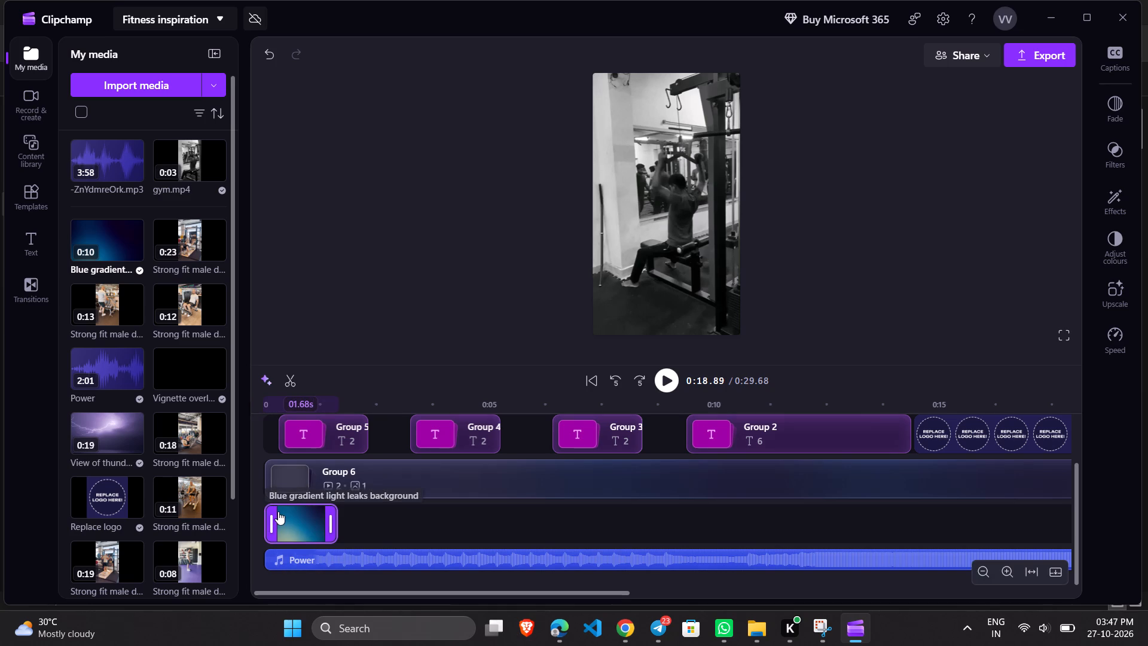
pyautogui.doubleClick(278, 511)
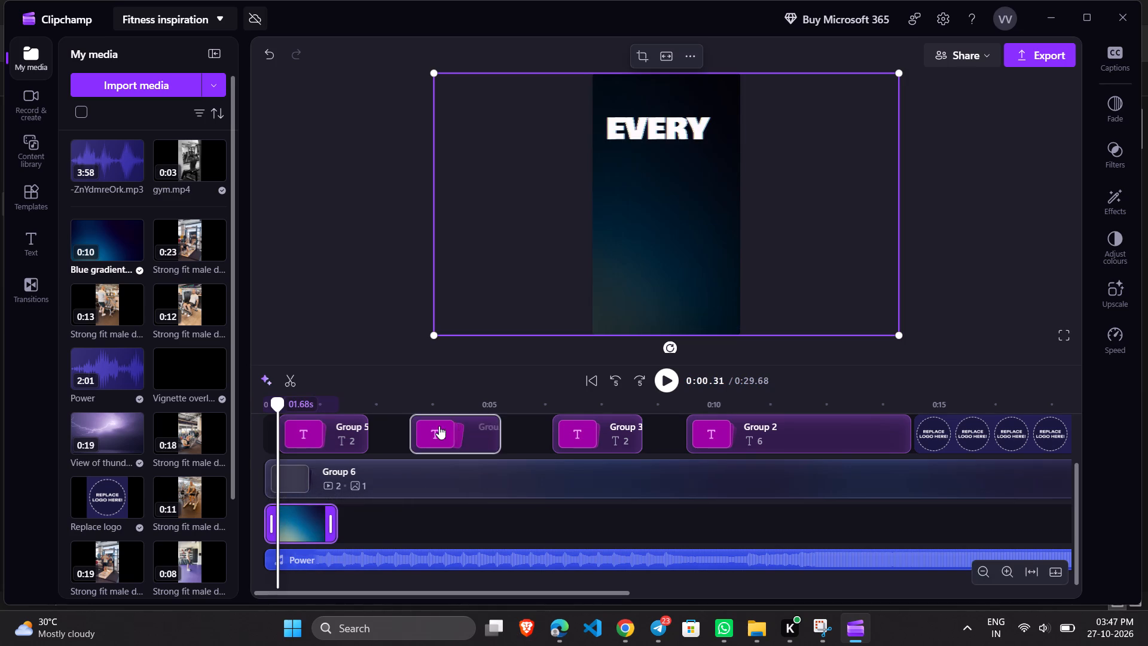
pyautogui.moveTo(273, 404); pyautogui.dragTo(286, 412)
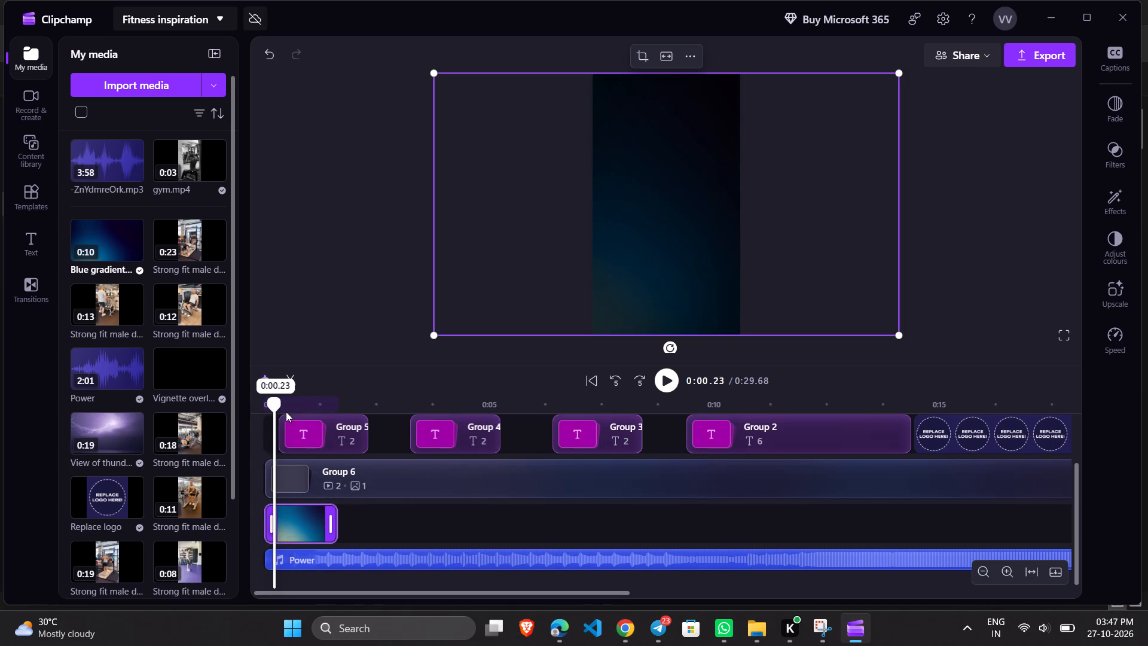
pyautogui.moveTo(286, 412); pyautogui.dragTo(329, 440)
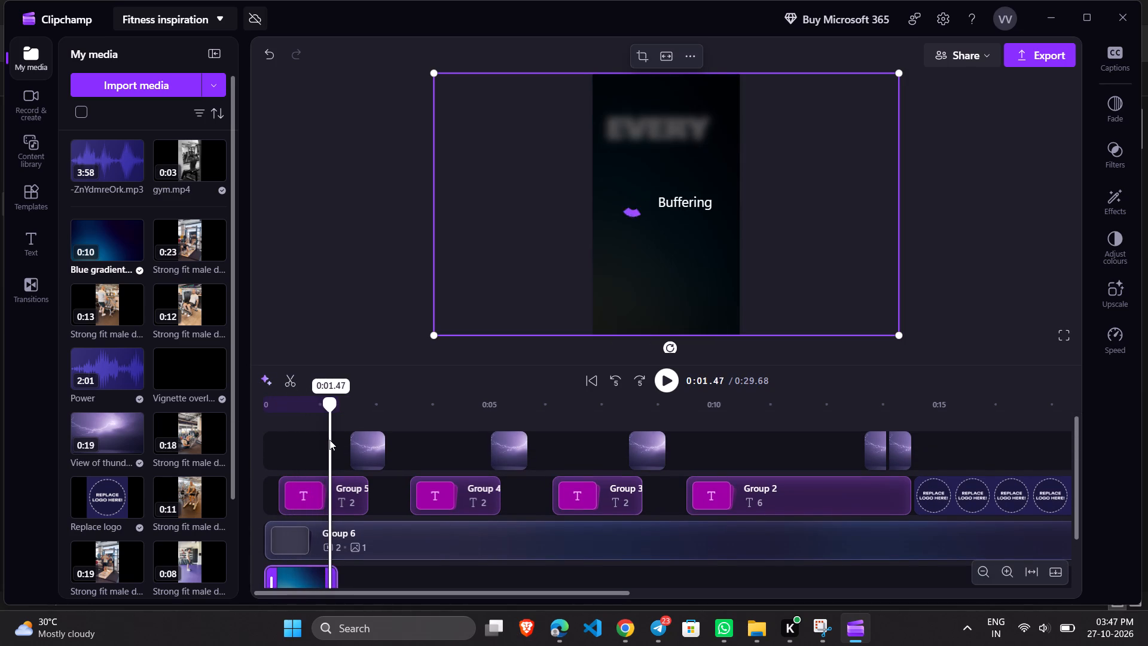
pyautogui.moveTo(329, 440); pyautogui.dragTo(266, 427)
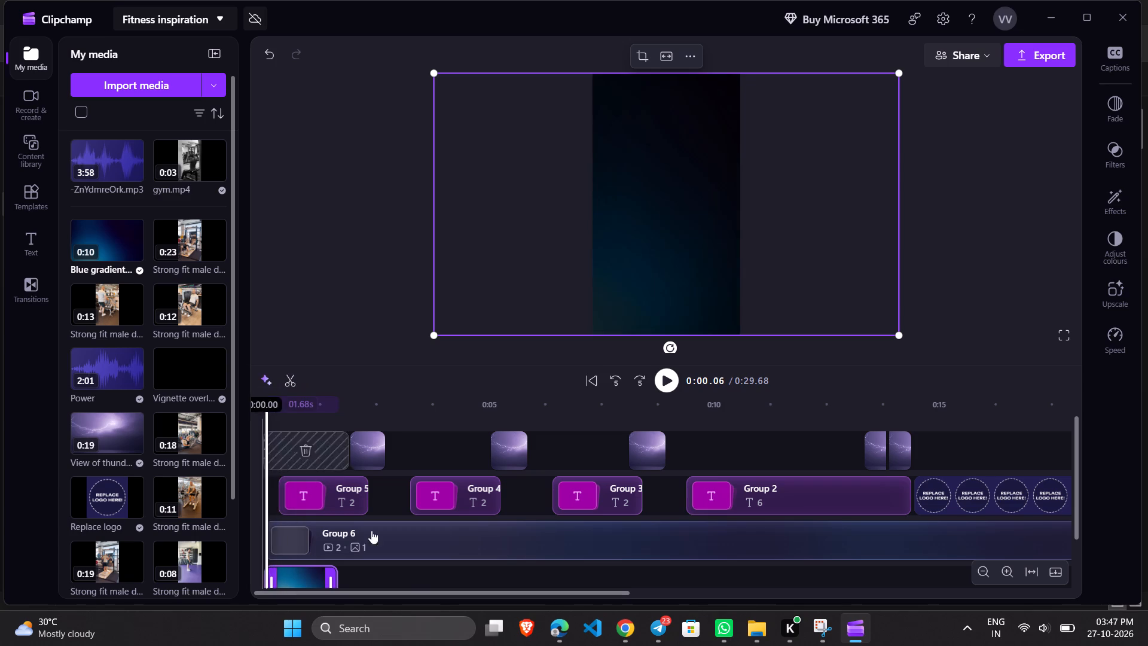
# Move the first gym clip back so it starts directly after the blue gradient clip.
pyautogui.scroll(-2, 410, 576)
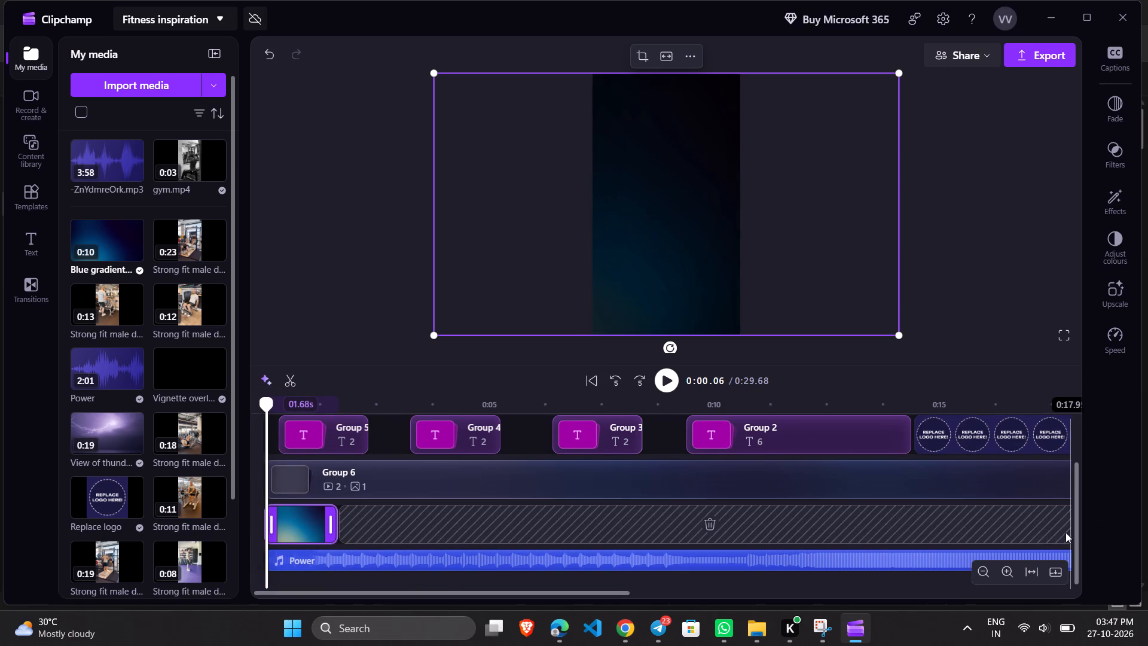
pyautogui.moveTo(592, 591); pyautogui.dragTo(622, 590)
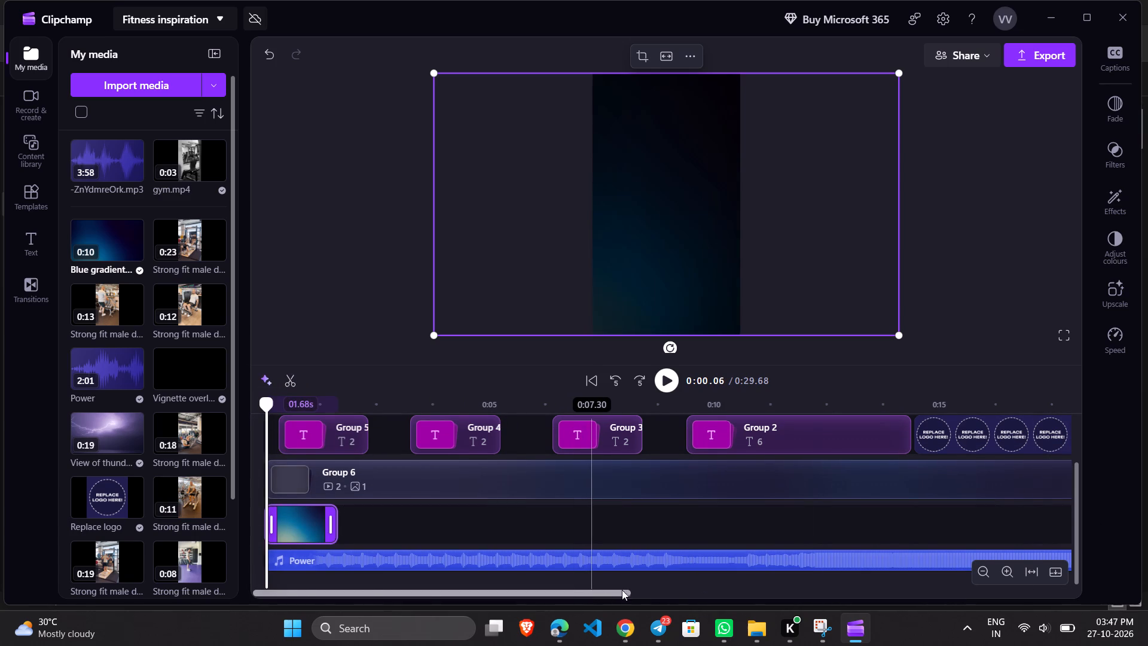
pyautogui.moveTo(622, 590); pyautogui.dragTo(817, 583)
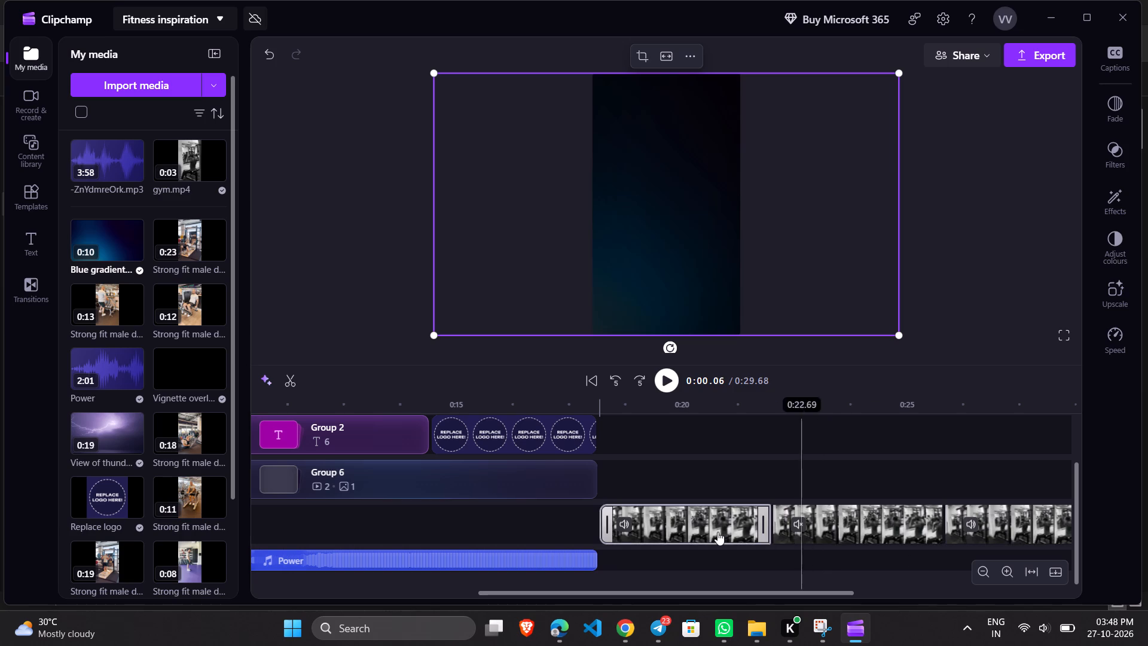
pyautogui.moveTo(713, 531); pyautogui.dragTo(172, 520)
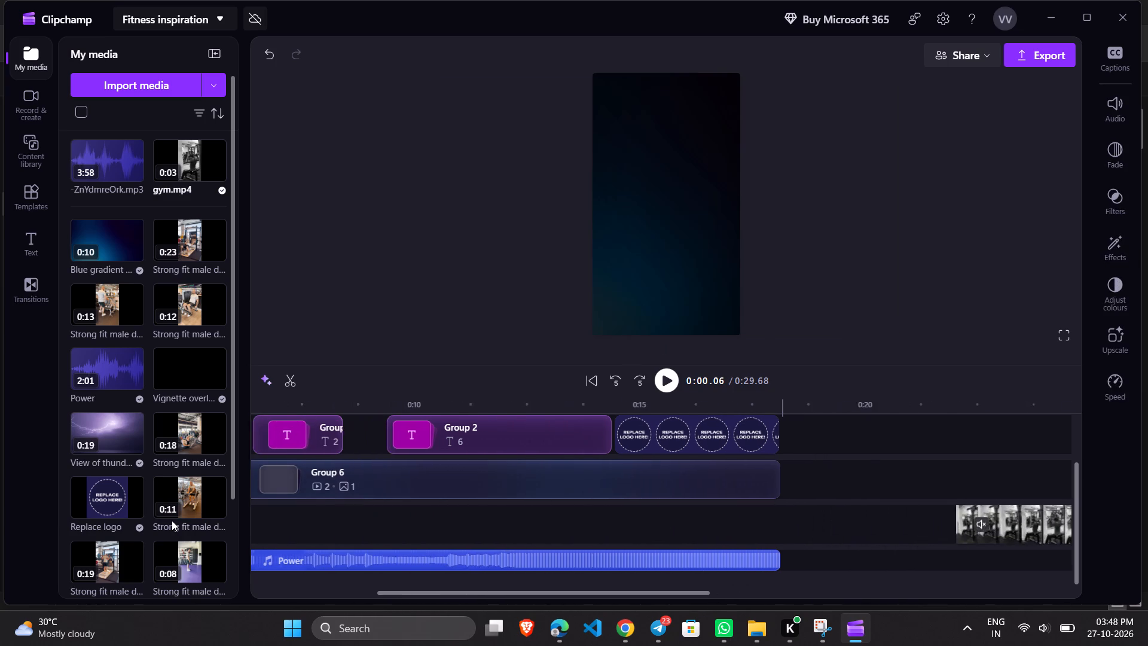
pyautogui.moveTo(172, 520); pyautogui.dragTo(199, 527)
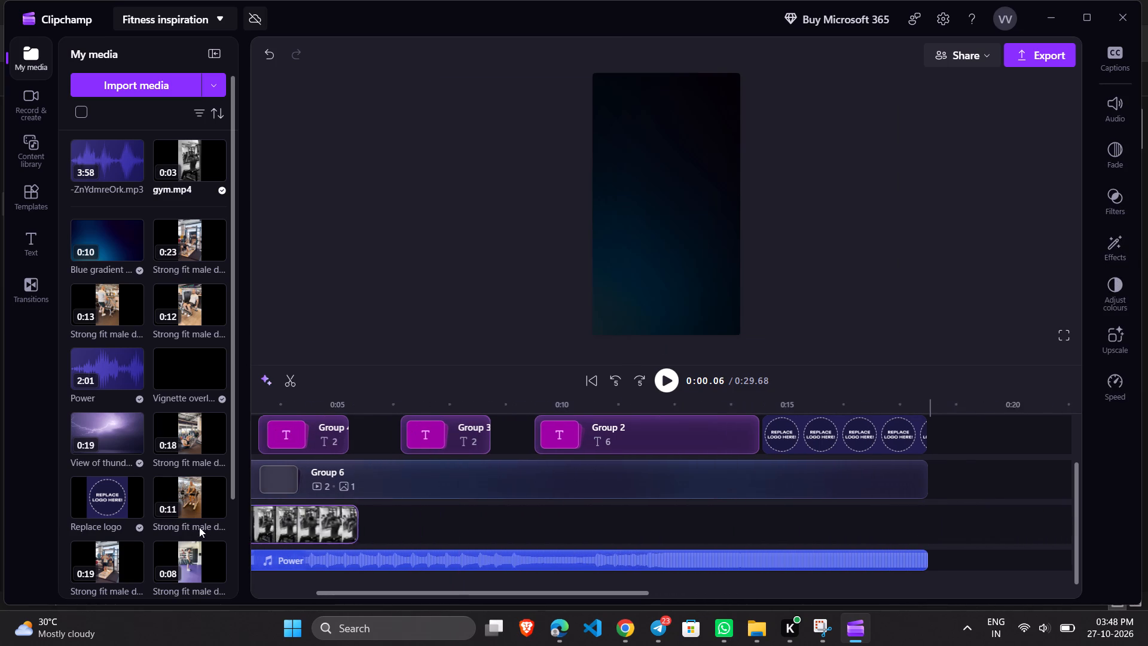
pyautogui.moveTo(199, 527); pyautogui.dragTo(445, 532)
# Move the second gym clip back so it starts directly after the first gym clip.
pyautogui.moveTo(621, 591); pyautogui.dragTo(917, 551)
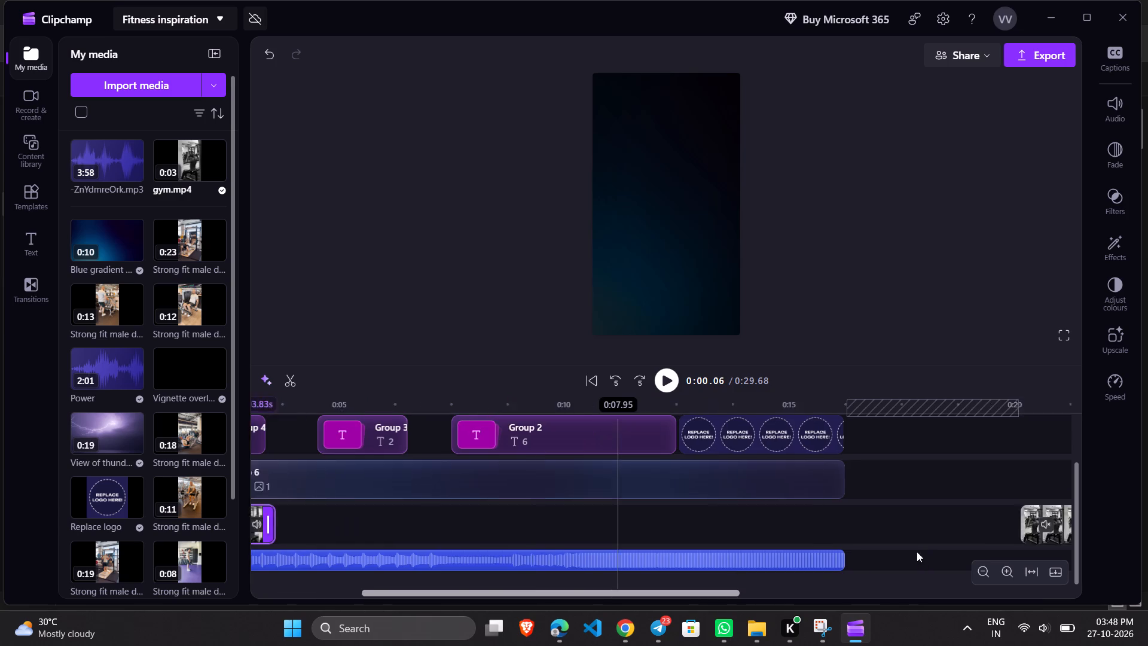
pyautogui.moveTo(917, 551); pyautogui.dragTo(1028, 540)
pyautogui.moveTo(524, 516); pyautogui.dragTo(170, 517)
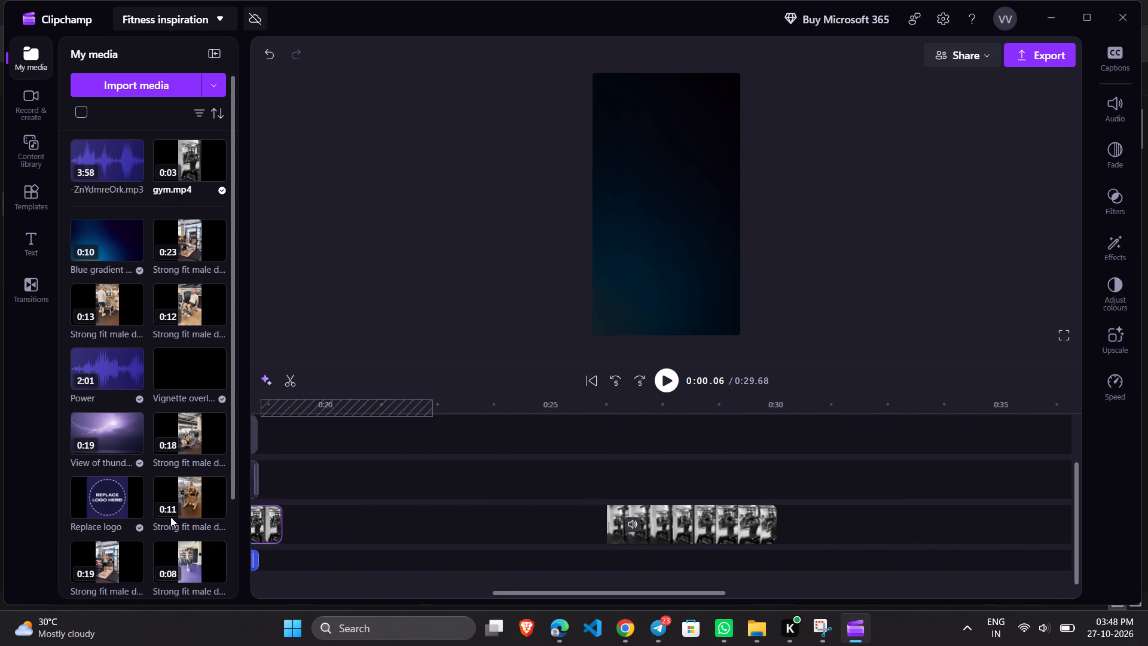
pyautogui.moveTo(170, 517); pyautogui.dragTo(407, 517)
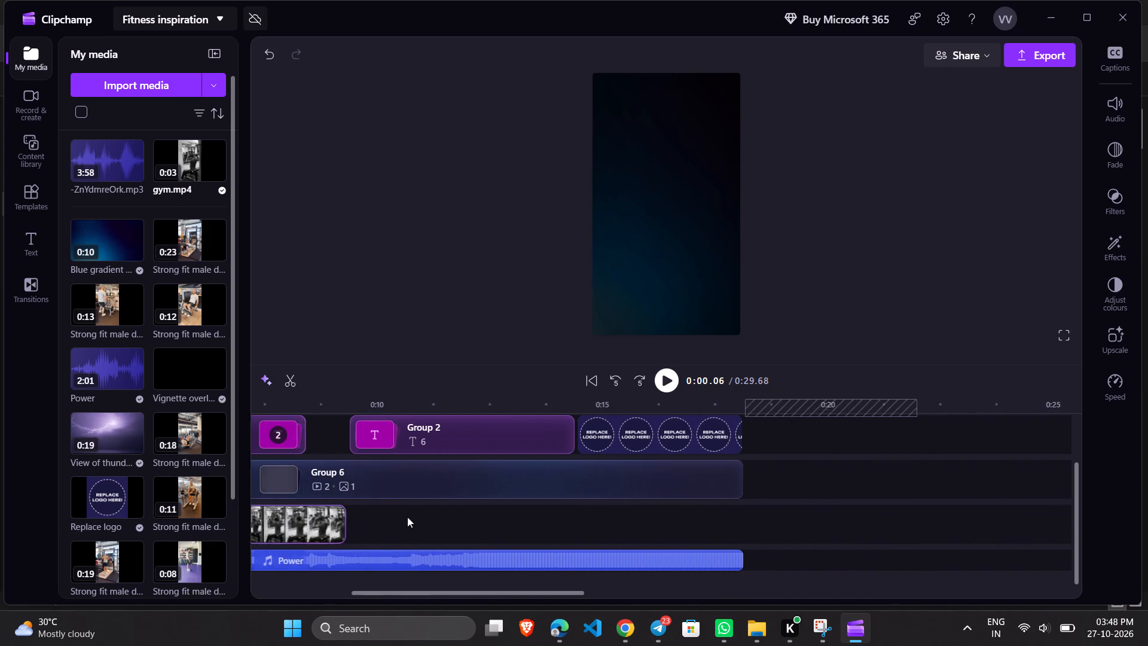
pyautogui.moveTo(407, 517); pyautogui.dragTo(499, 519)
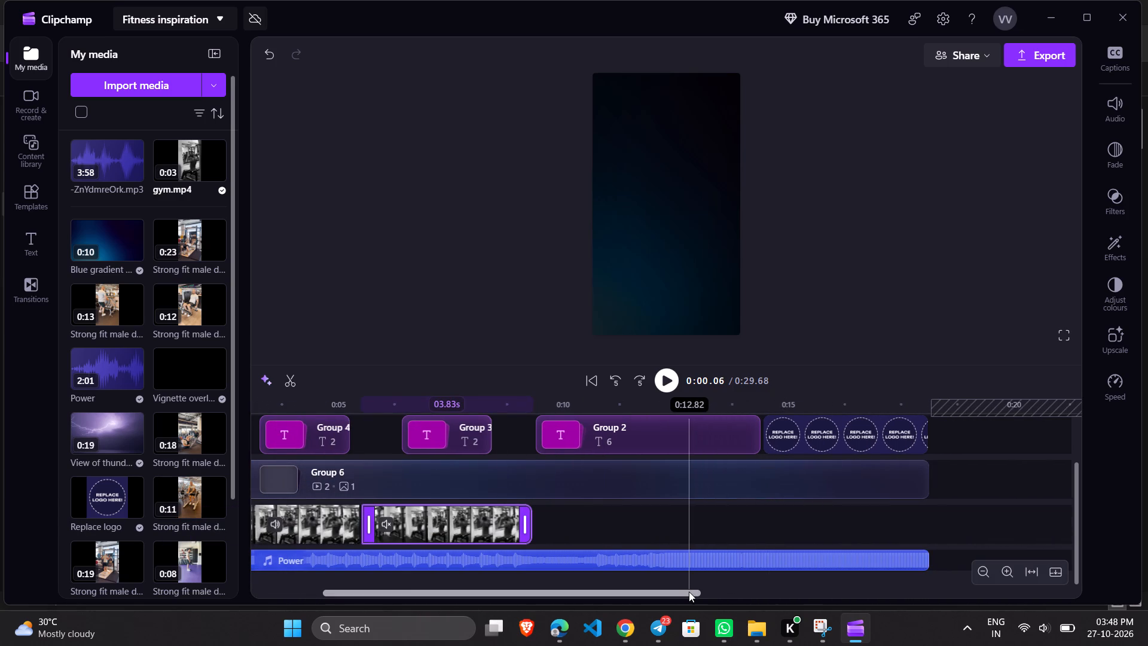
# Move the third gym clip back so it starts directly after the second gym clip, closing the gap between them.
pyautogui.moveTo(689, 592); pyautogui.dragTo(1091, 538)
pyautogui.moveTo(546, 520); pyautogui.dragTo(185, 518)
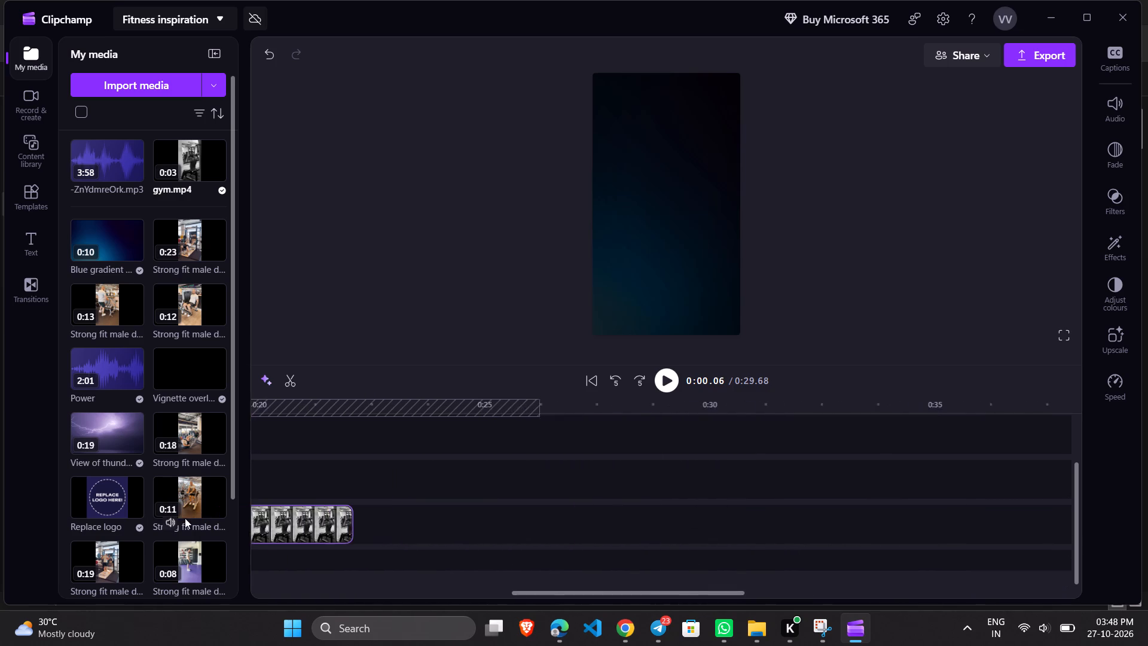
pyautogui.moveTo(185, 518); pyautogui.dragTo(178, 517)
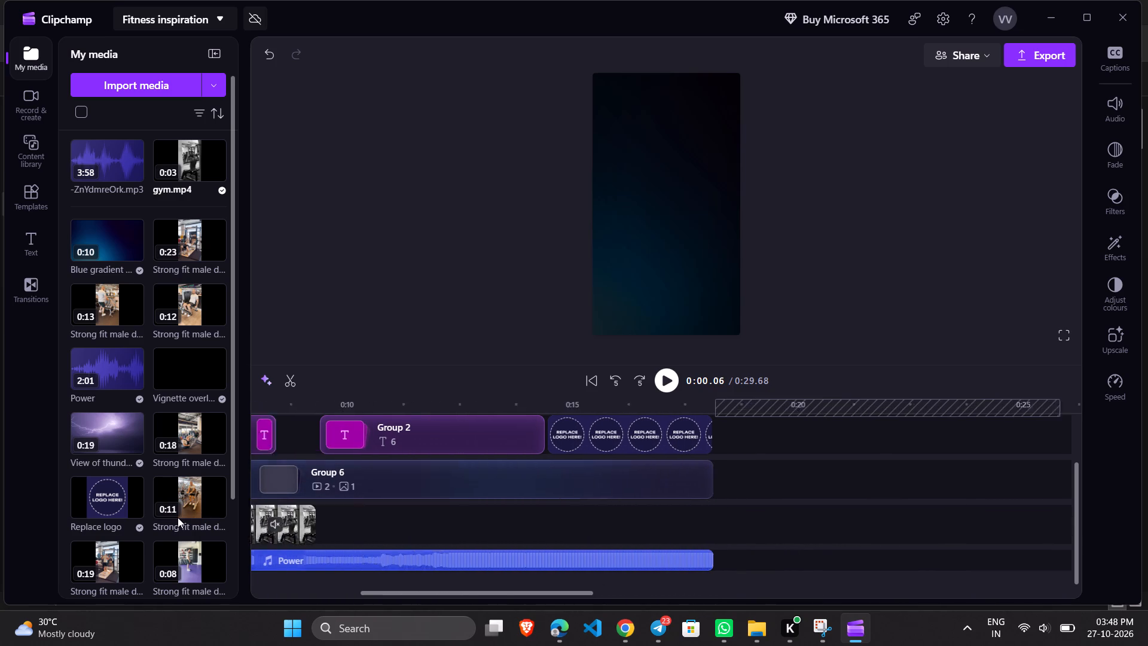
pyautogui.moveTo(178, 517); pyautogui.dragTo(472, 532)
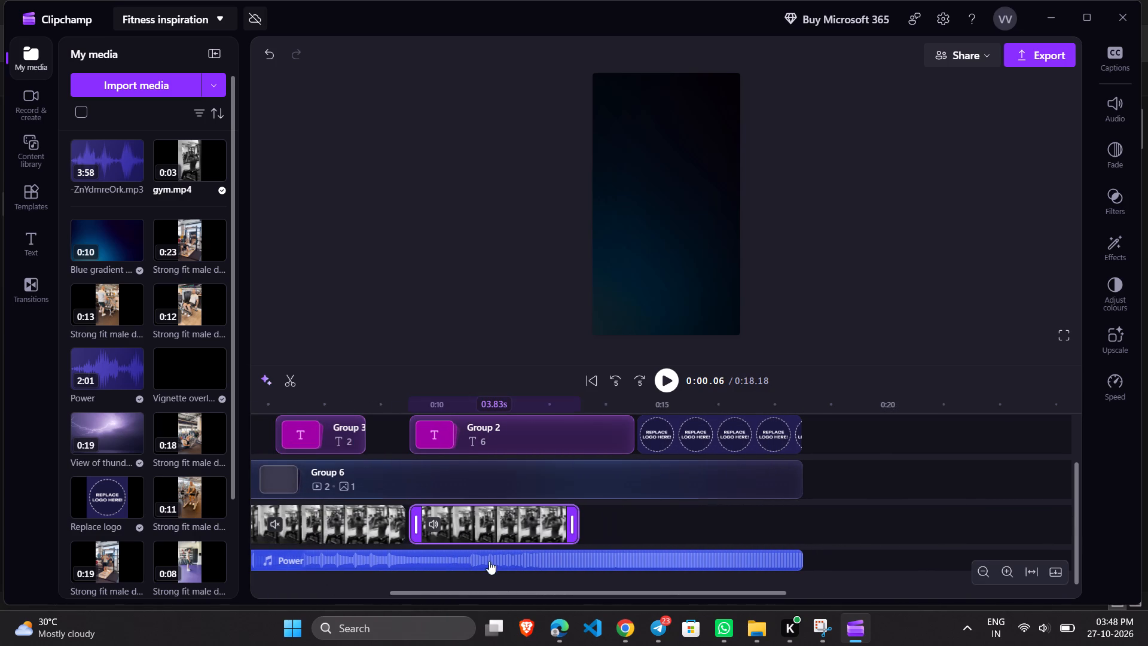
pyautogui.moveTo(502, 592); pyautogui.dragTo(188, 592)
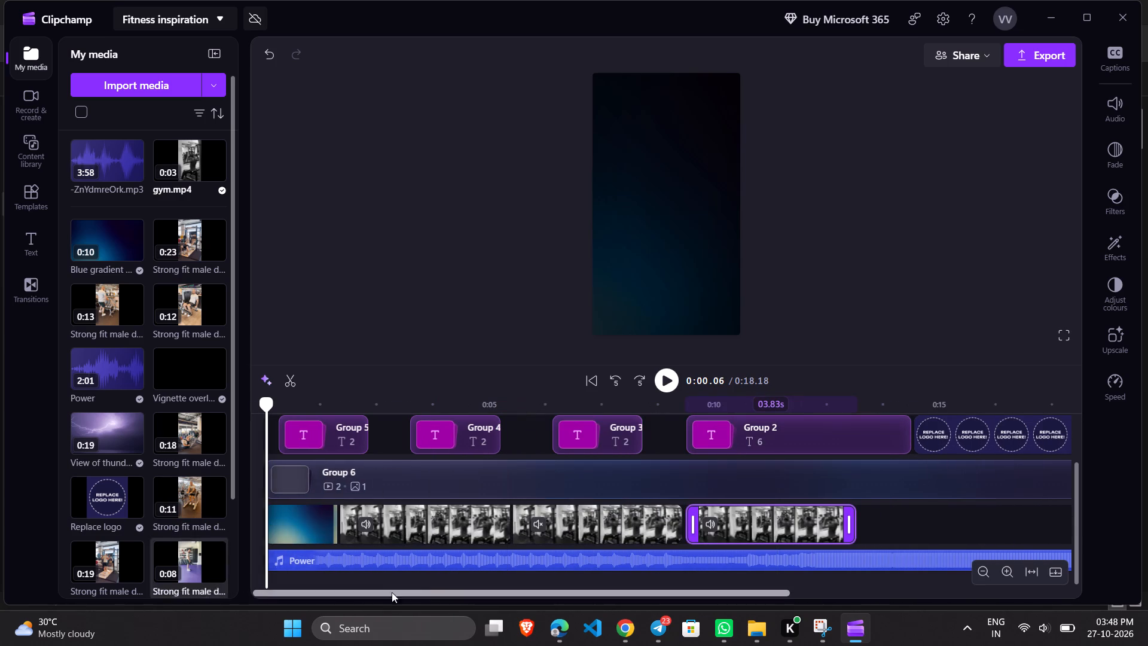
pyautogui.click(731, 523)
pyautogui.click(629, 517)
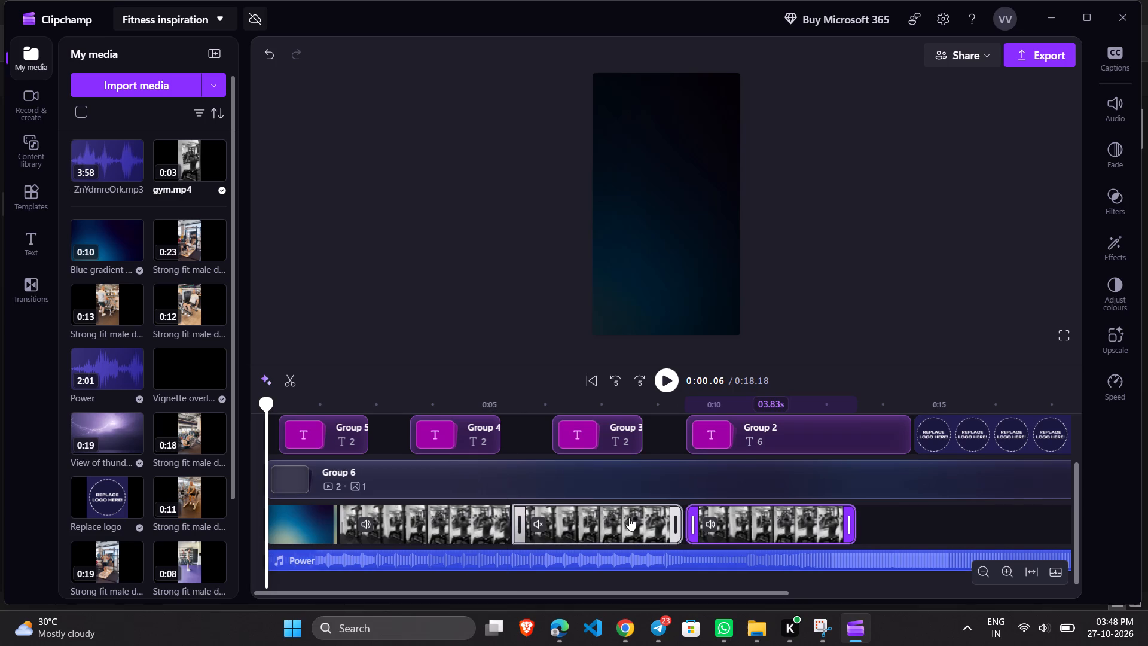
pyautogui.click(420, 517)
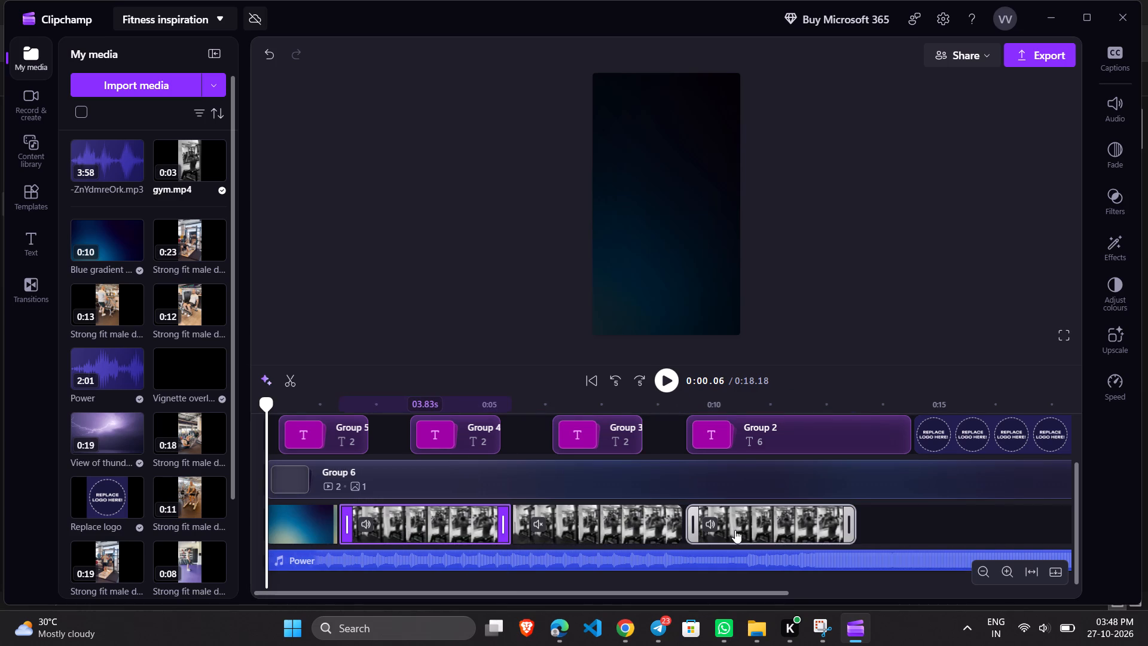
pyautogui.moveTo(749, 522); pyautogui.dragTo(738, 522)
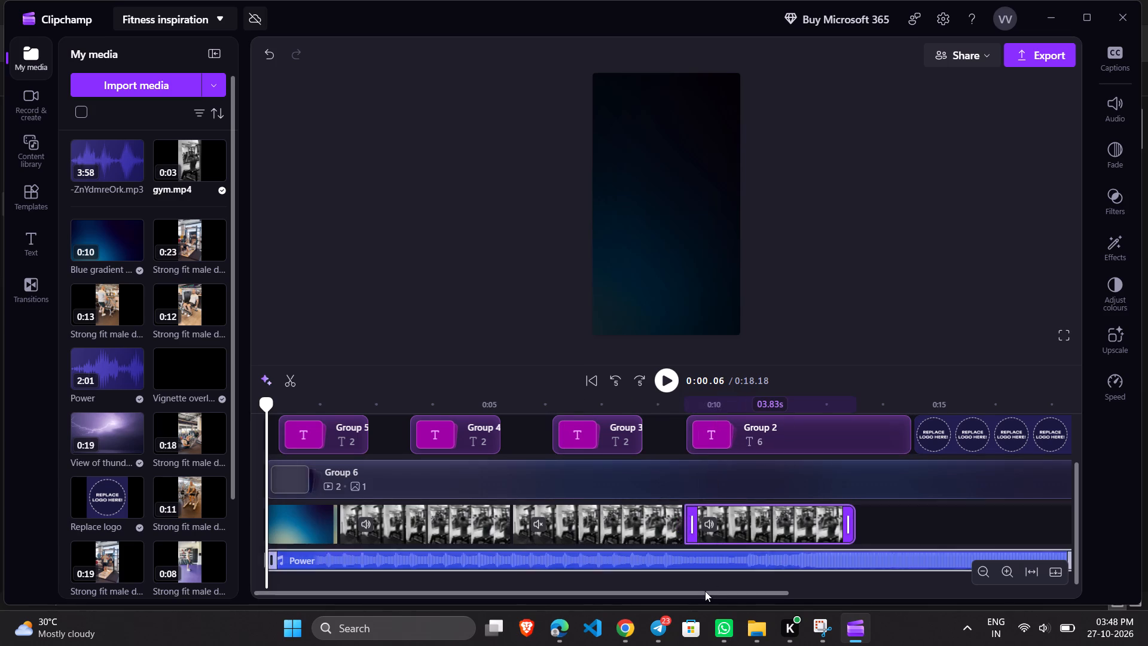
# Replace the Power music on the audio track with the imported -ZnYdmreOrk.mp3 and play the video.
pyautogui.click(795, 558)
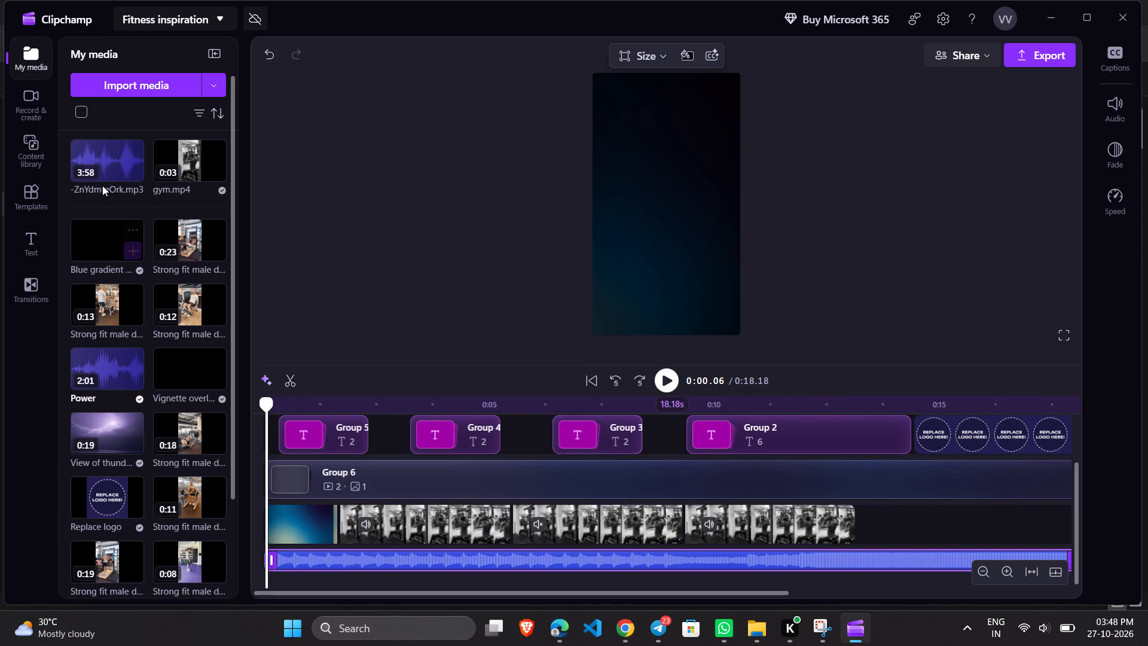
pyautogui.moveTo(101, 166); pyautogui.dragTo(410, 566)
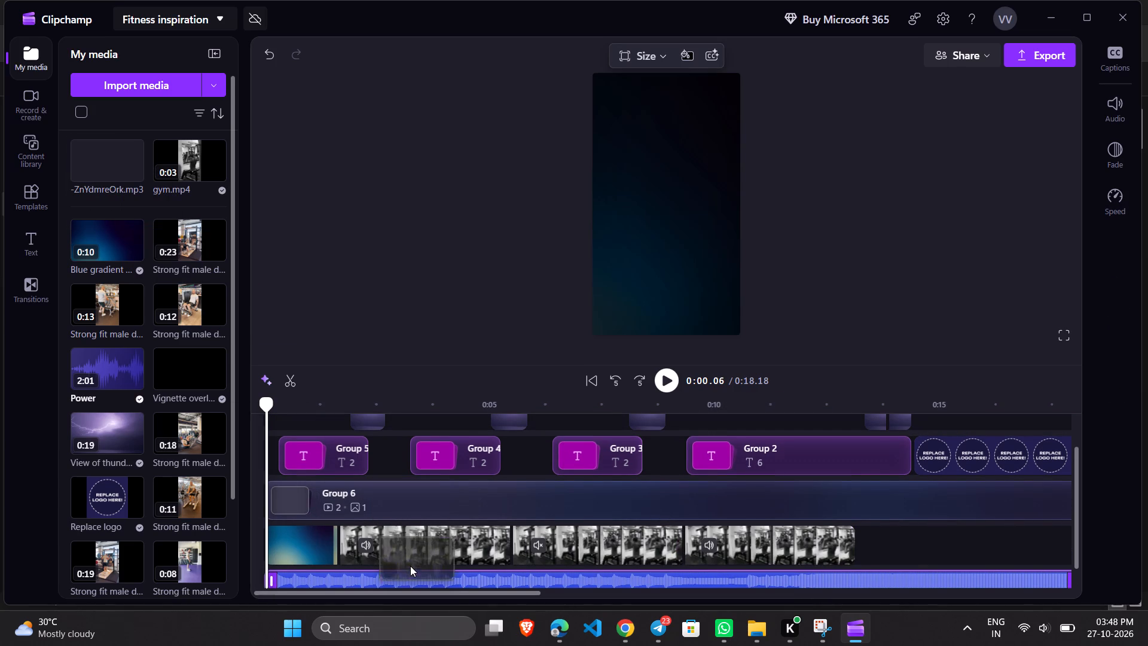
pyautogui.moveTo(410, 566); pyautogui.dragTo(414, 580)
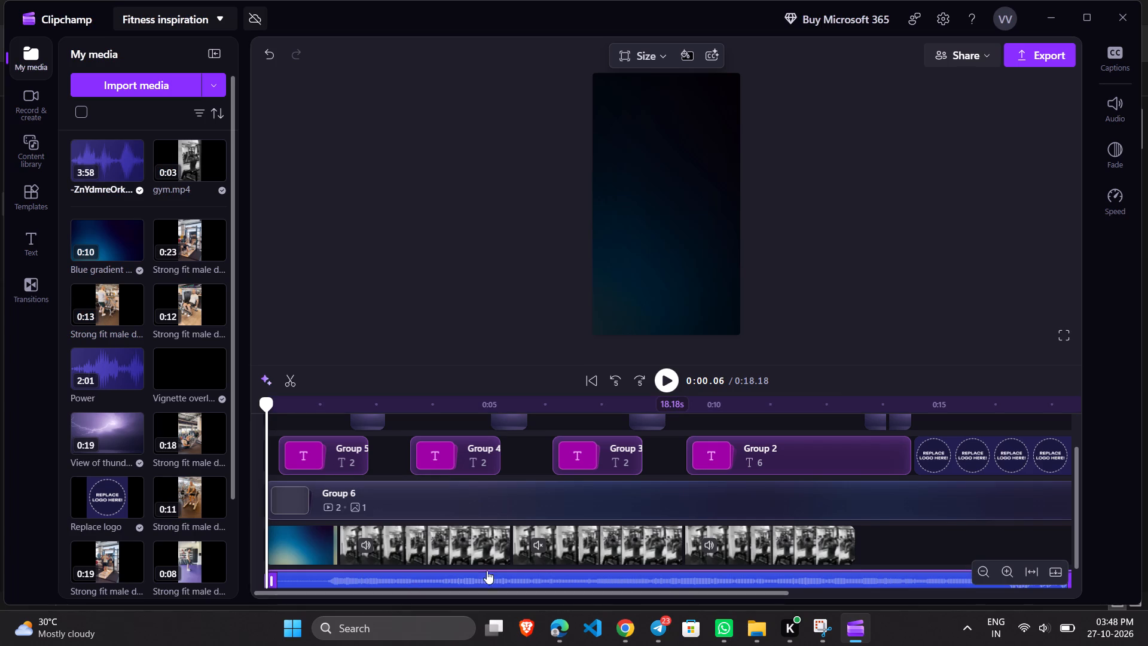
pyautogui.scroll(-4, 404, 470)
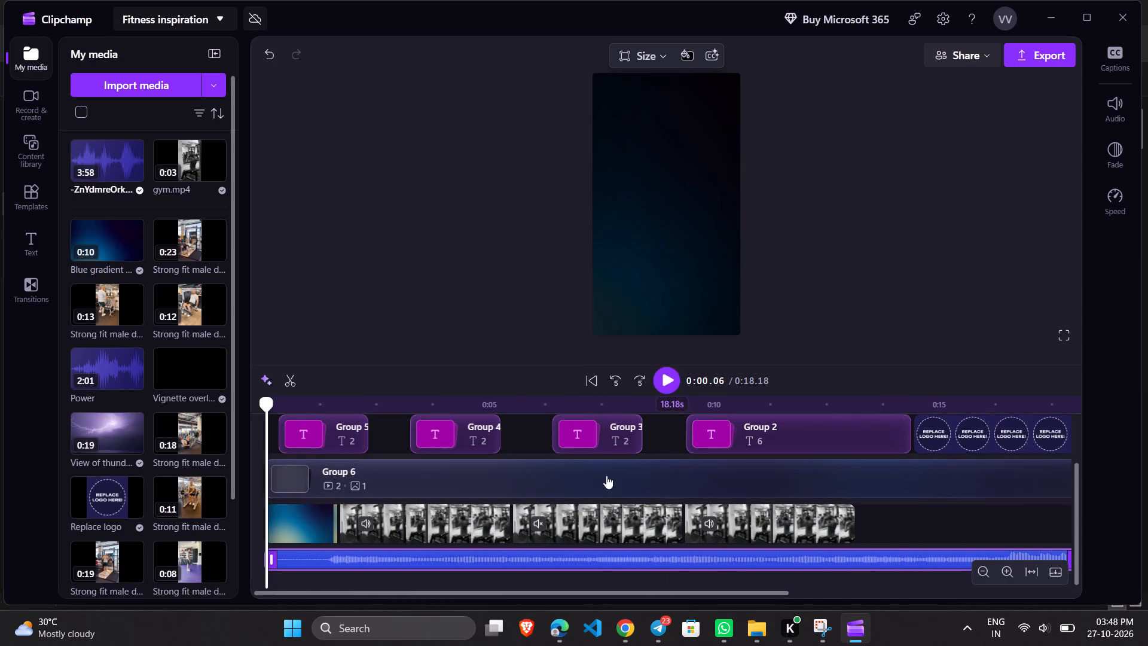
pyautogui.click(533, 558)
pyautogui.click(663, 385)
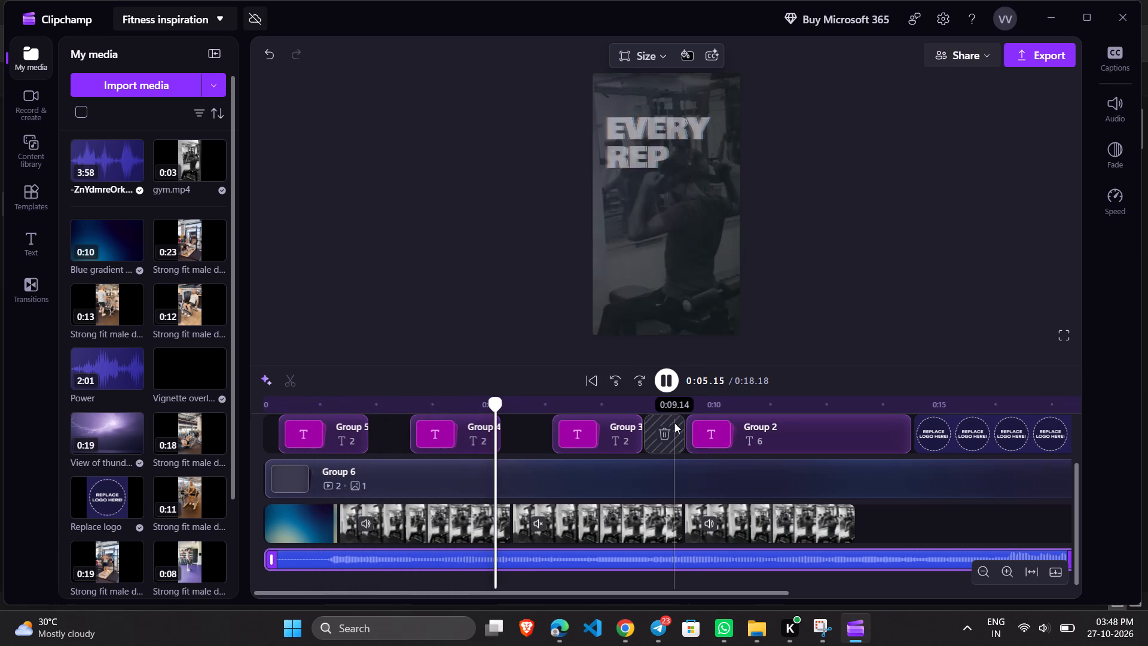
# Mute the first gym clip's sound and leave the second gym clip muted.
pyautogui.click(363, 521)
pyautogui.click(541, 522)
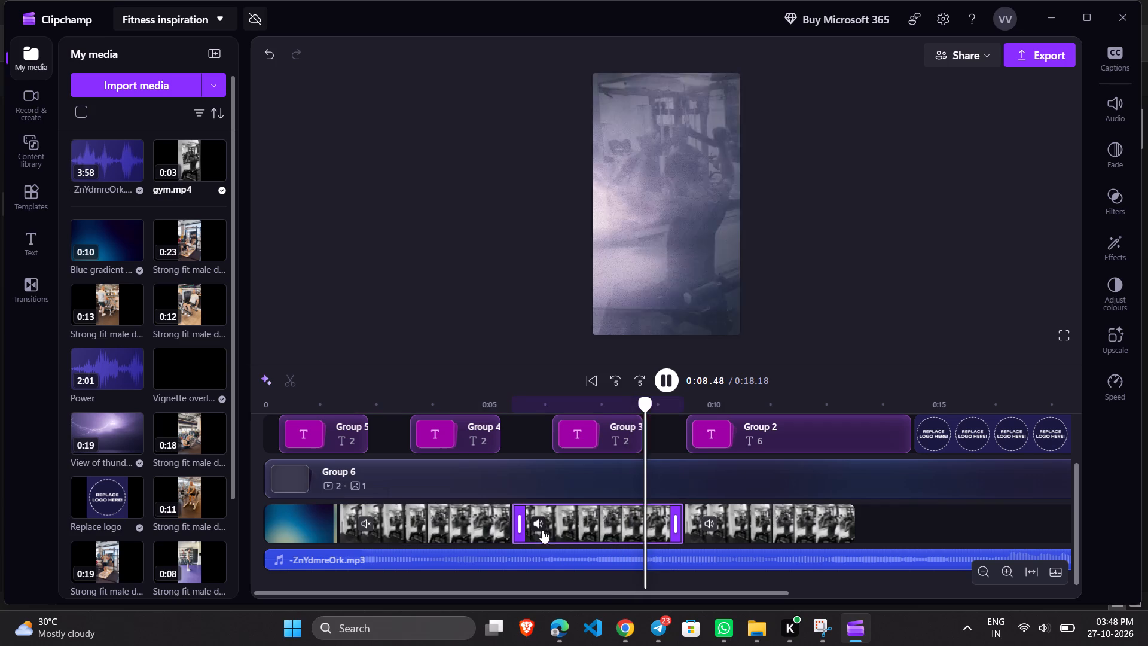
pyautogui.click(539, 525)
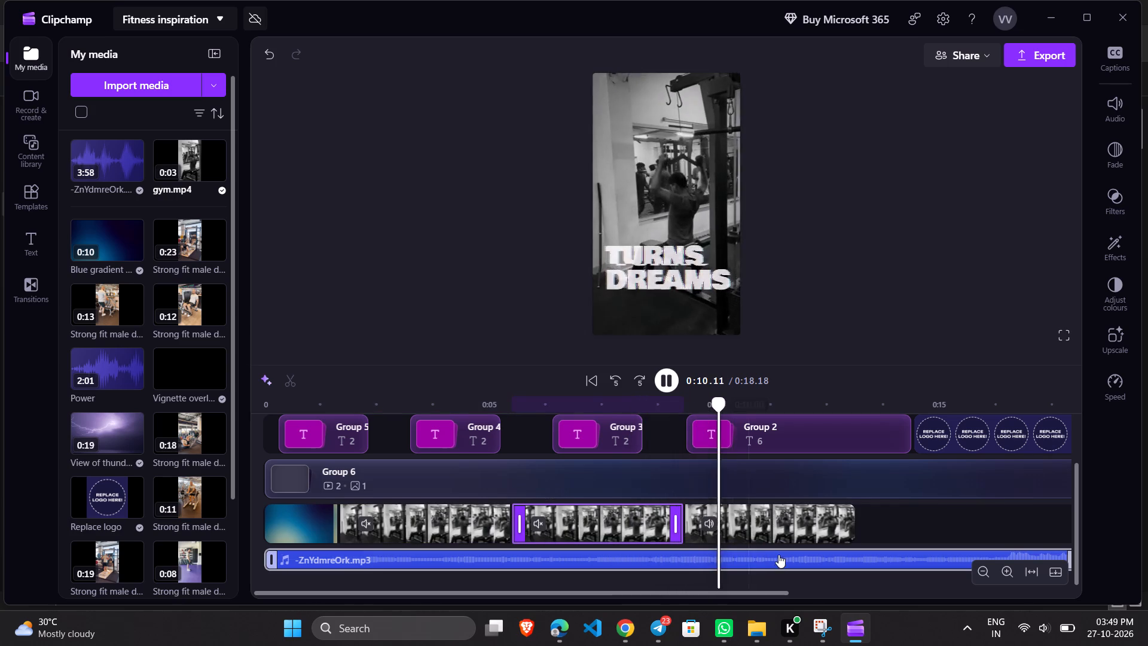
# Extend the end of the -ZnYdmreOrk.mp3 clip on the audio track to a length of 32.80 s and resume playback.
pyautogui.moveTo(757, 592); pyautogui.dragTo(865, 576)
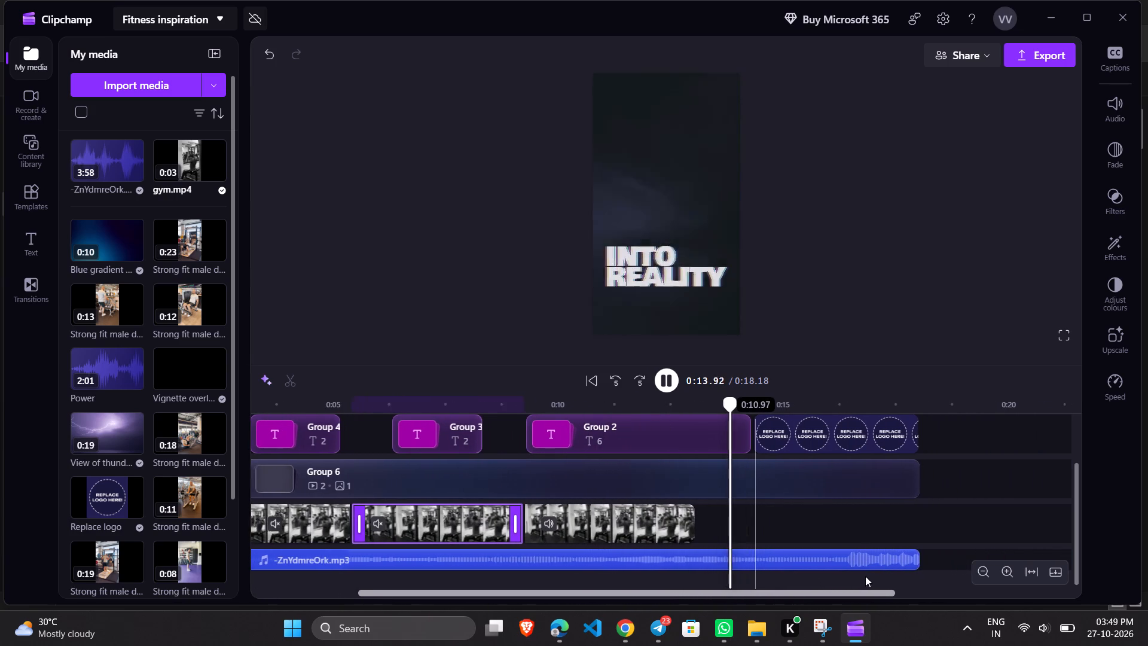
pyautogui.moveTo(865, 576); pyautogui.dragTo(905, 577)
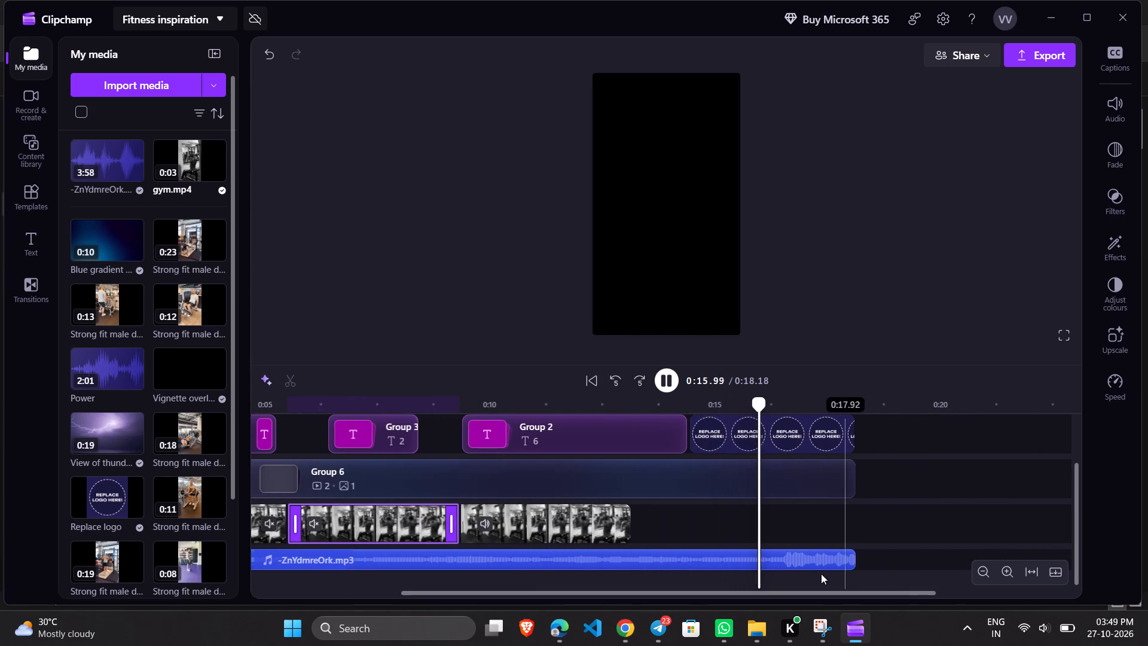
pyautogui.click(811, 559)
pyautogui.moveTo(847, 557); pyautogui.dragTo(927, 554)
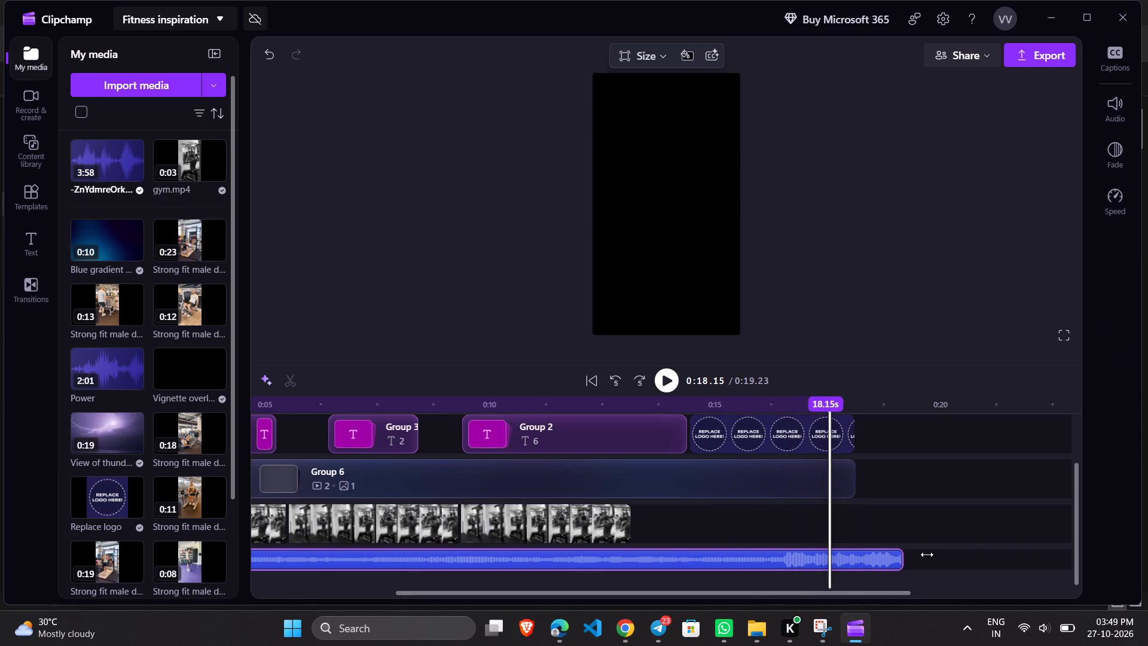
pyautogui.moveTo(927, 554); pyautogui.dragTo(1060, 542)
pyautogui.click(664, 391)
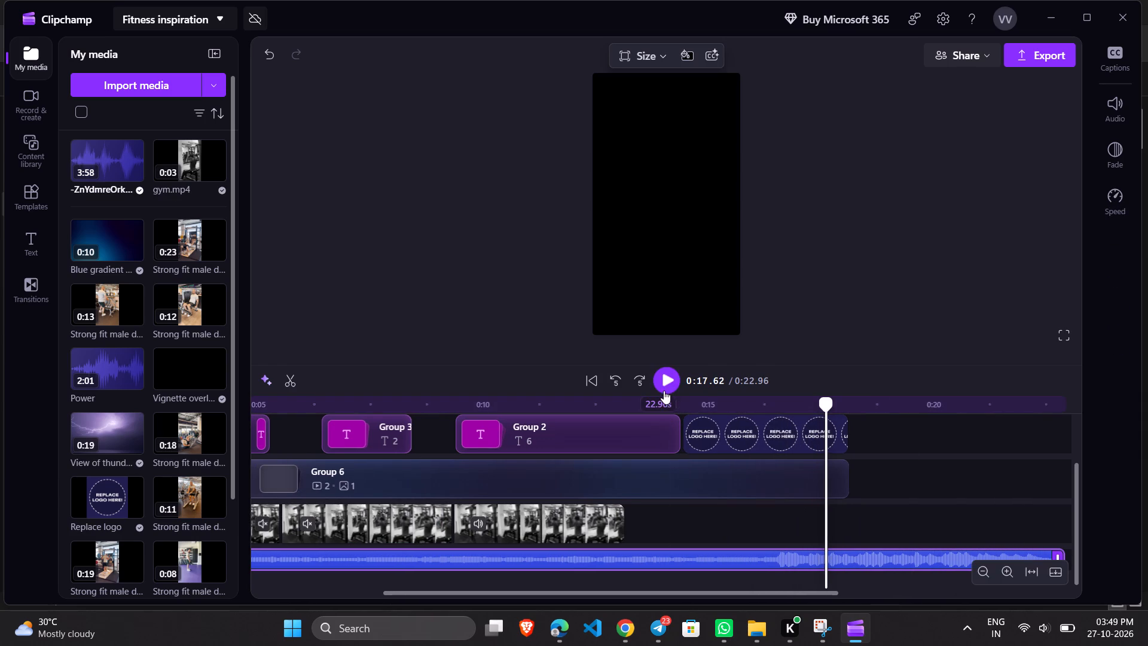
pyautogui.moveTo(822, 593); pyautogui.dragTo(1065, 554)
pyautogui.moveTo(653, 561); pyautogui.dragTo(905, 544)
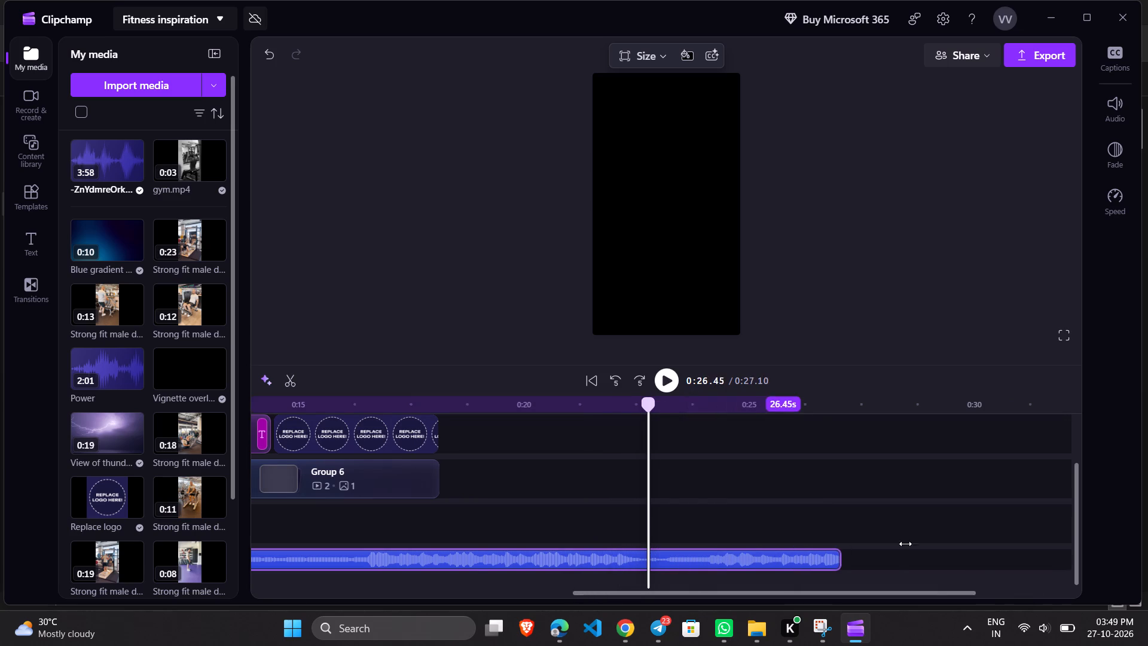
pyautogui.moveTo(905, 544); pyautogui.dragTo(1093, 548)
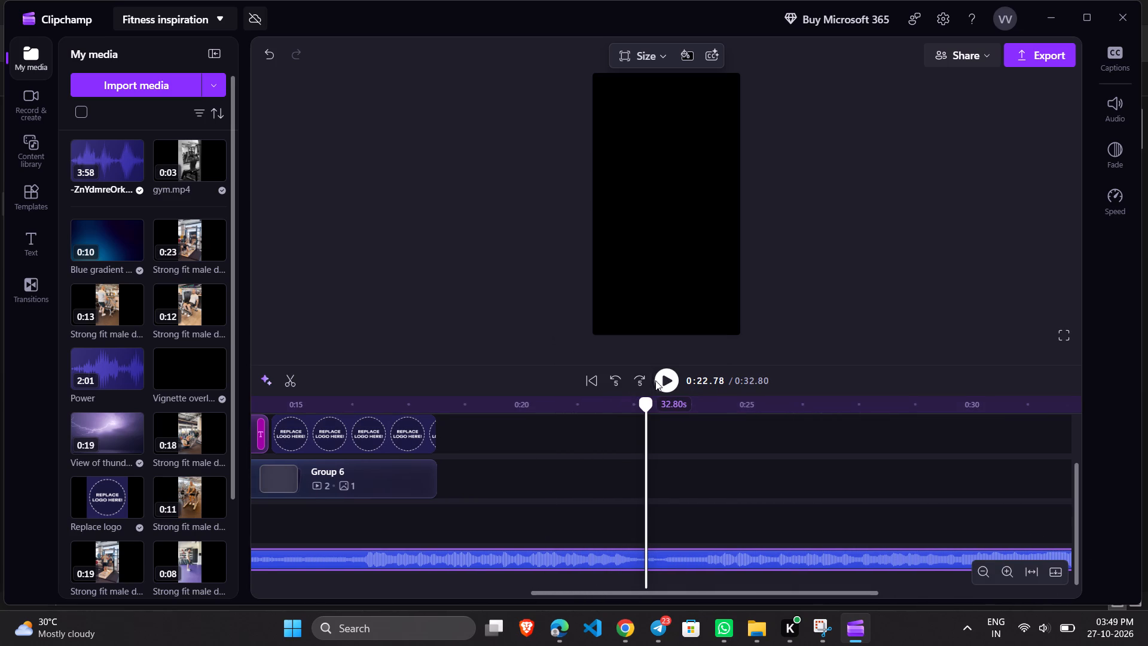
pyautogui.click(657, 382)
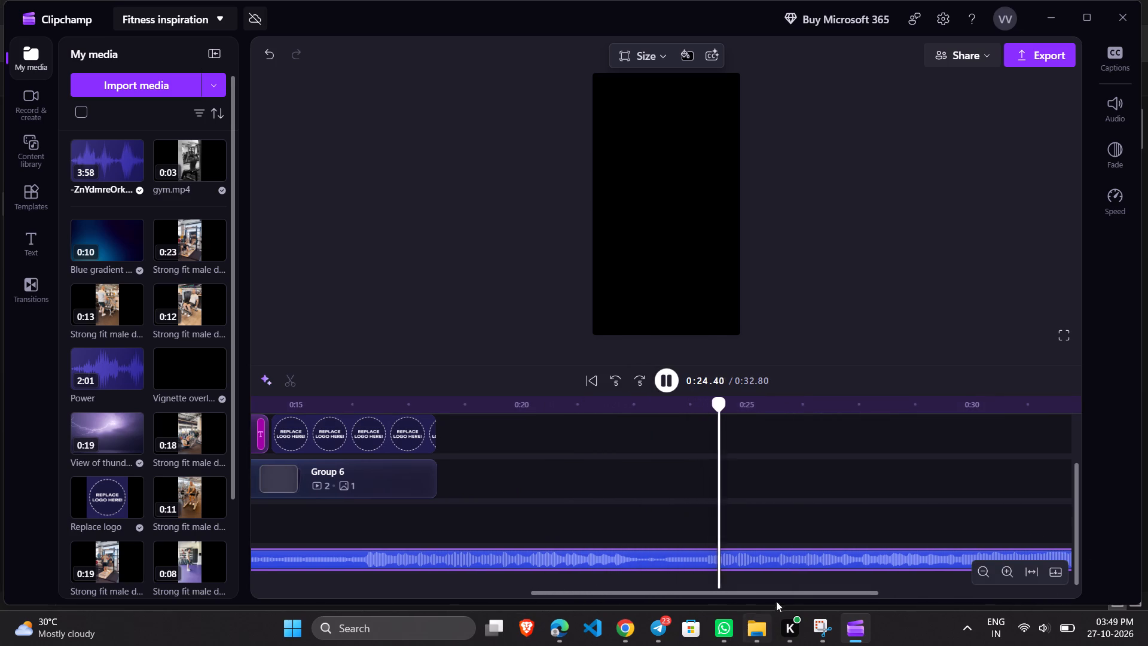
# Extend the end of the MP3 clip further to a length of 1 min 2.77 s and resume playback.
pyautogui.moveTo(788, 595); pyautogui.dragTo(1071, 591)
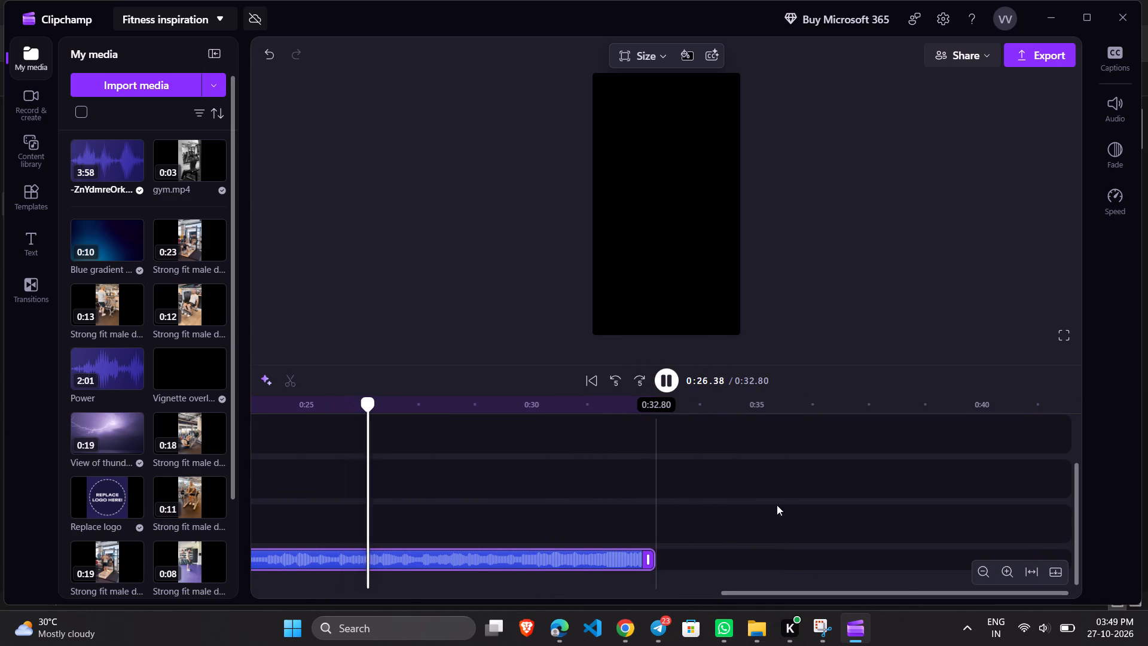
pyautogui.moveTo(651, 562); pyautogui.dragTo(804, 564)
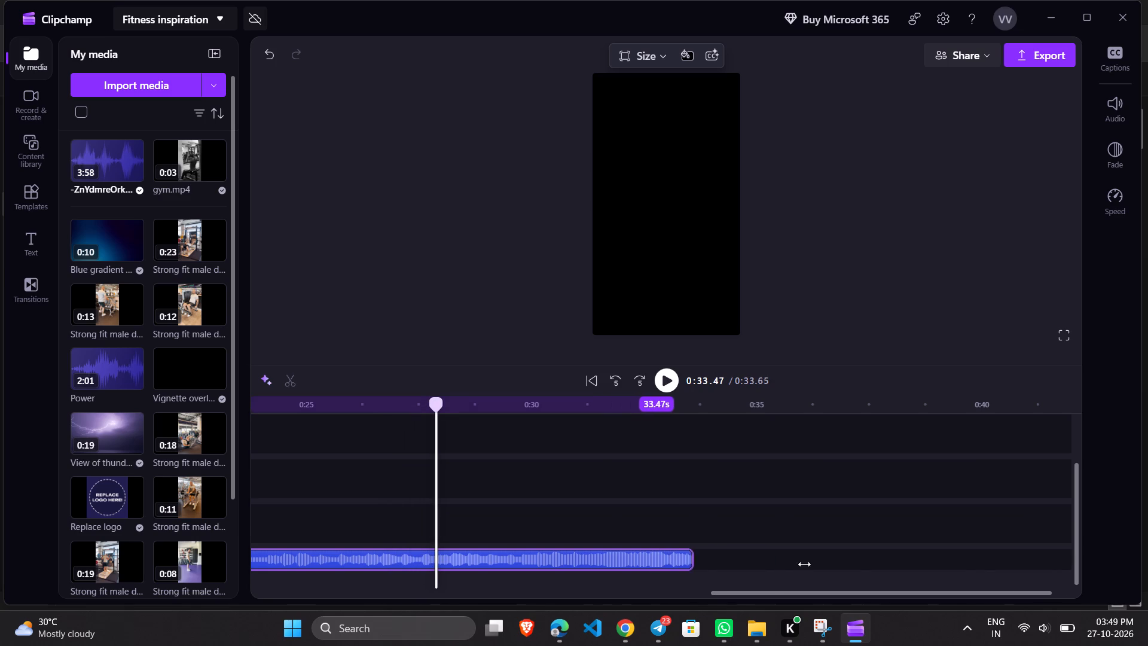
pyautogui.moveTo(804, 564); pyautogui.dragTo(1120, 566)
pyautogui.click(677, 385)
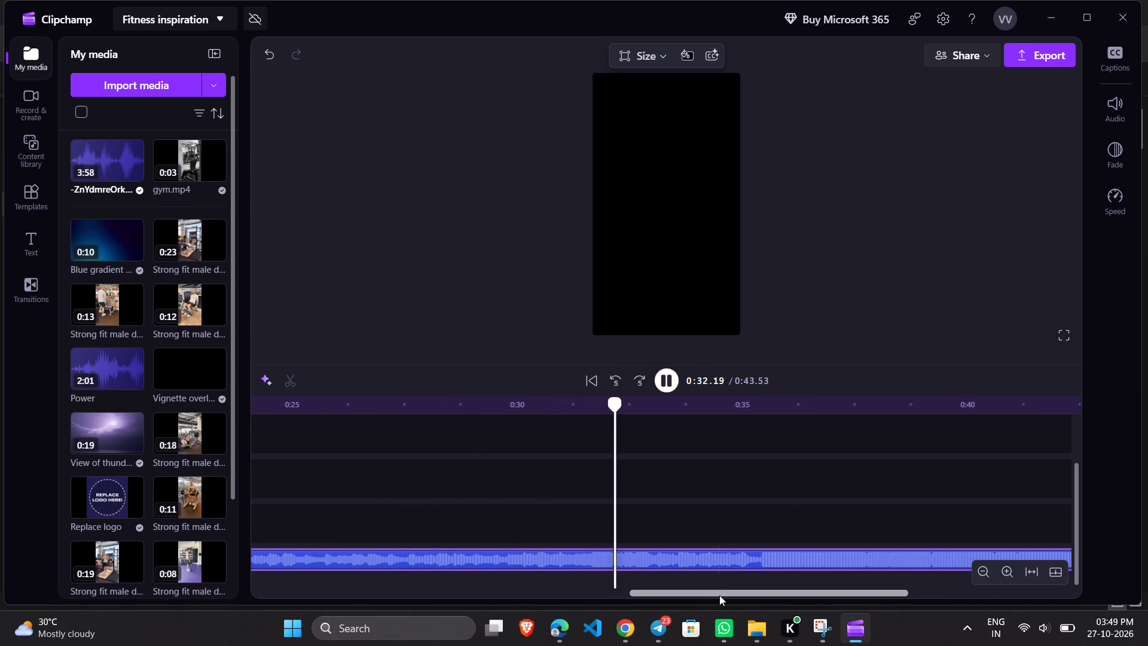
pyautogui.moveTo(719, 595); pyautogui.dragTo(899, 597)
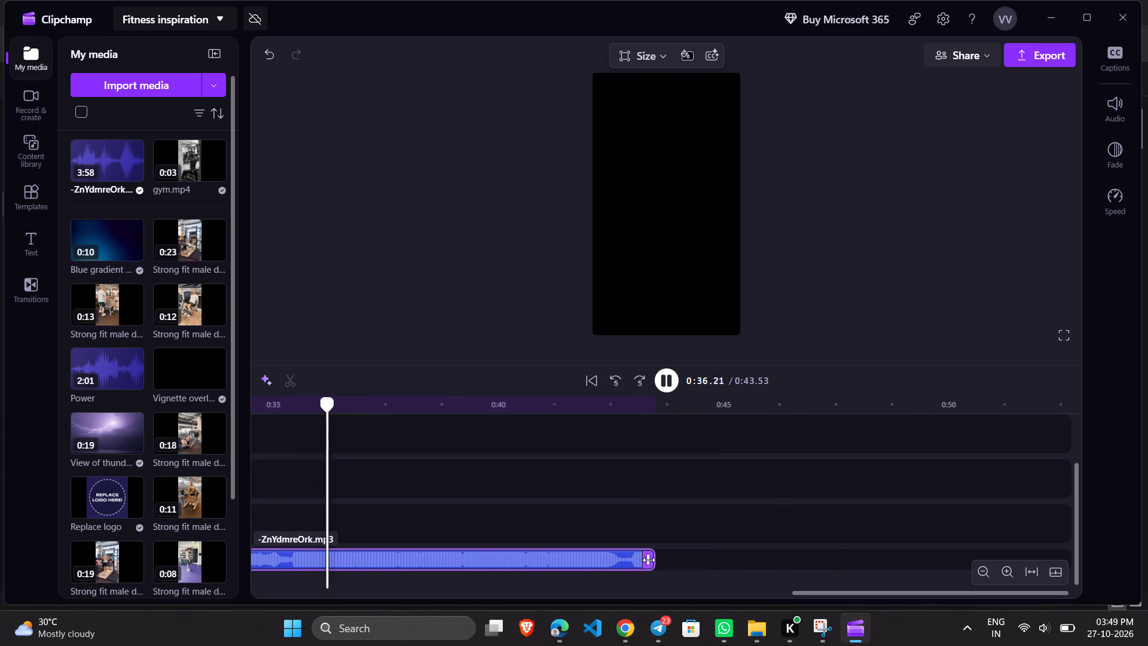
pyautogui.moveTo(649, 560); pyautogui.dragTo(950, 565)
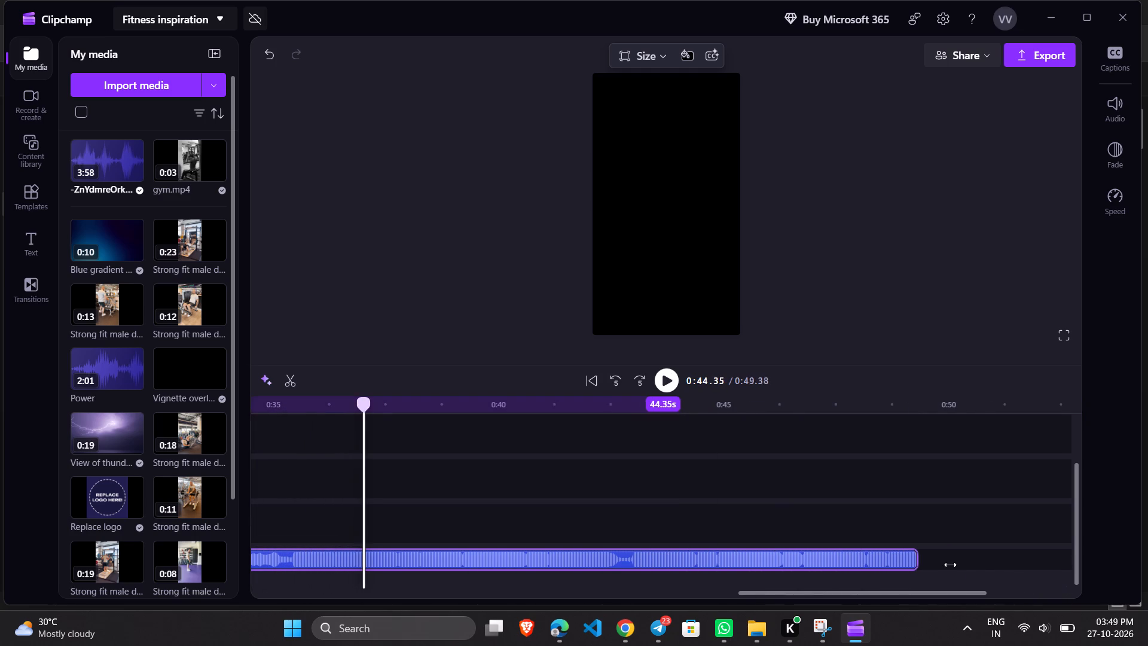
pyautogui.moveTo(950, 565); pyautogui.dragTo(1061, 560)
pyautogui.click(673, 380)
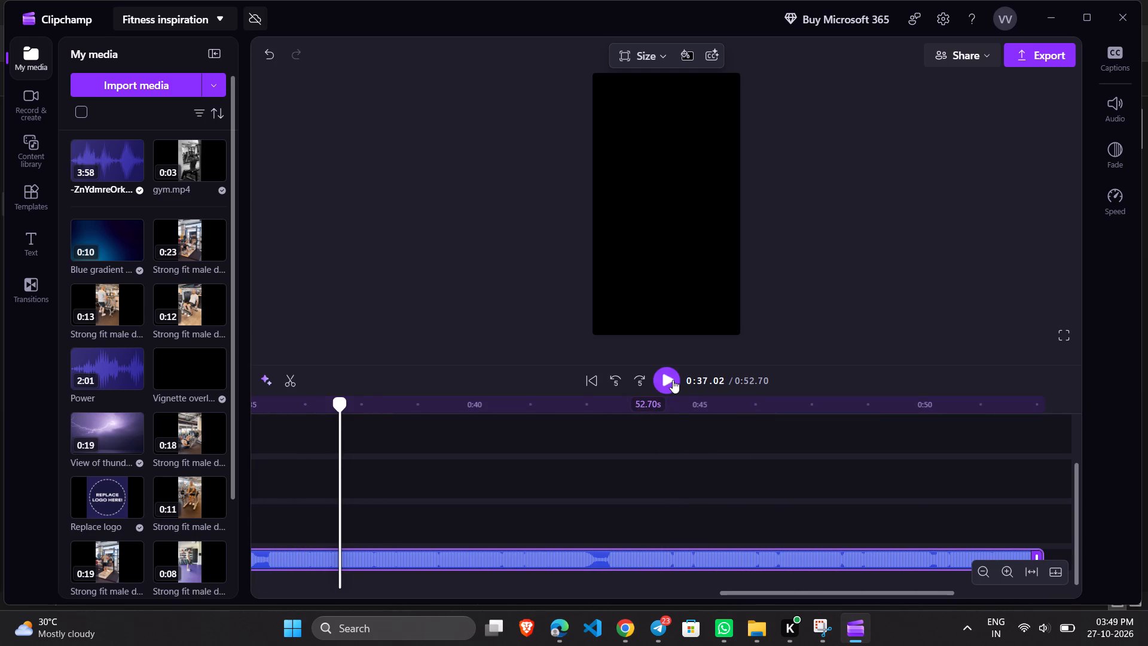
pyautogui.moveTo(757, 592); pyautogui.dragTo(954, 587)
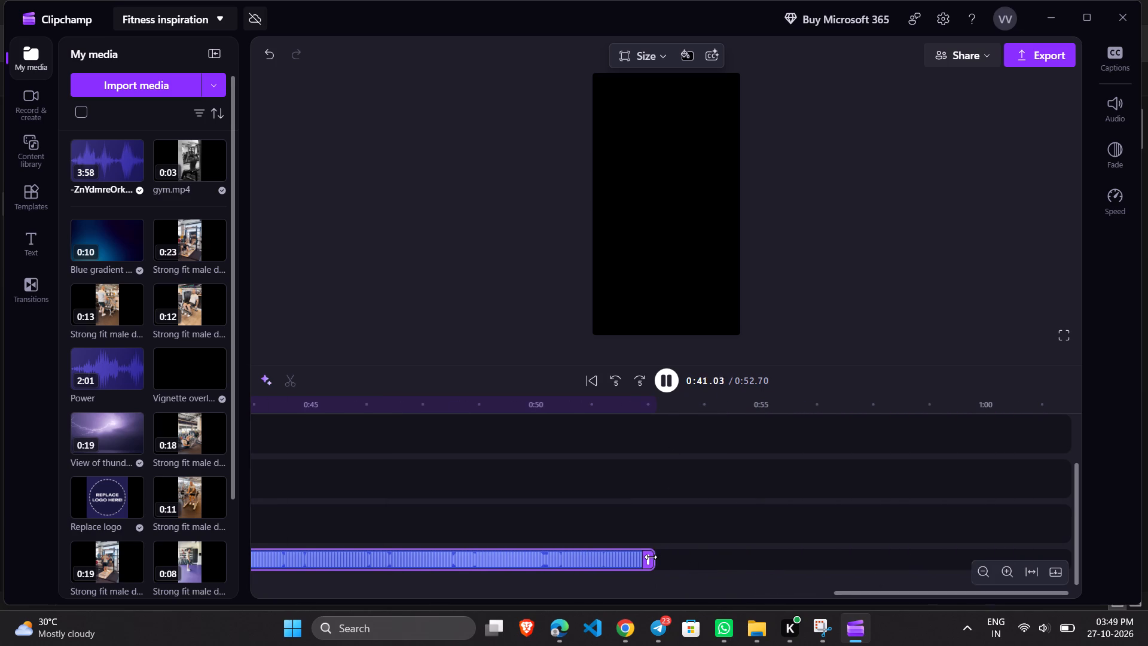
pyautogui.moveTo(651, 557); pyautogui.dragTo(1104, 563)
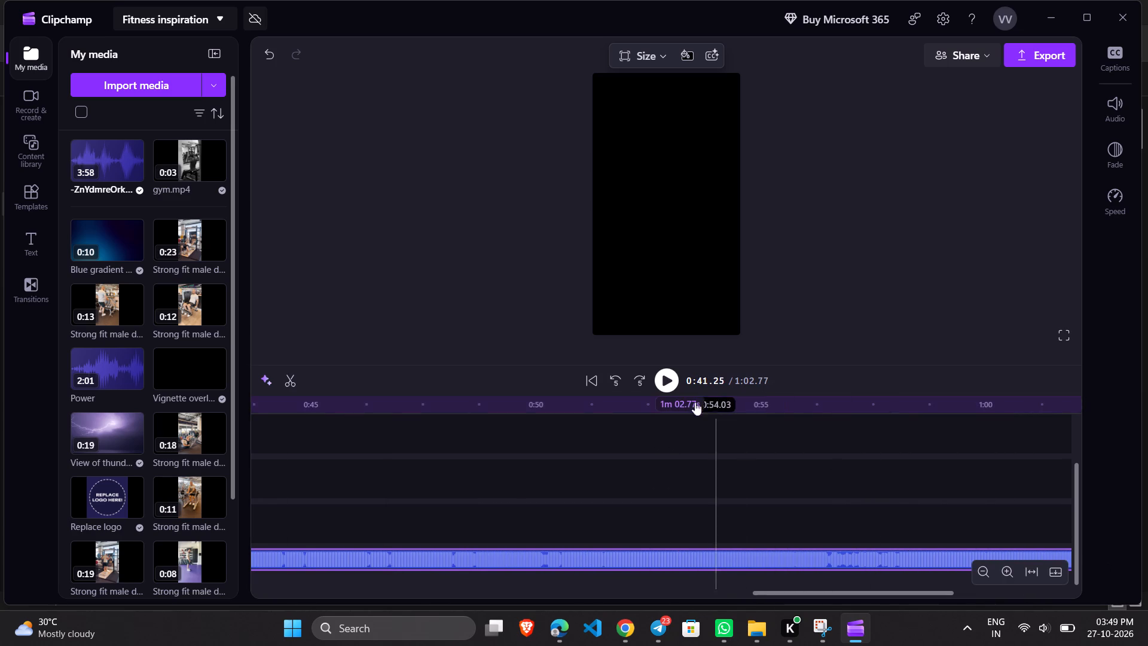
pyautogui.click(670, 382)
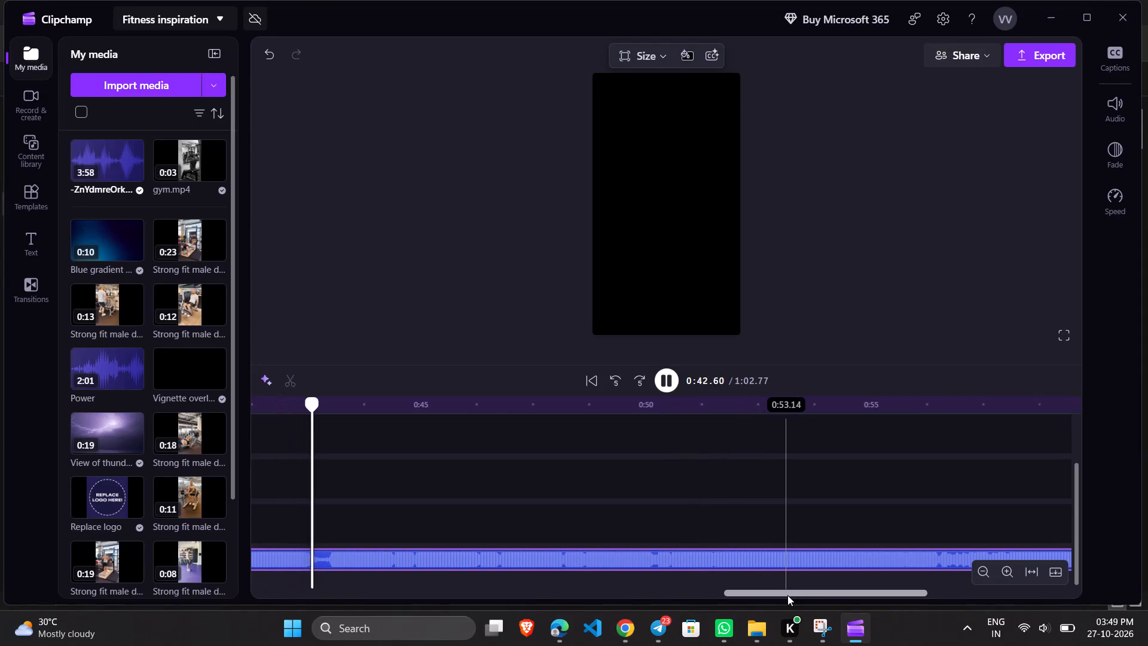
# Extend the end of the MP3 clip further to a length of 1 min 24.38 s and resume playback.
pyautogui.moveTo(787, 595); pyautogui.dragTo(967, 590)
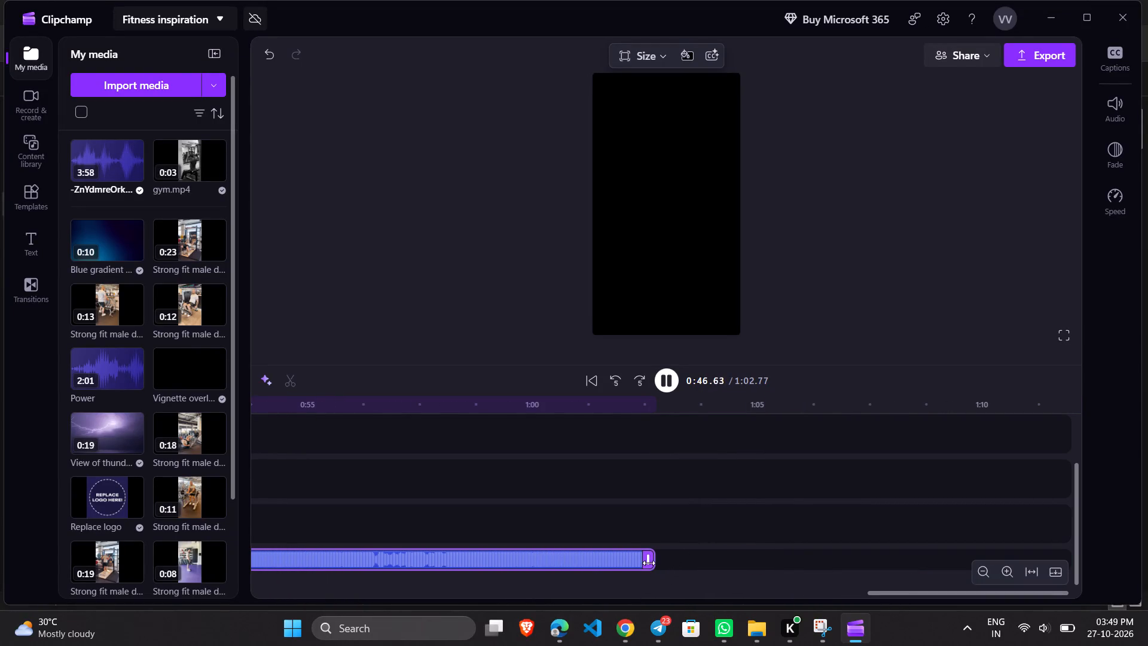
pyautogui.moveTo(648, 563); pyautogui.dragTo(1116, 565)
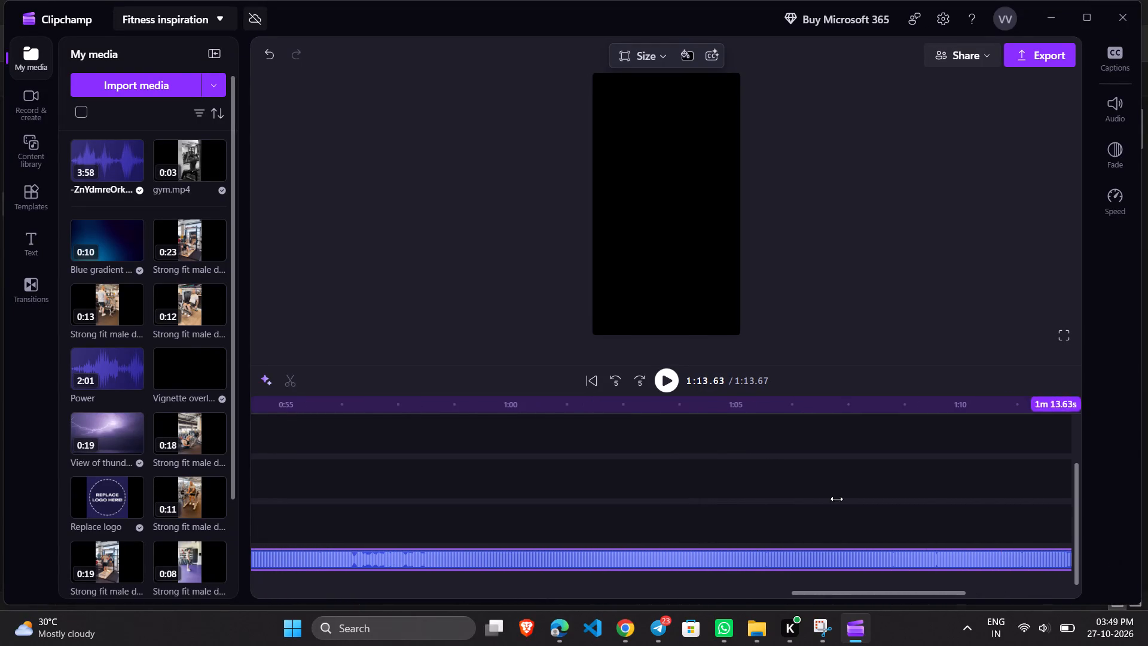
pyautogui.click(673, 385)
pyautogui.moveTo(759, 593); pyautogui.dragTo(988, 585)
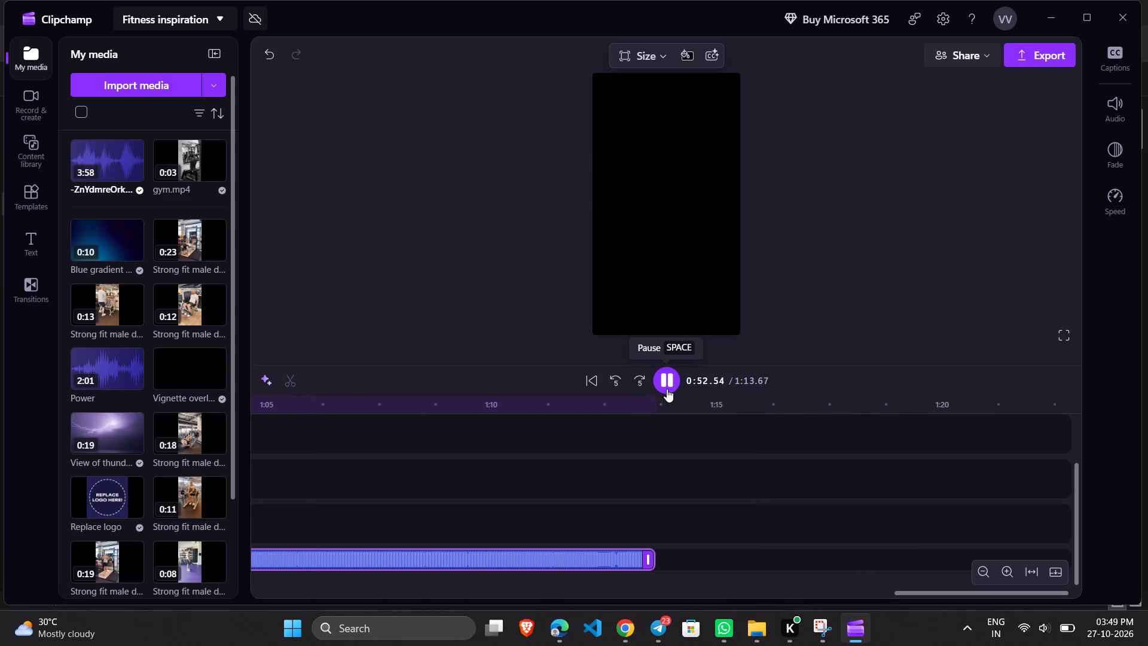
pyautogui.moveTo(653, 565); pyautogui.dragTo(1018, 568)
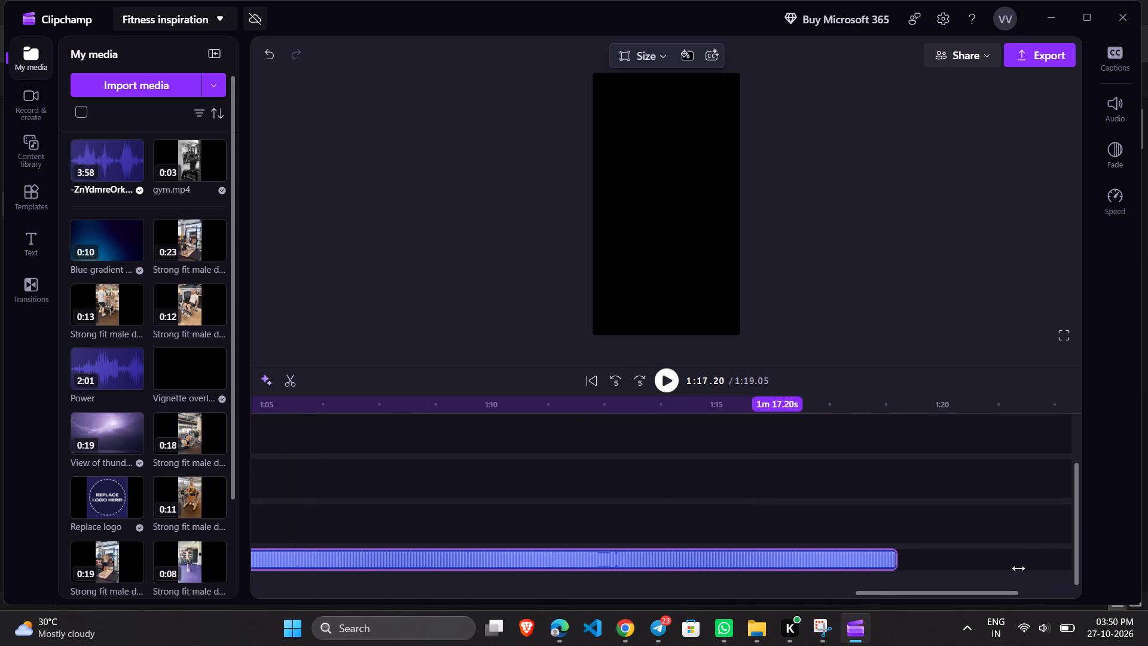
pyautogui.moveTo(1018, 568); pyautogui.dragTo(1135, 568)
pyautogui.click(660, 382)
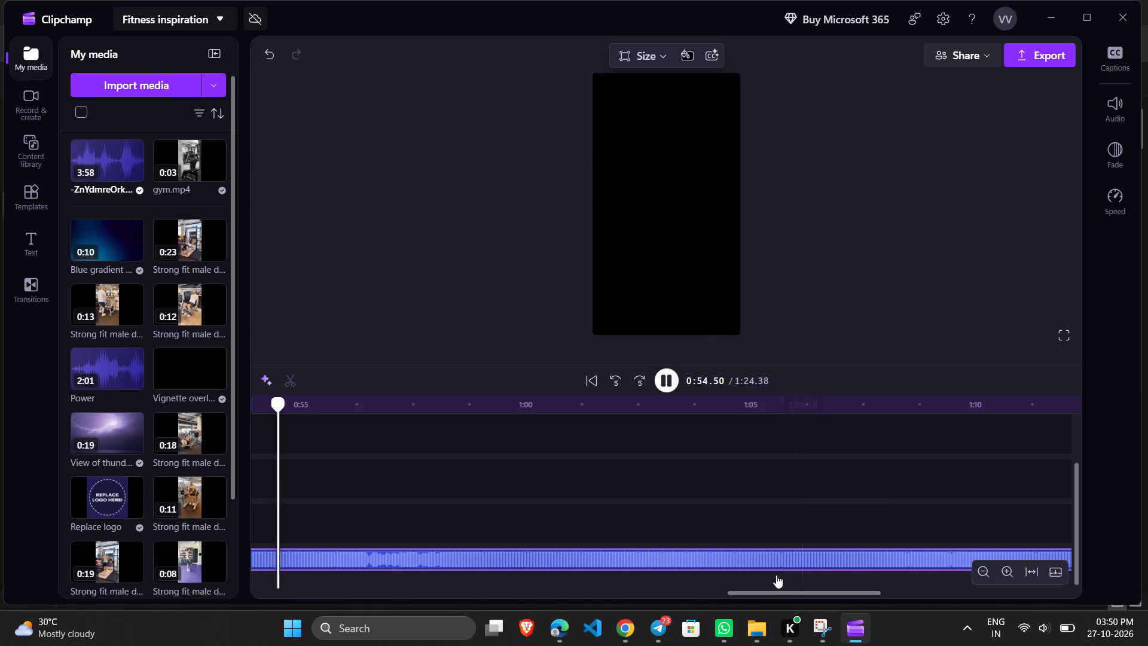
# Extend the end of the MP3 clip on the audio track to a length of 1 min 32.04 s and resume playback.
pyautogui.moveTo(777, 596); pyautogui.dragTo(999, 591)
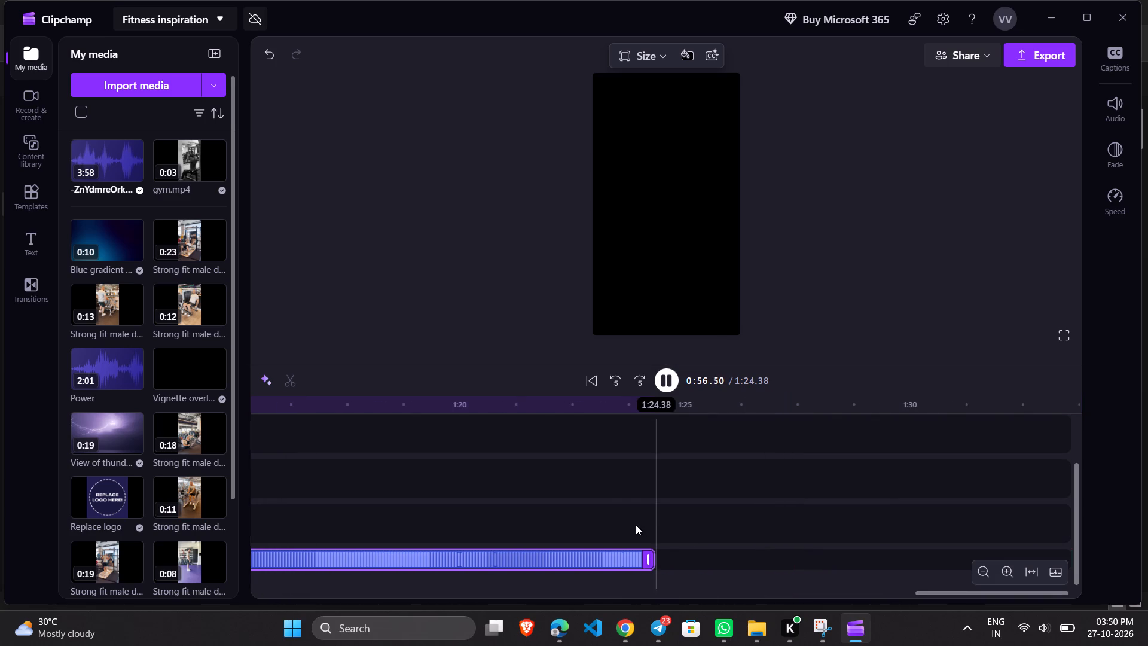
pyautogui.moveTo(650, 556); pyautogui.dragTo(902, 551)
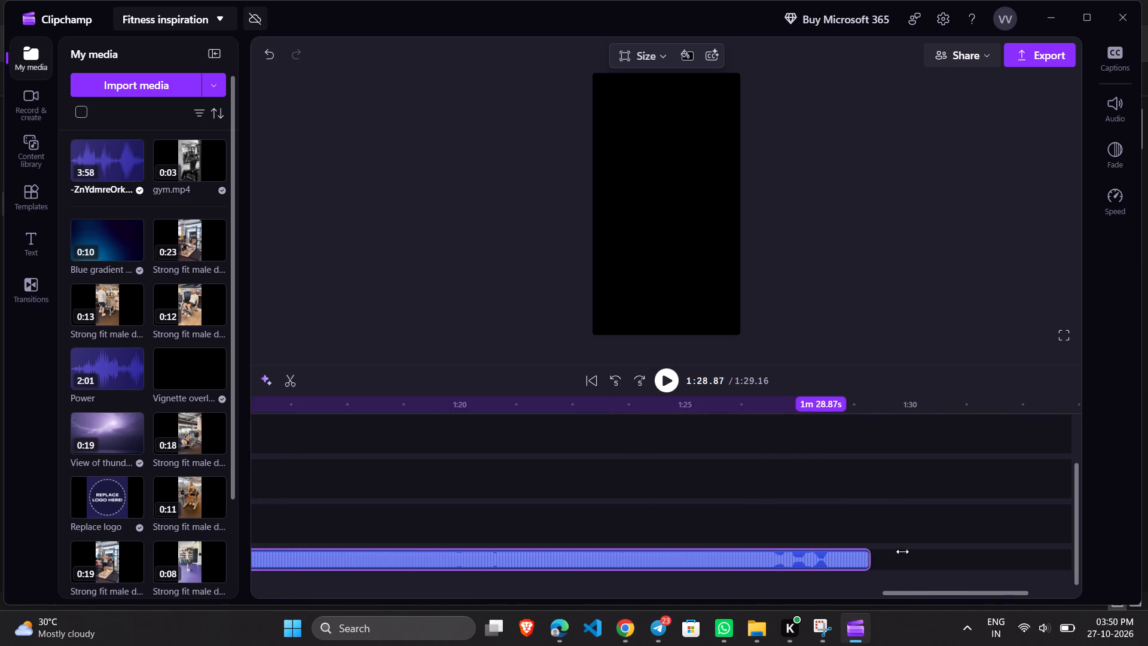
pyautogui.moveTo(902, 551); pyautogui.dragTo(995, 544)
pyautogui.click(672, 380)
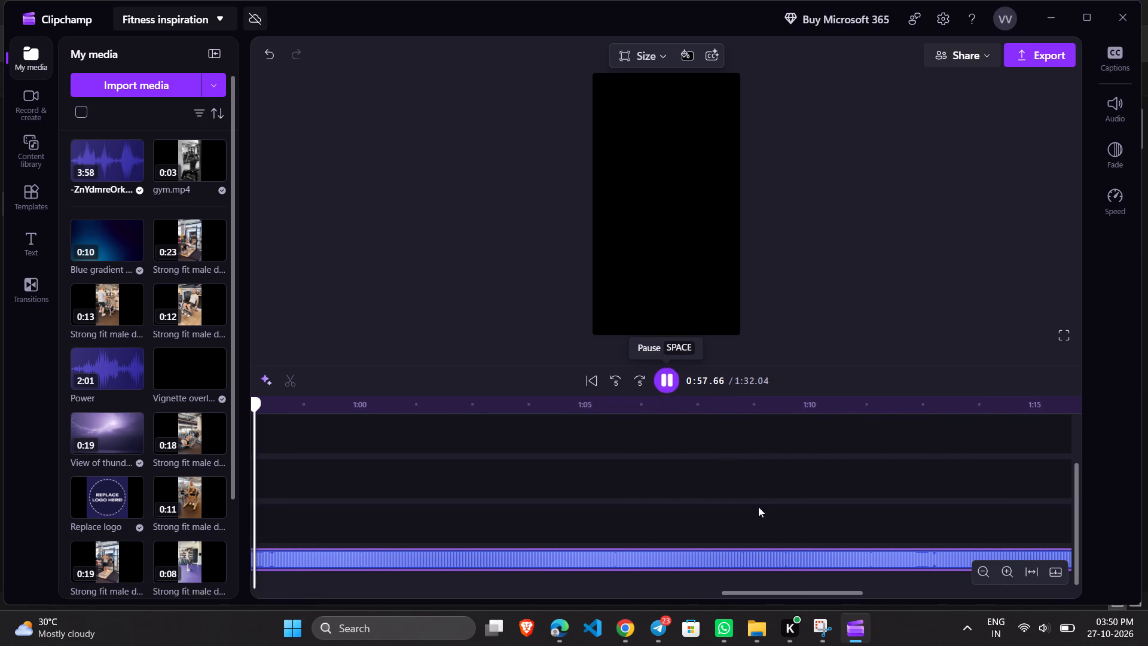
# Extend the end of the MP3 clip further to a length of 1 min 42.86 s and resume playback.
pyautogui.moveTo(795, 591); pyautogui.dragTo(1004, 556)
pyautogui.moveTo(653, 553); pyautogui.dragTo(988, 550)
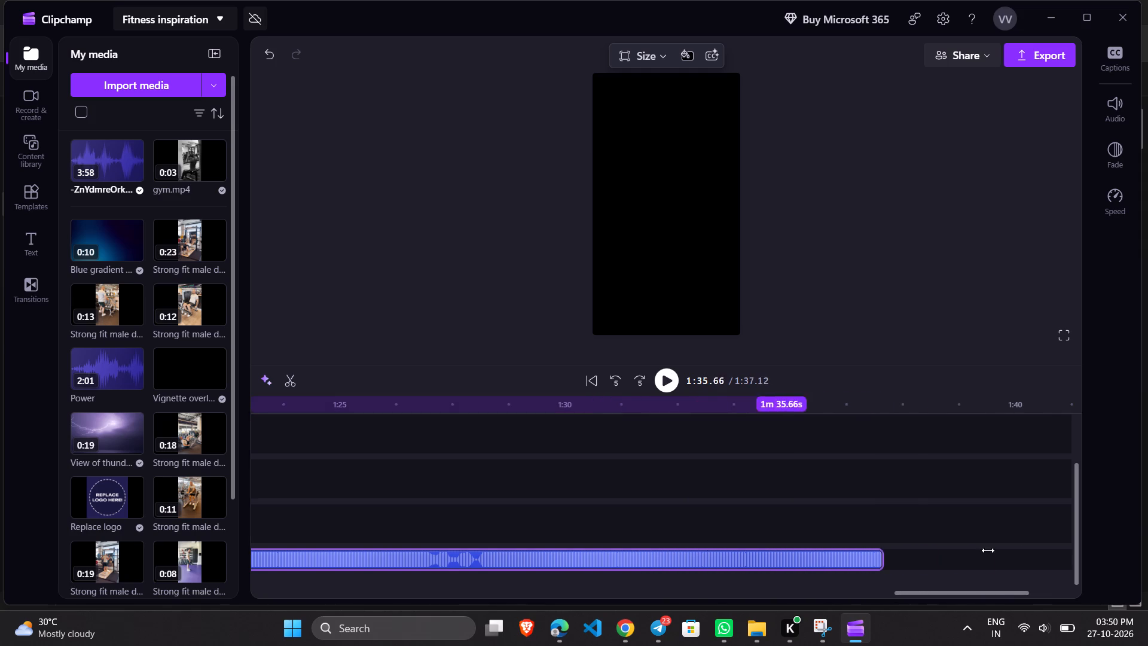
pyautogui.moveTo(988, 550); pyautogui.dragTo(1132, 528)
pyautogui.click(667, 385)
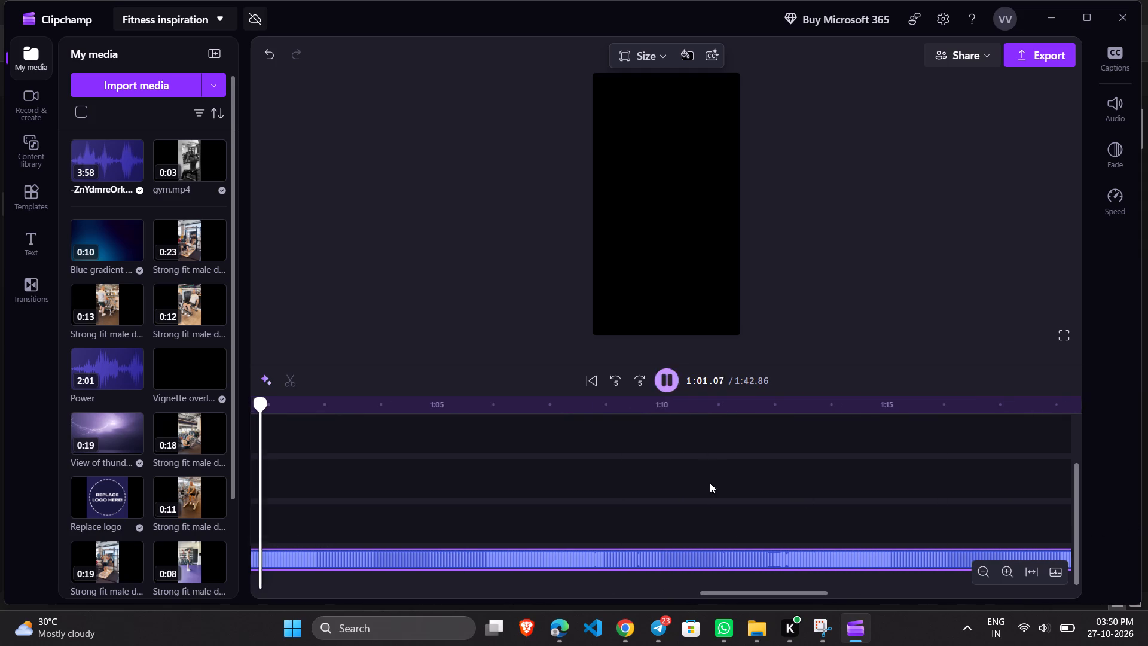
# Extend the end of the MP3 clip further to a length of 1 min 49.60 s and resume playback.
pyautogui.moveTo(731, 590); pyautogui.dragTo(932, 581)
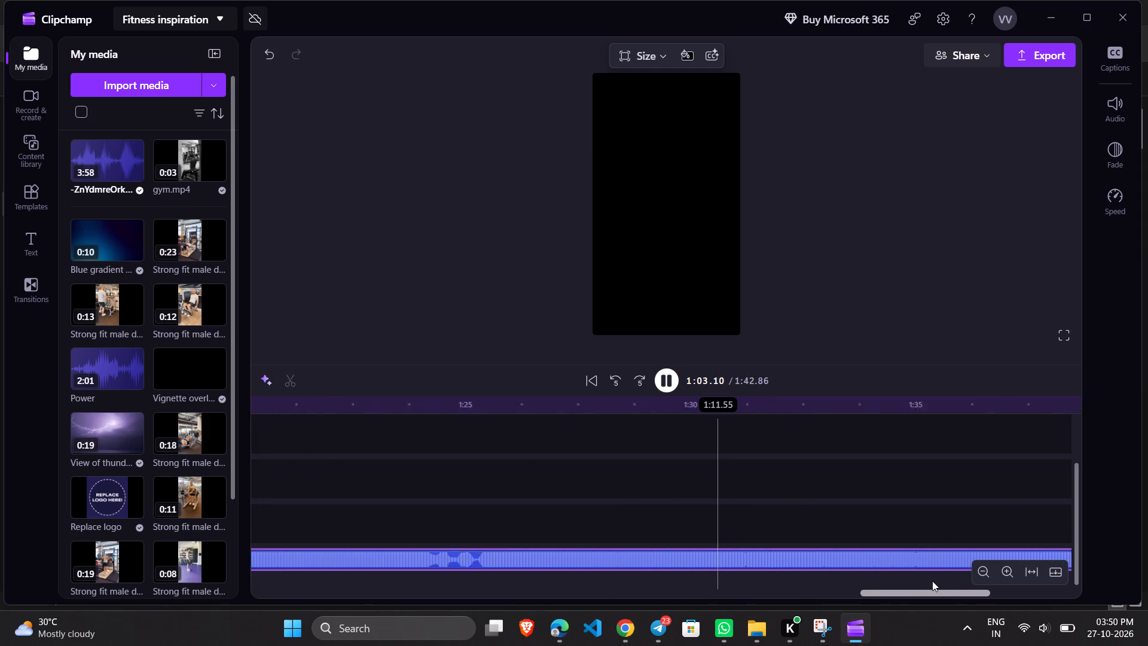
pyautogui.moveTo(932, 581); pyautogui.dragTo(966, 569)
pyautogui.moveTo(685, 555); pyautogui.dragTo(805, 562)
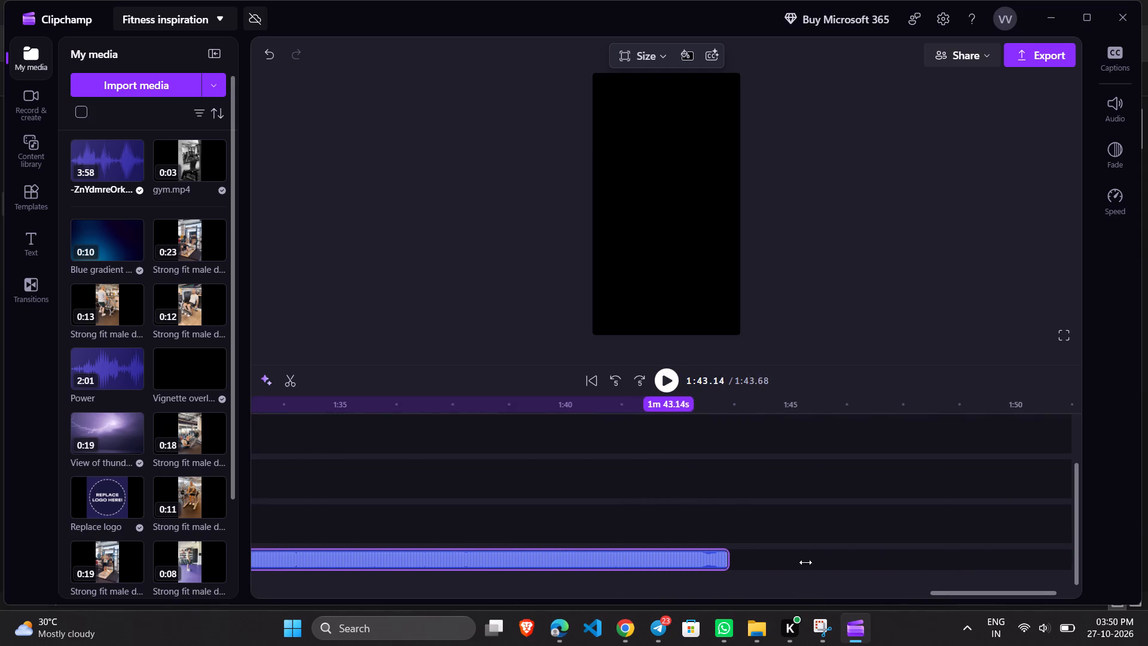
pyautogui.moveTo(805, 562); pyautogui.dragTo(988, 547)
pyautogui.click(668, 391)
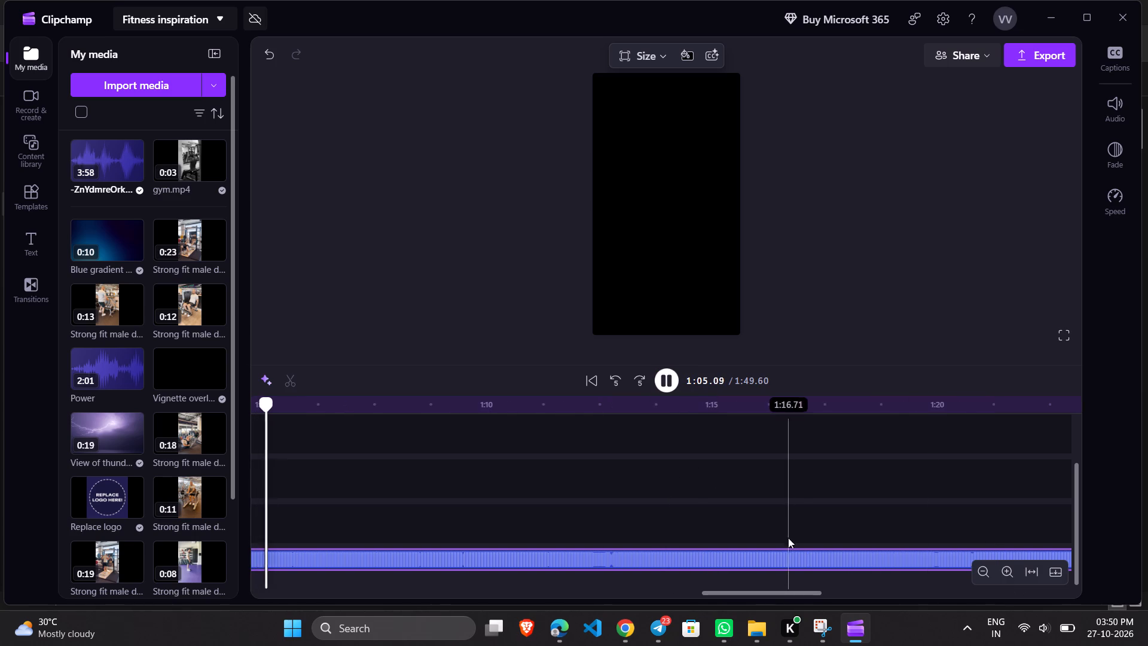
# Extend the end of the MP3 clip further to a length of 1 min 57.81 s.
pyautogui.moveTo(764, 594); pyautogui.dragTo(990, 565)
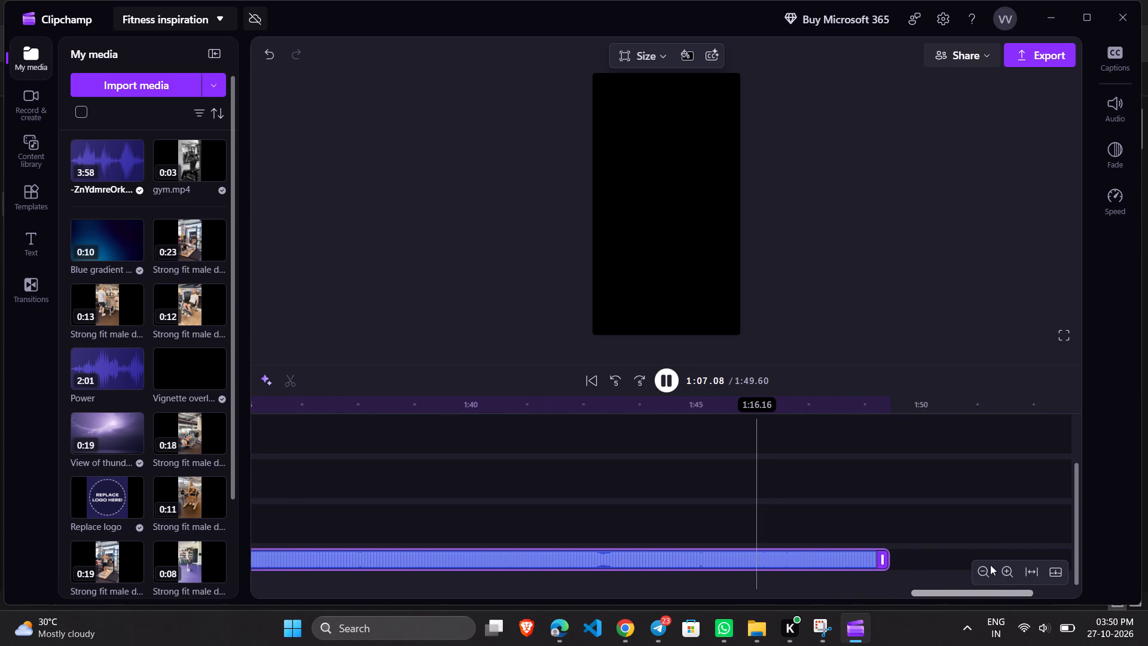
pyautogui.moveTo(990, 565); pyautogui.dragTo(1021, 564)
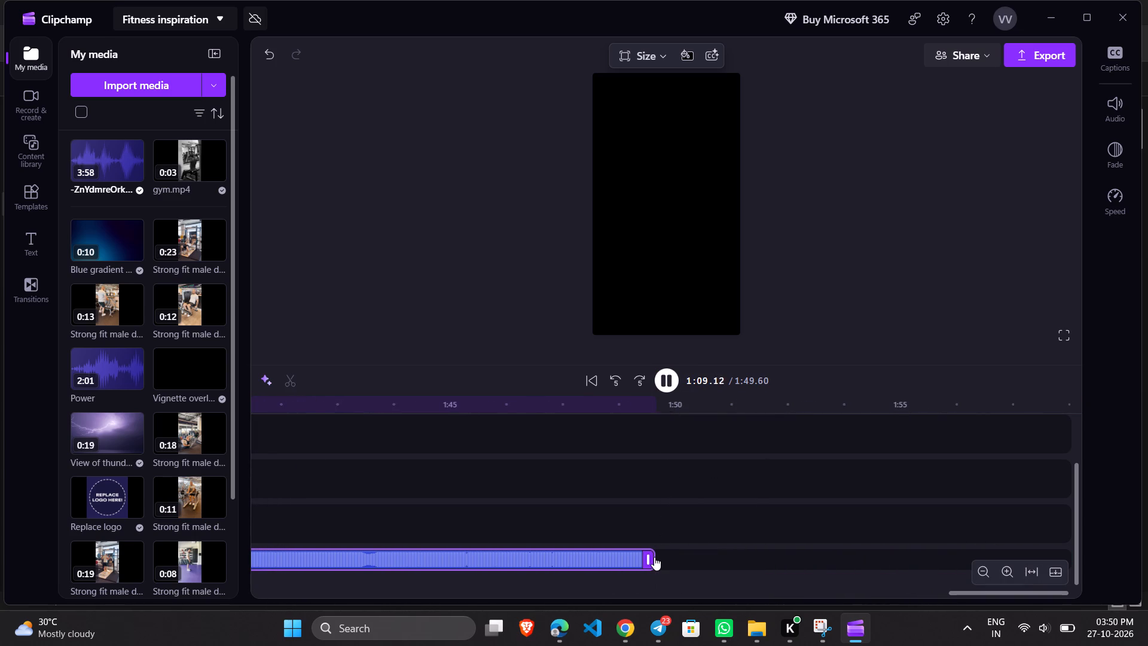
pyautogui.moveTo(649, 557); pyautogui.dragTo(991, 530)
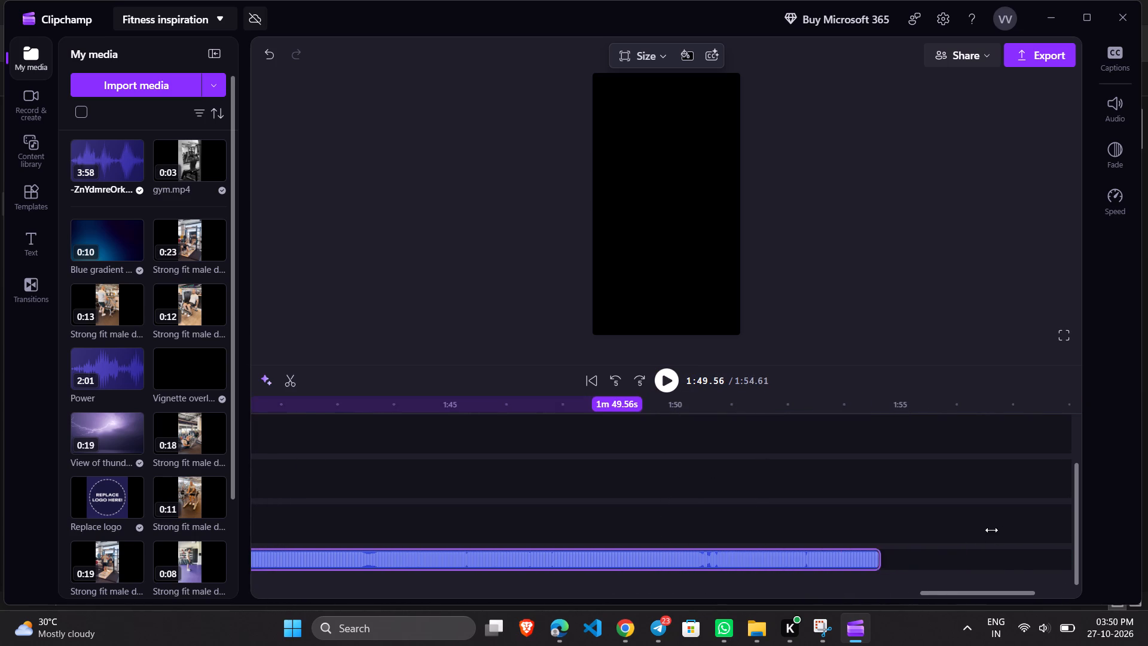
pyautogui.moveTo(991, 530); pyautogui.dragTo(1018, 529)
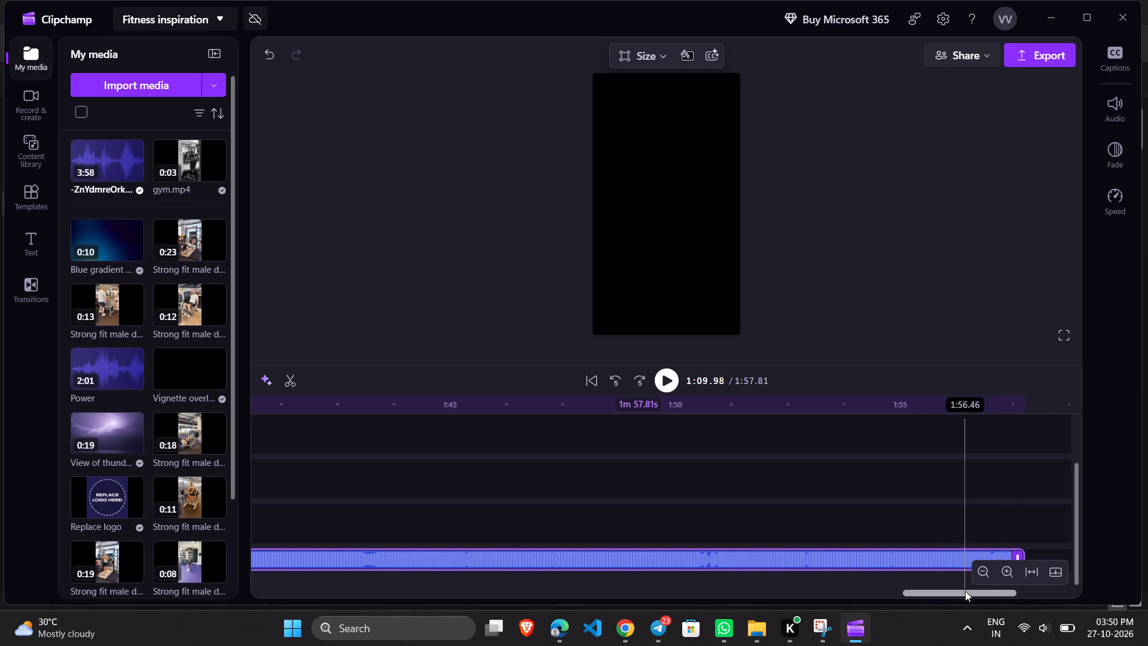
# Extend the end of the MP3 clip further to a length of 2 min 6.58 s.
pyautogui.moveTo(965, 591); pyautogui.dragTo(1067, 568)
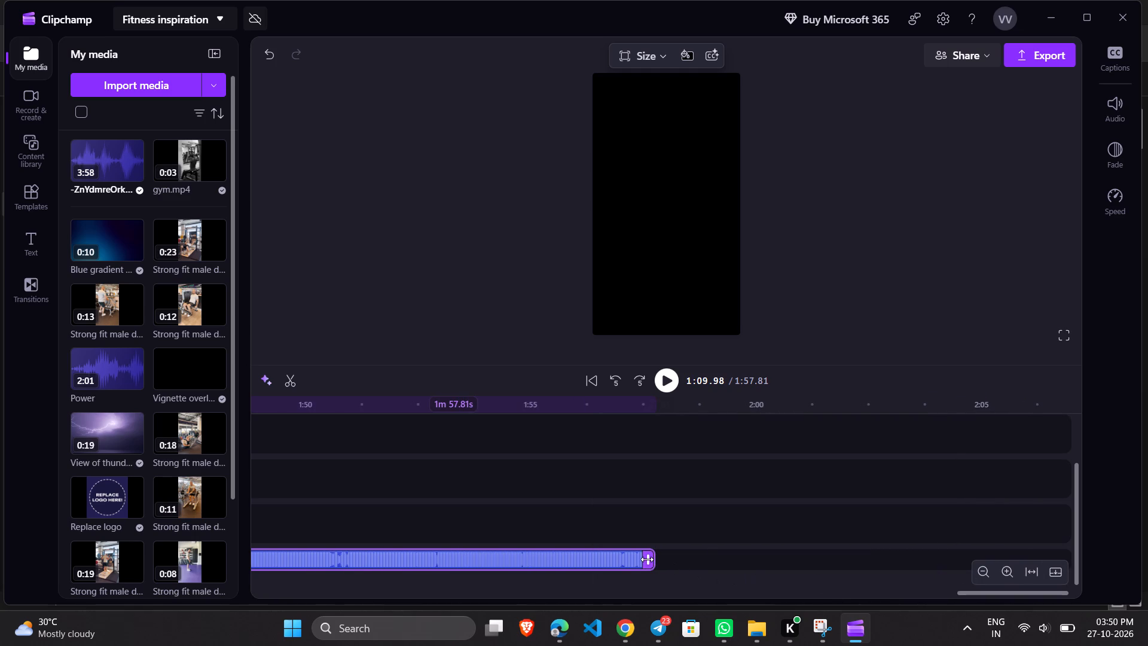
pyautogui.moveTo(647, 559); pyautogui.dragTo(1042, 538)
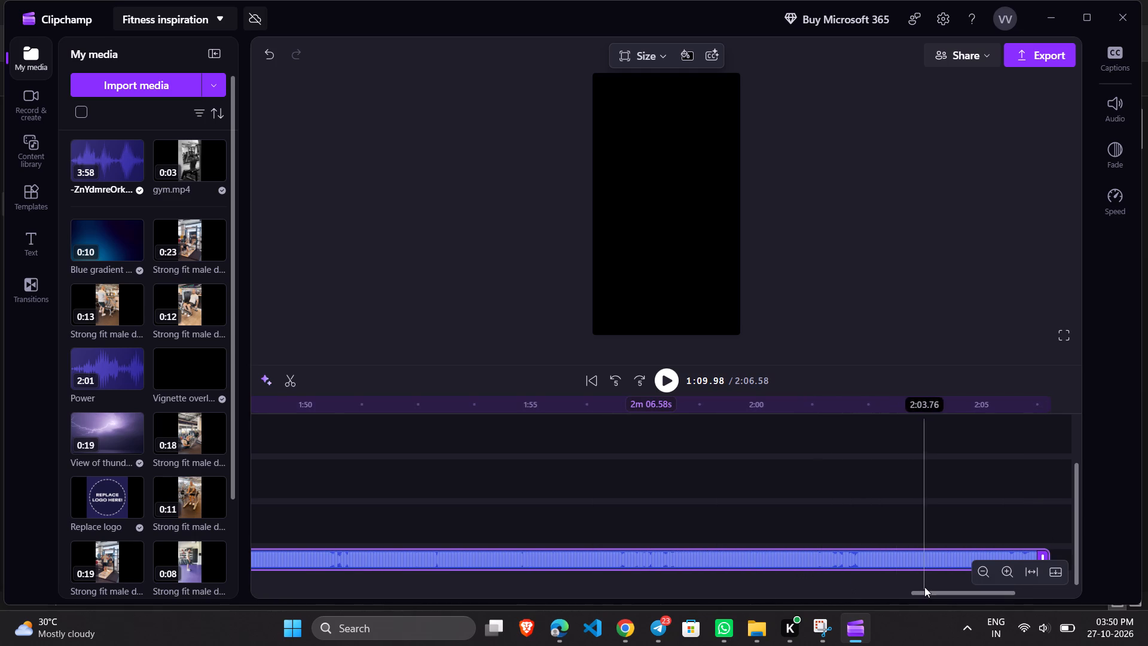
# Listen to the last seconds of the MP3 clip from 2:03.80, replay from about 2:00, pause and select the clip.
pyautogui.click(926, 587)
pyautogui.moveTo(921, 595); pyautogui.dragTo(1063, 584)
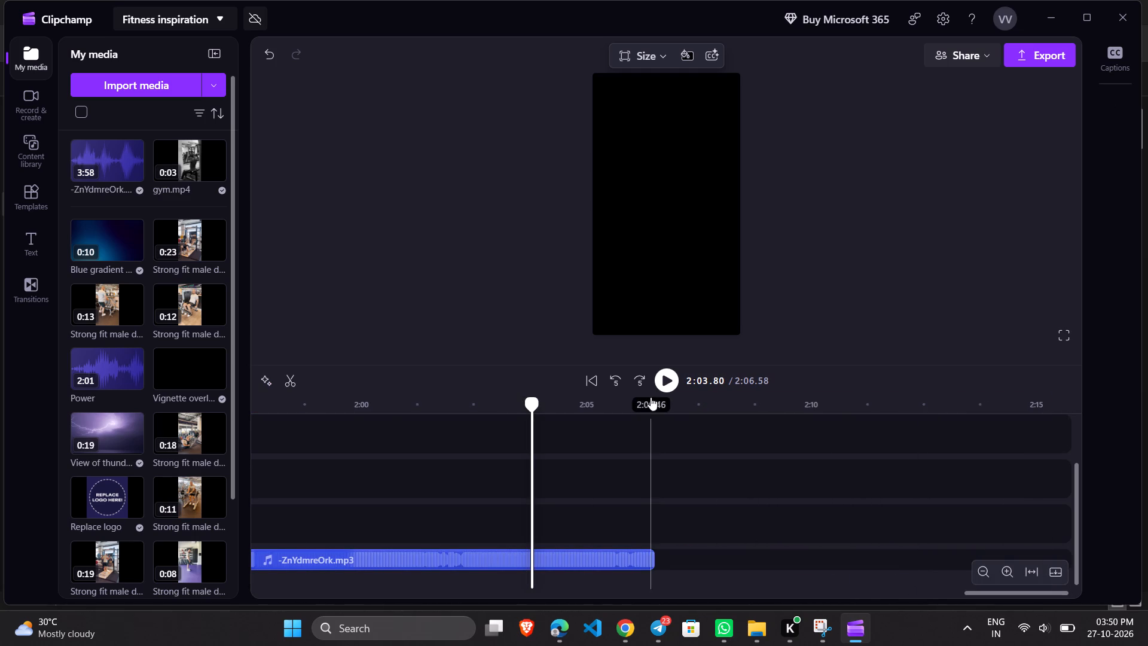
pyautogui.click(656, 385)
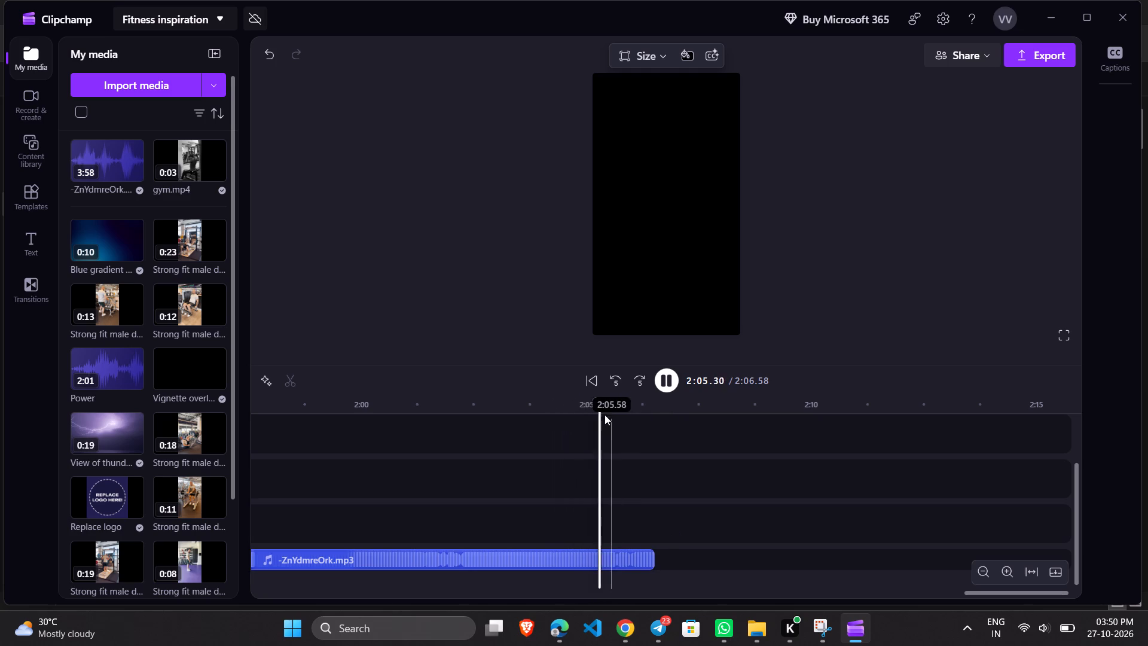
pyautogui.moveTo(609, 399); pyautogui.dragTo(350, 411)
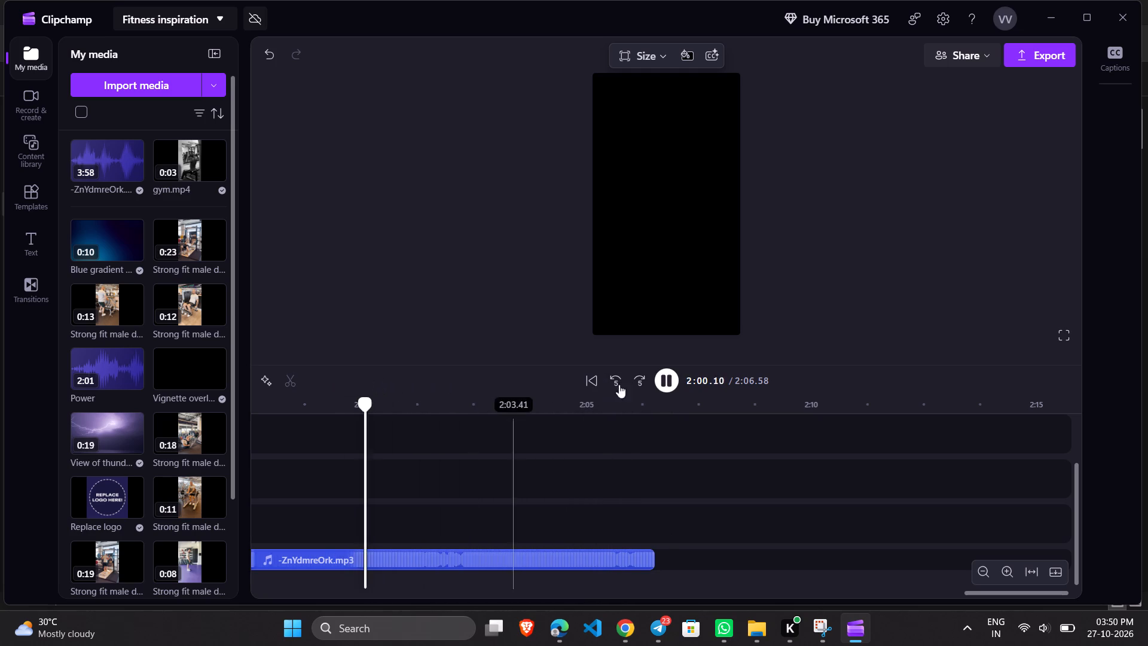
pyautogui.click(674, 380)
pyautogui.moveTo(608, 556); pyautogui.dragTo(618, 553)
# Replay the MP3 clip from successively earlier points, about 1:57, 1:55 and 1:51, and move the playhead to 1:50.08.
pyautogui.moveTo(990, 590); pyautogui.dragTo(785, 600)
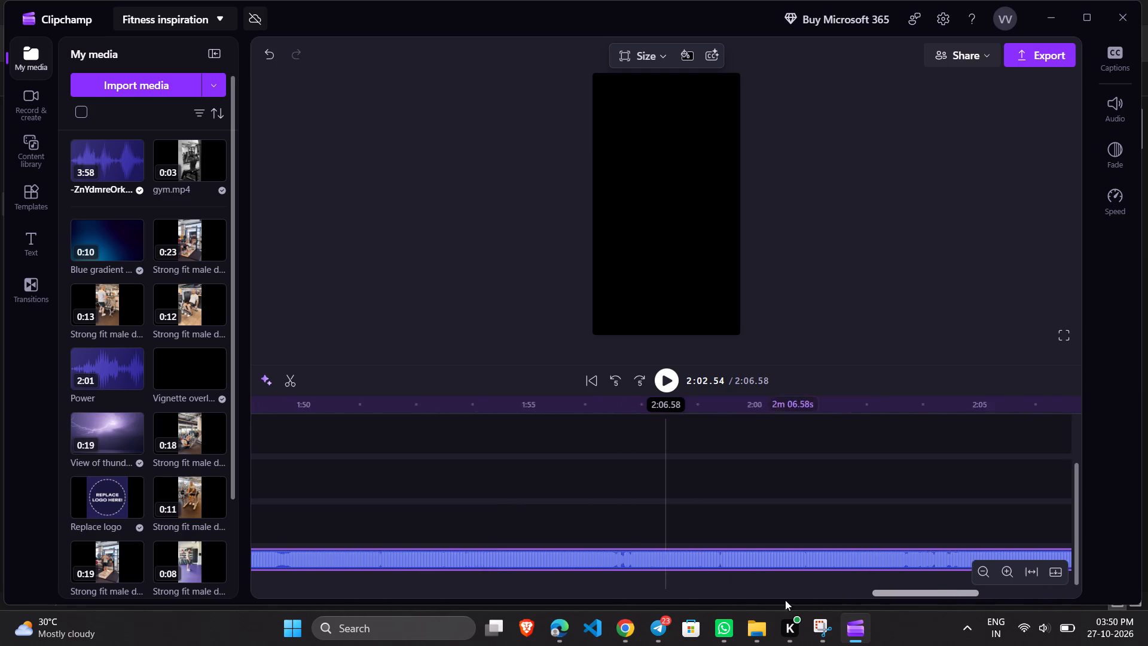
pyautogui.moveTo(785, 600); pyautogui.dragTo(857, 584)
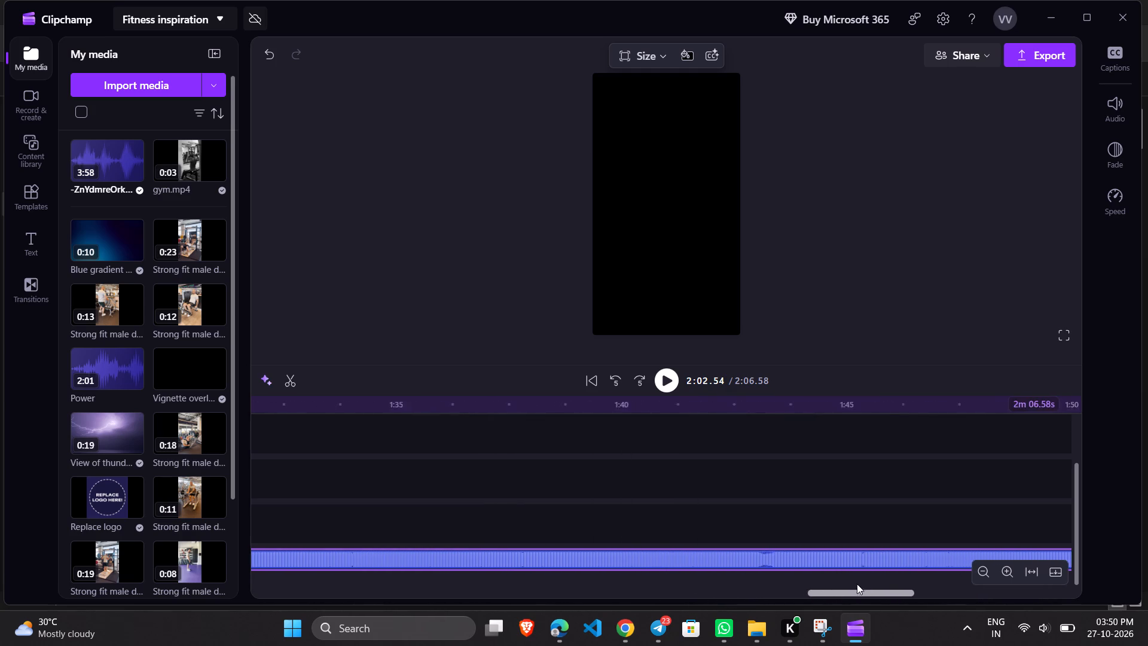
pyautogui.moveTo(857, 584); pyautogui.dragTo(944, 559)
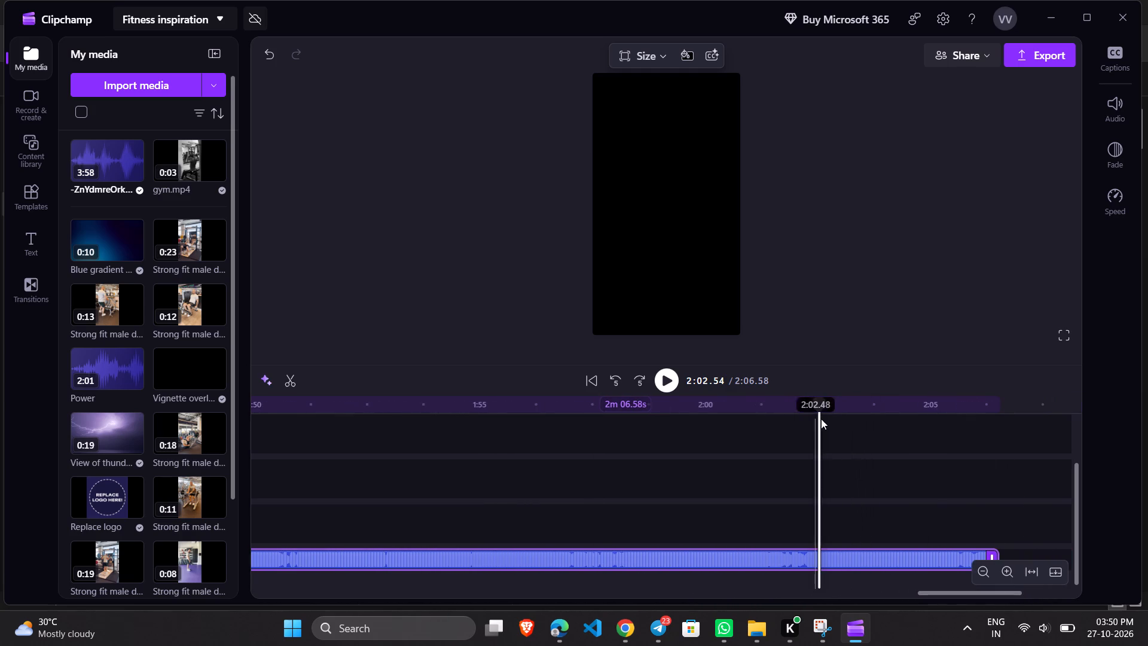
pyautogui.moveTo(816, 407); pyautogui.dragTo(591, 427)
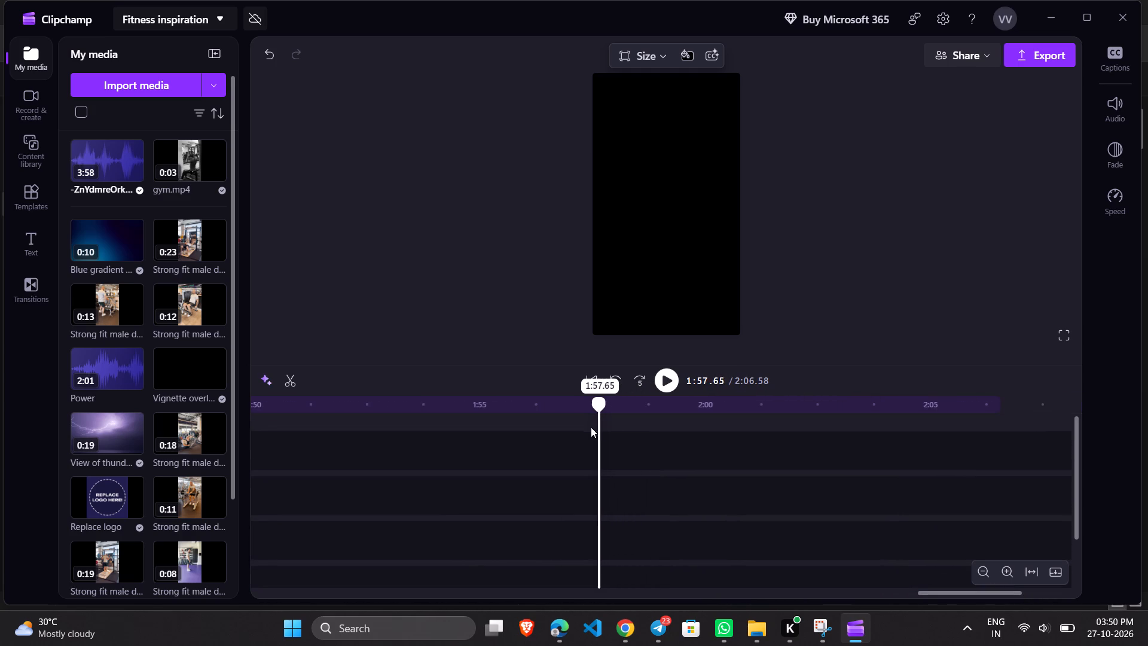
pyautogui.moveTo(591, 427); pyautogui.dragTo(571, 429)
pyautogui.click(665, 382)
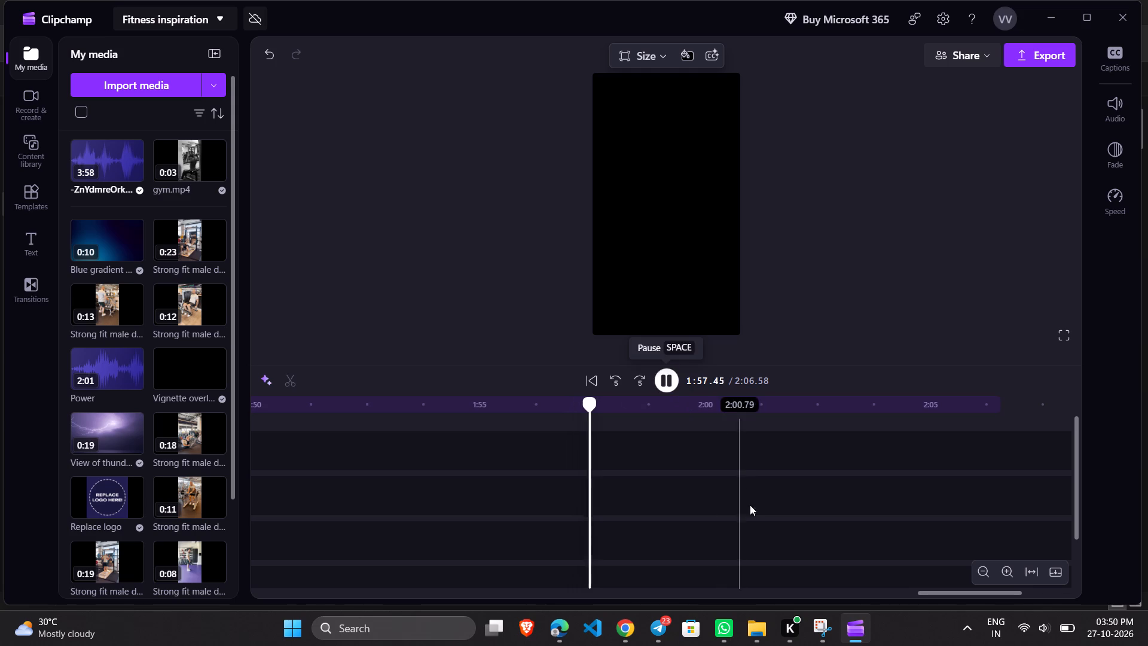
pyautogui.scroll(-2, 795, 528)
pyautogui.click(658, 379)
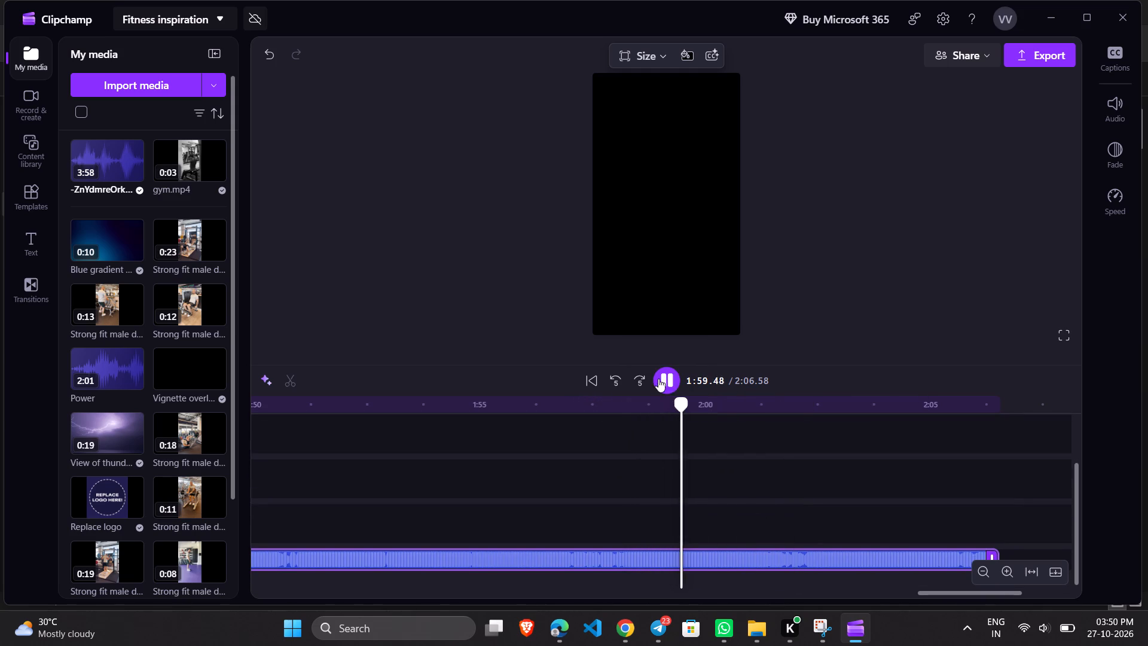
pyautogui.moveTo(683, 406); pyautogui.dragTo(488, 407)
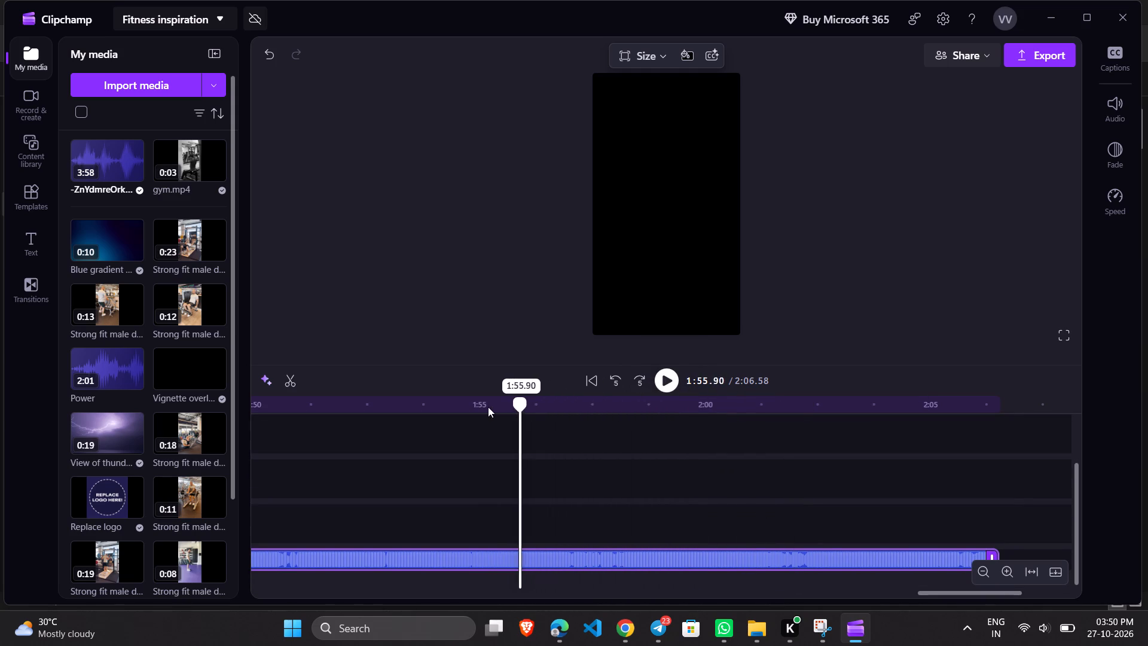
pyautogui.moveTo(488, 407); pyautogui.dragTo(472, 407)
pyautogui.click(668, 385)
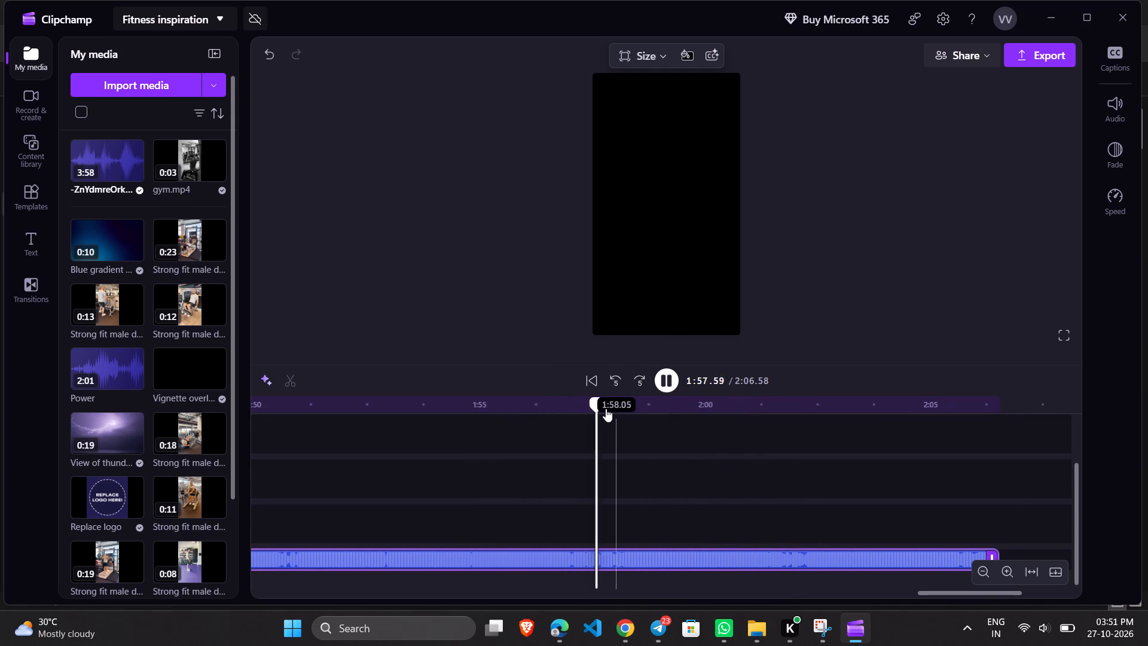
pyautogui.moveTo(602, 400); pyautogui.dragTo(313, 404)
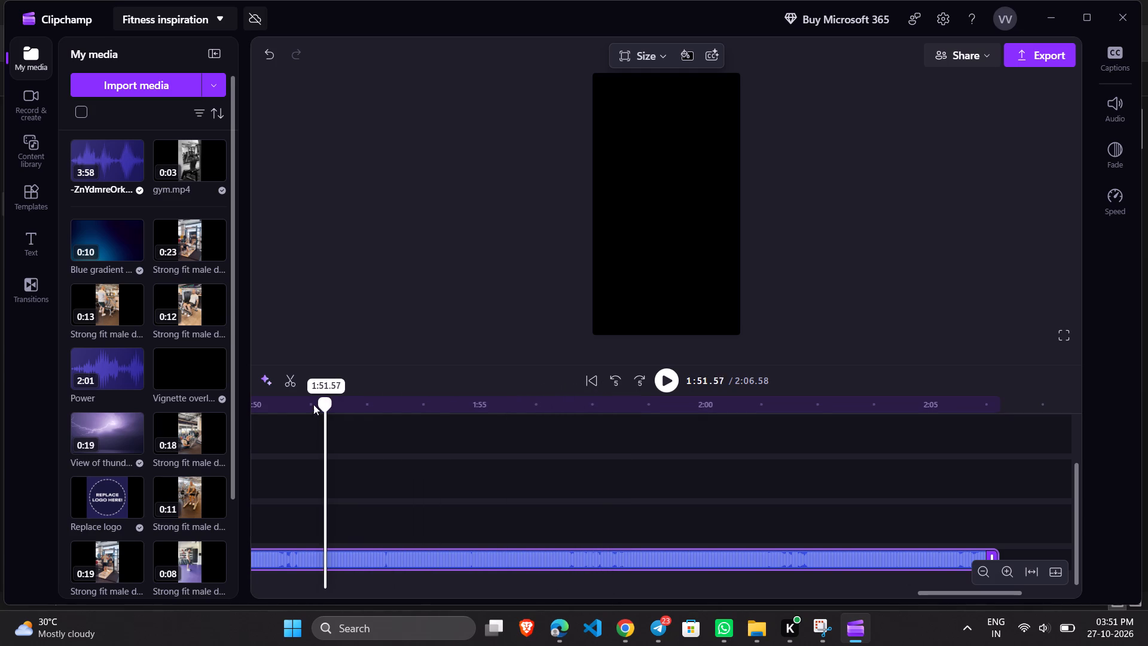
pyautogui.moveTo(313, 404); pyautogui.dragTo(294, 403)
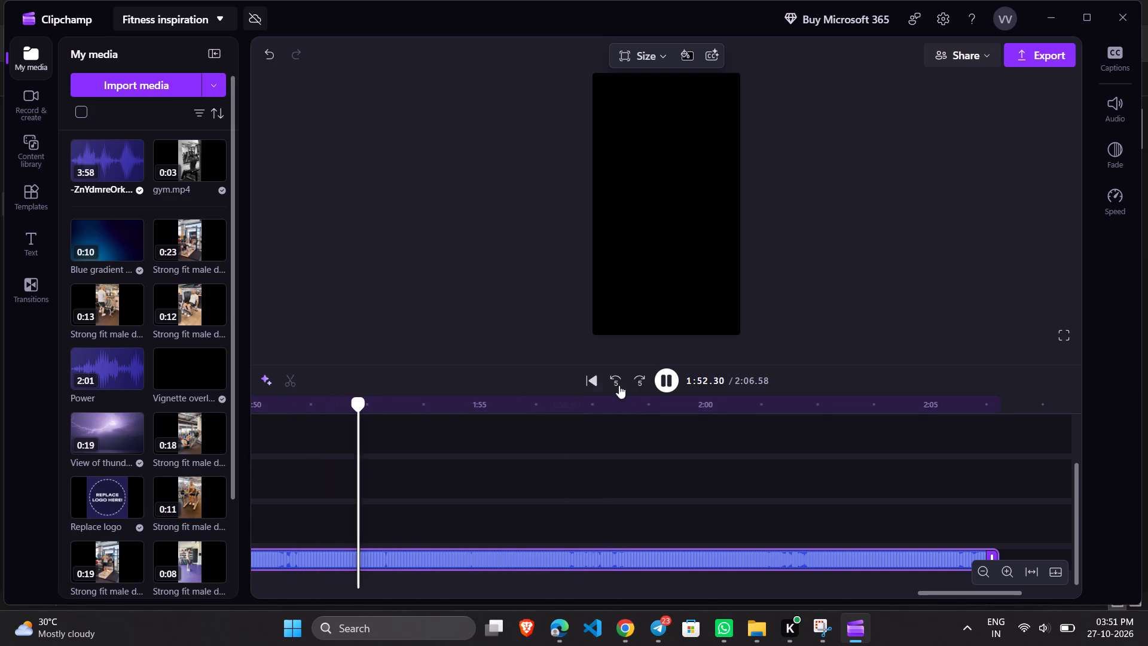
pyautogui.click(668, 377)
pyautogui.moveTo(386, 403); pyautogui.dragTo(293, 405)
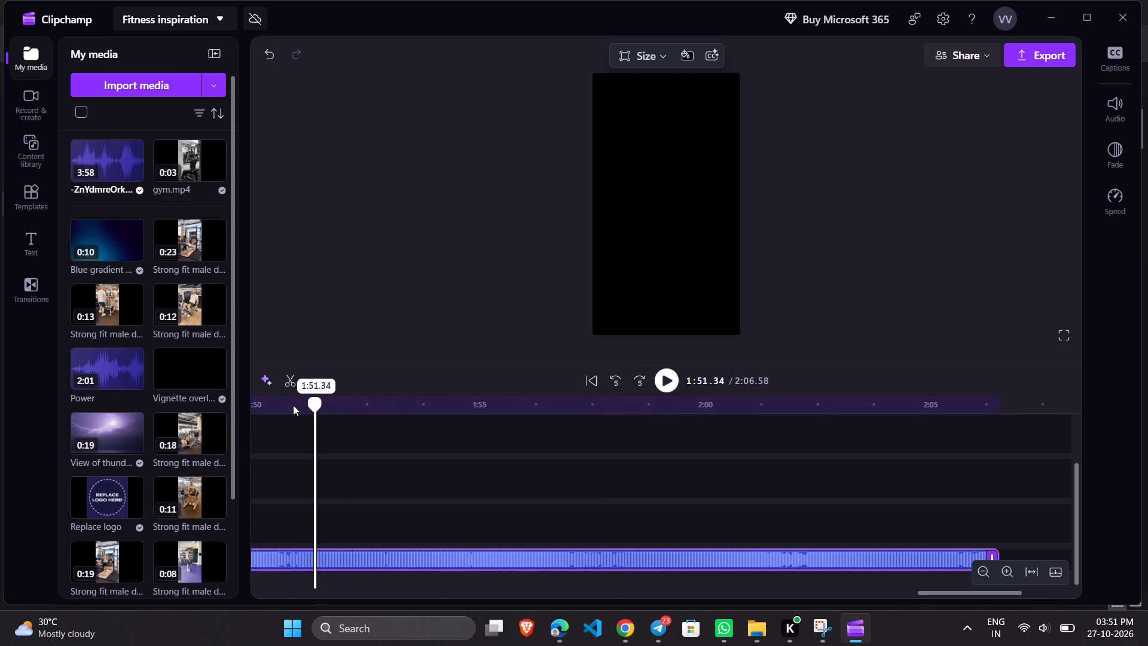
pyautogui.moveTo(293, 405); pyautogui.dragTo(258, 404)
# Listen to the MP3 clip from 1:42.40, 1:44.19 and 1:43.05 to locate a suitable cut point.
pyautogui.moveTo(986, 593); pyautogui.dragTo(847, 605)
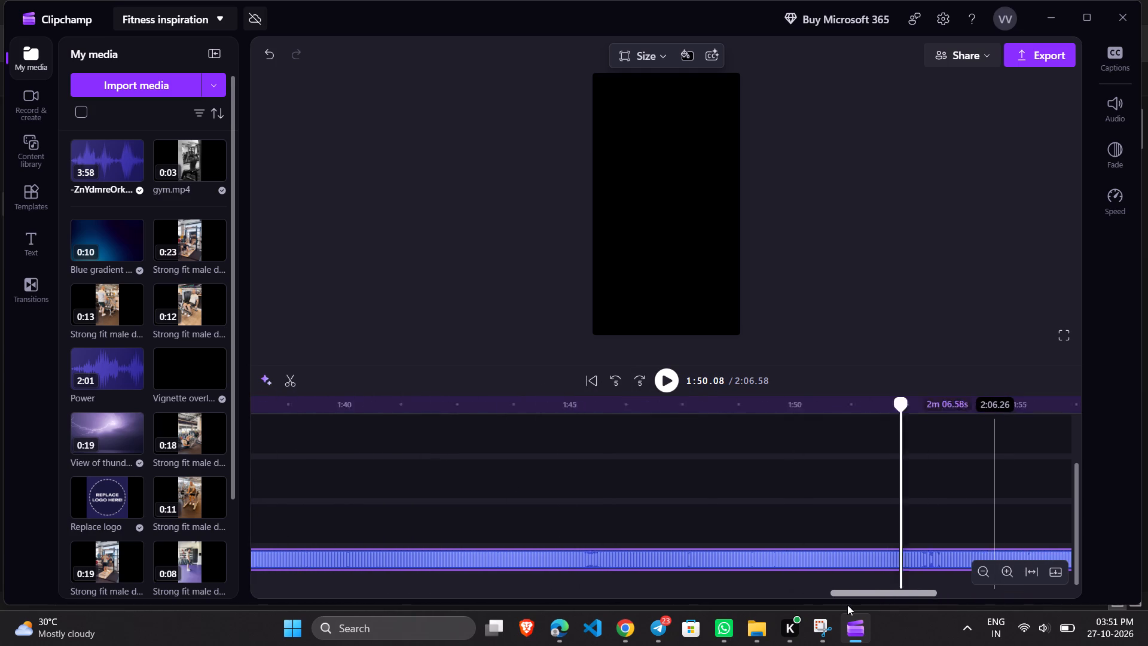
pyautogui.moveTo(847, 605); pyautogui.dragTo(905, 600)
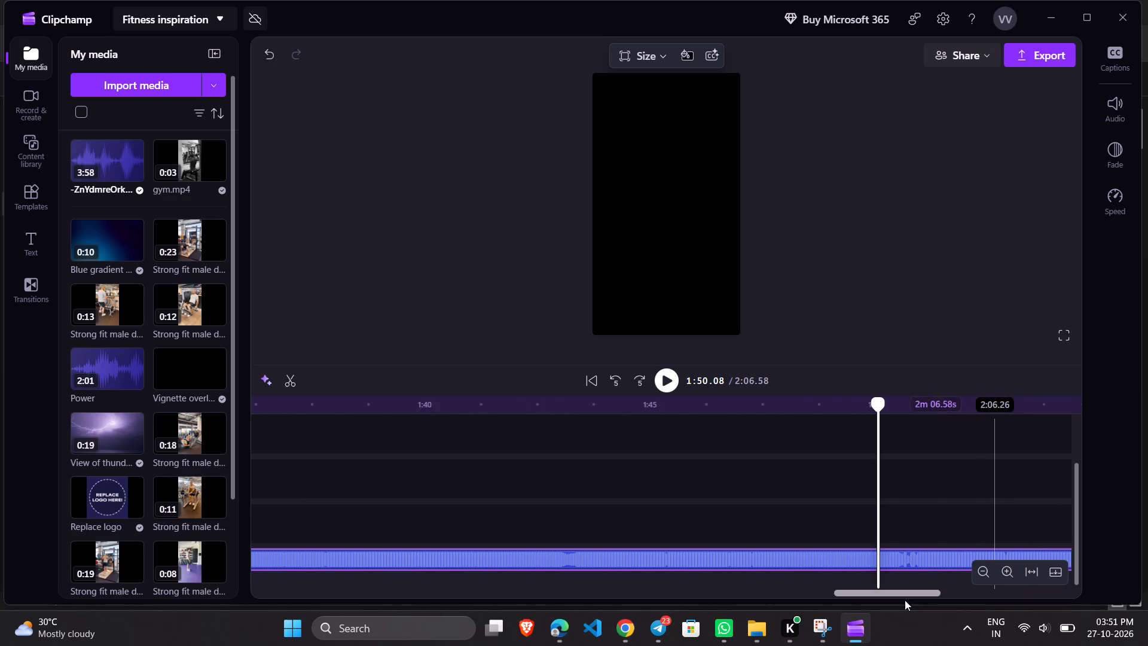
pyautogui.moveTo(905, 600); pyautogui.dragTo(903, 605)
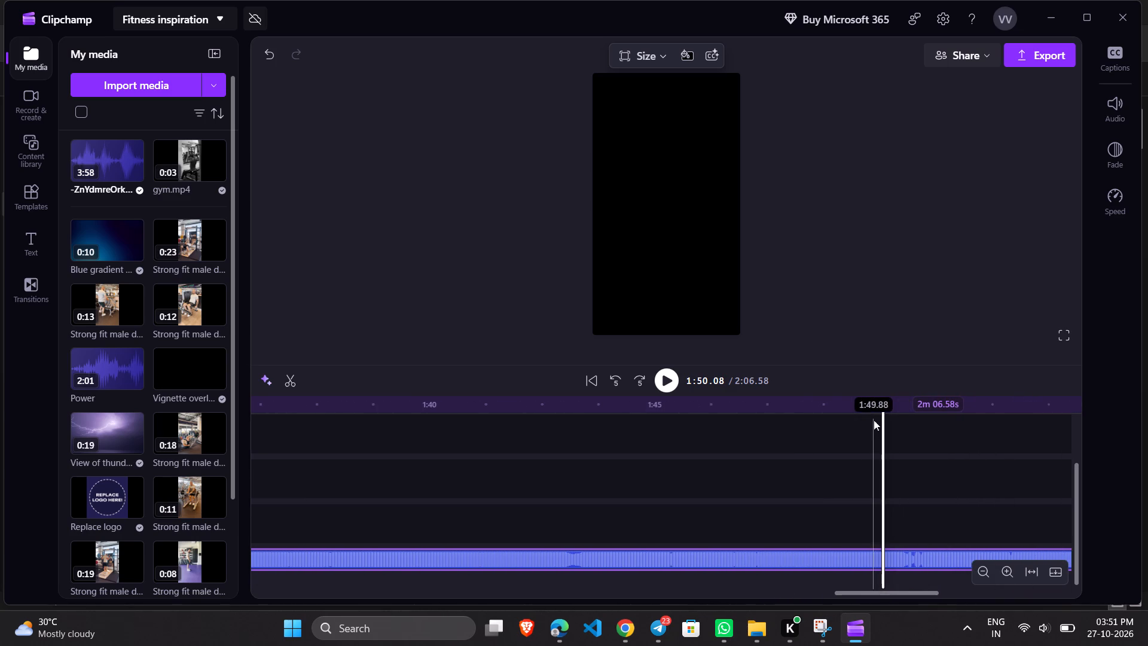
pyautogui.moveTo(883, 402); pyautogui.dragTo(537, 428)
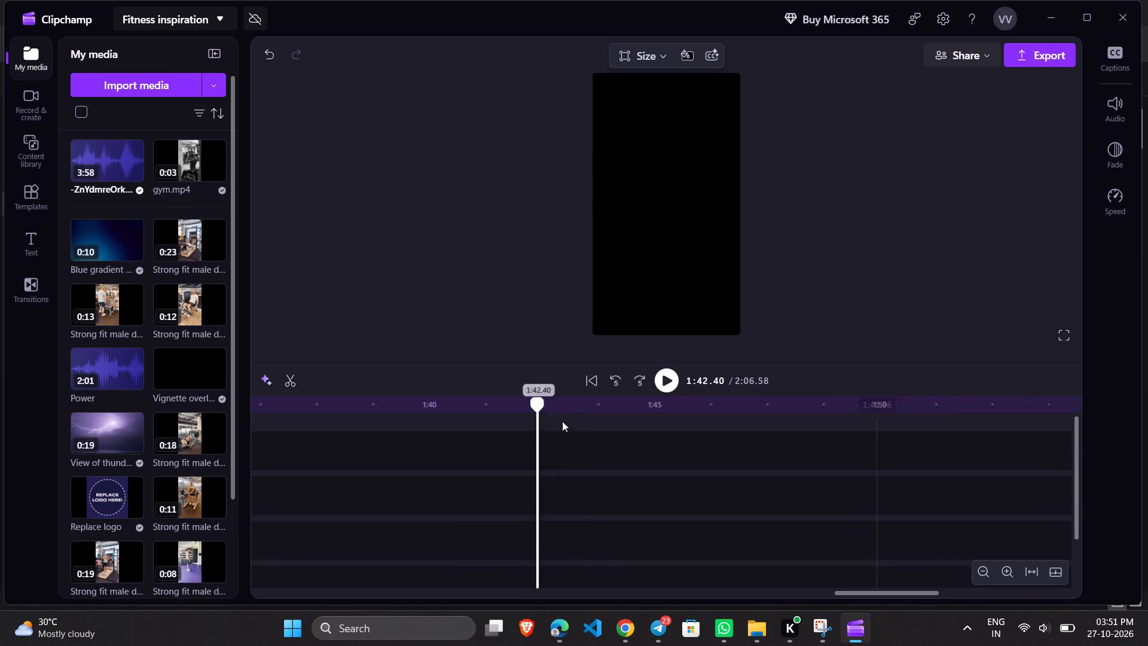
pyautogui.click(664, 382)
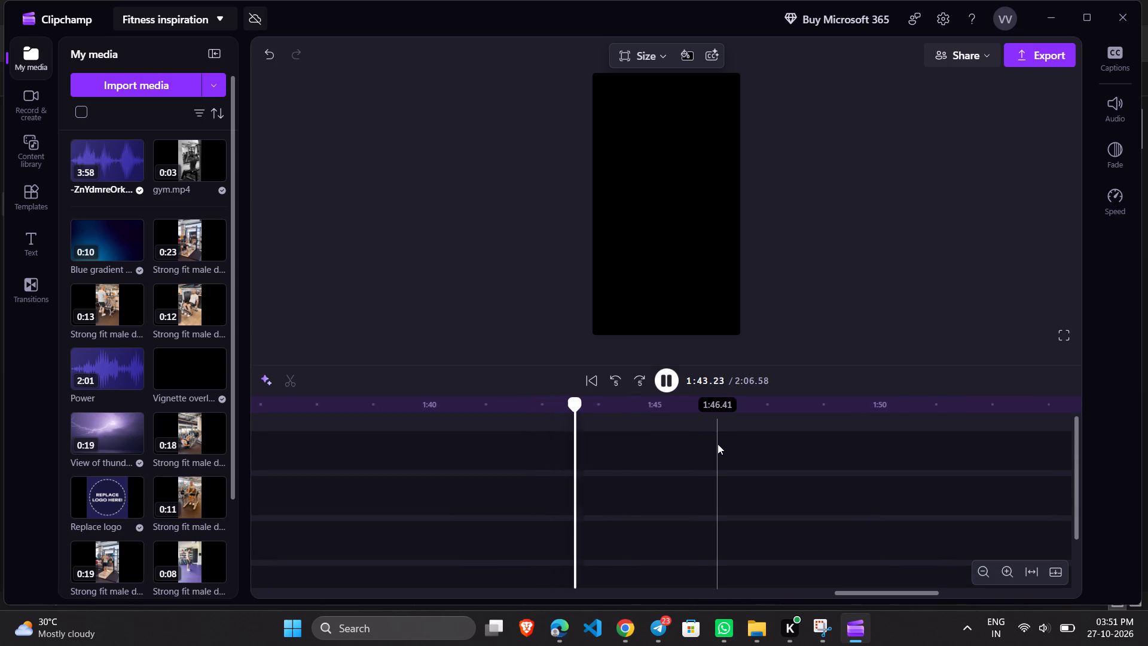
pyautogui.click(664, 377)
pyautogui.moveTo(696, 403); pyautogui.dragTo(618, 410)
pyautogui.scroll(-3, 637, 462)
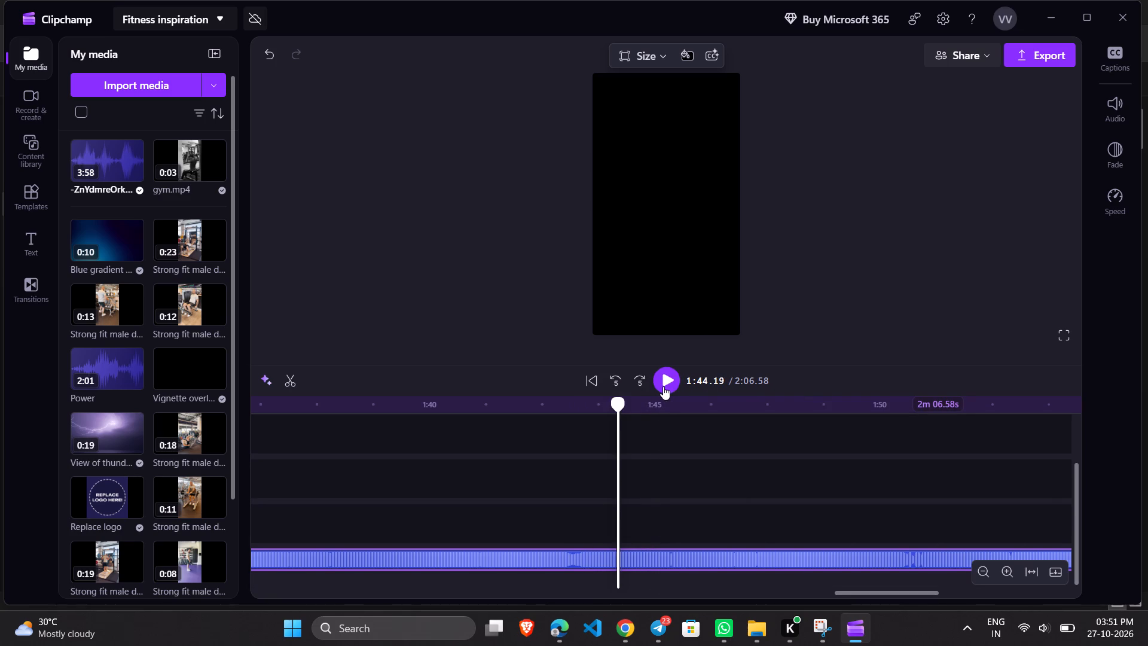
pyautogui.click(663, 386)
pyautogui.click(660, 378)
pyautogui.moveTo(649, 409); pyautogui.dragTo(566, 416)
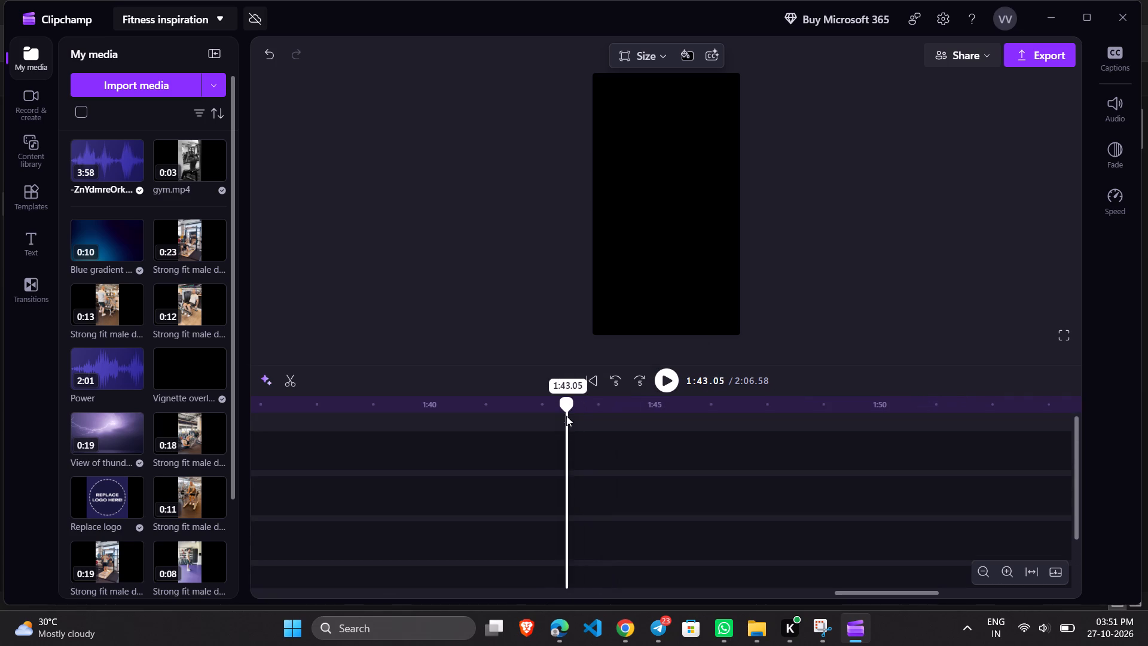
pyautogui.moveTo(566, 416); pyautogui.dragTo(546, 416)
pyautogui.click(676, 373)
pyautogui.scroll(-2, 665, 412)
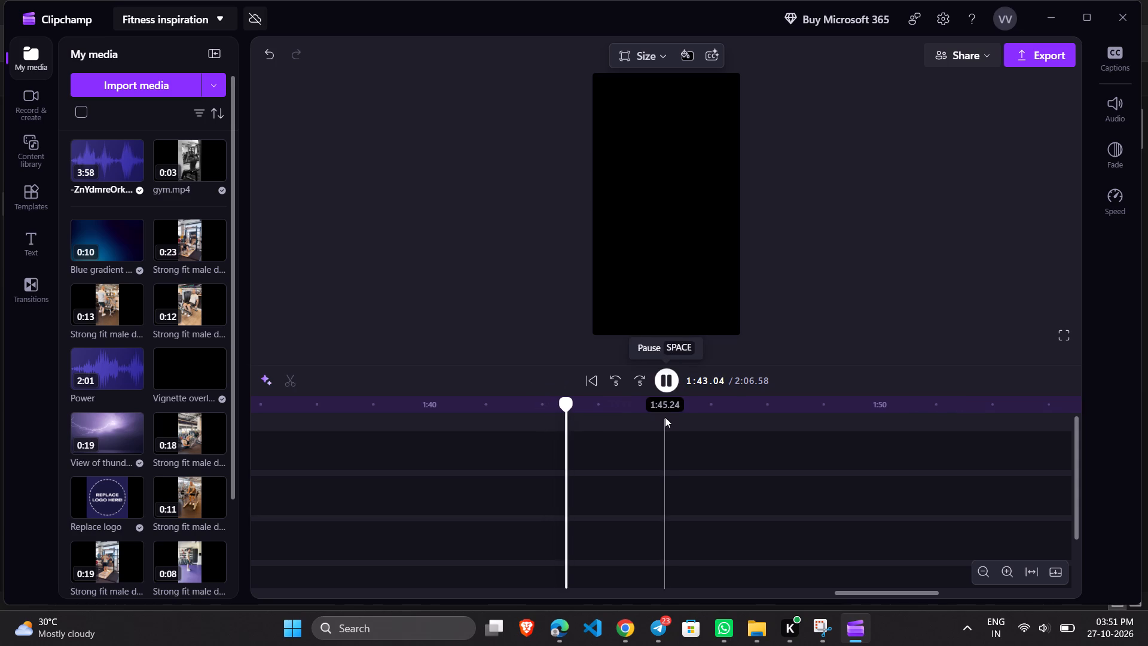
pyautogui.click(666, 376)
# Cue the MP3 clip from 1:43.05, pause at 1:43.43 and split it there.
pyautogui.moveTo(608, 402); pyautogui.dragTo(563, 408)
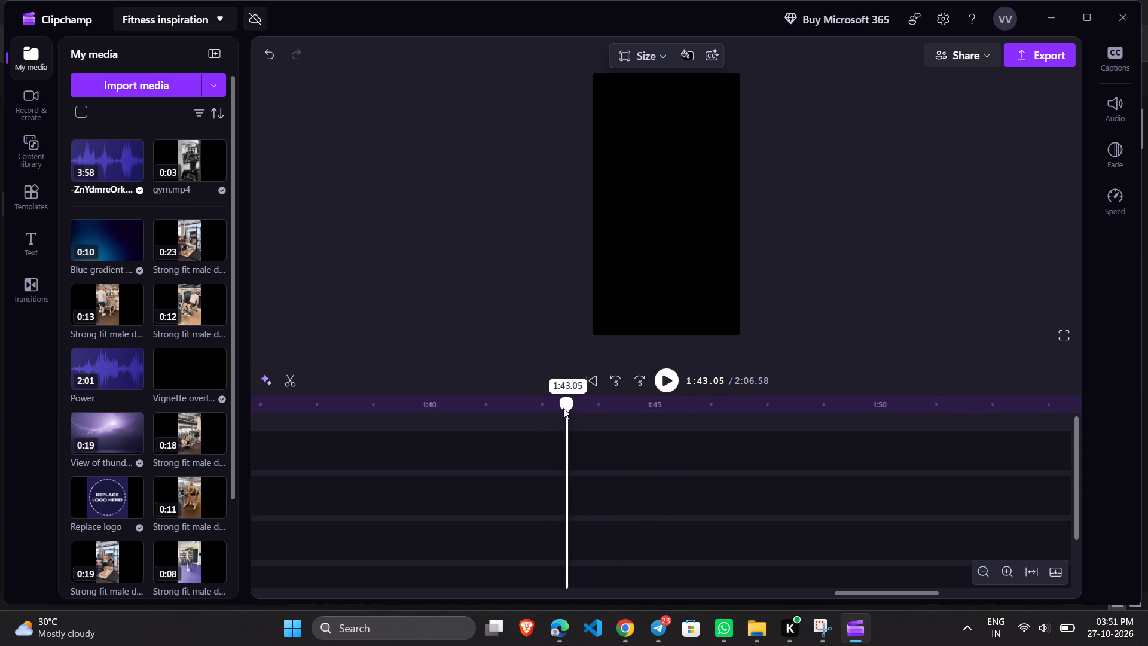
pyautogui.moveTo(563, 408); pyautogui.dragTo(562, 409)
pyautogui.scroll(-3, 673, 435)
pyautogui.click(661, 378)
pyautogui.click(660, 380)
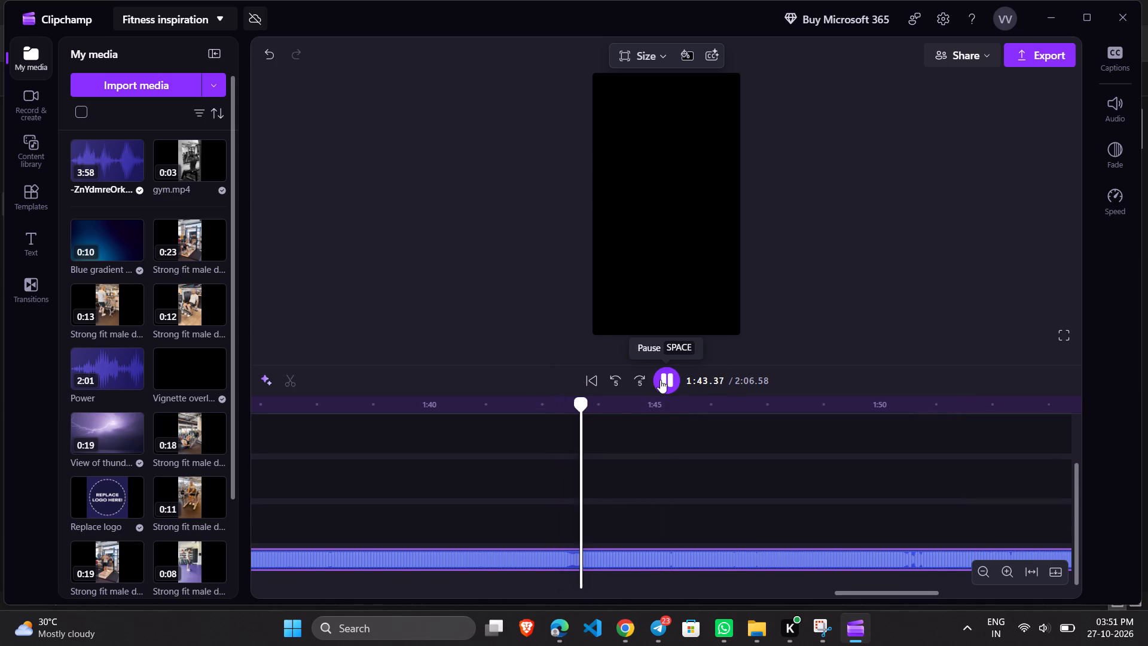
pyautogui.click(601, 557)
pyautogui.rightClick(602, 559)
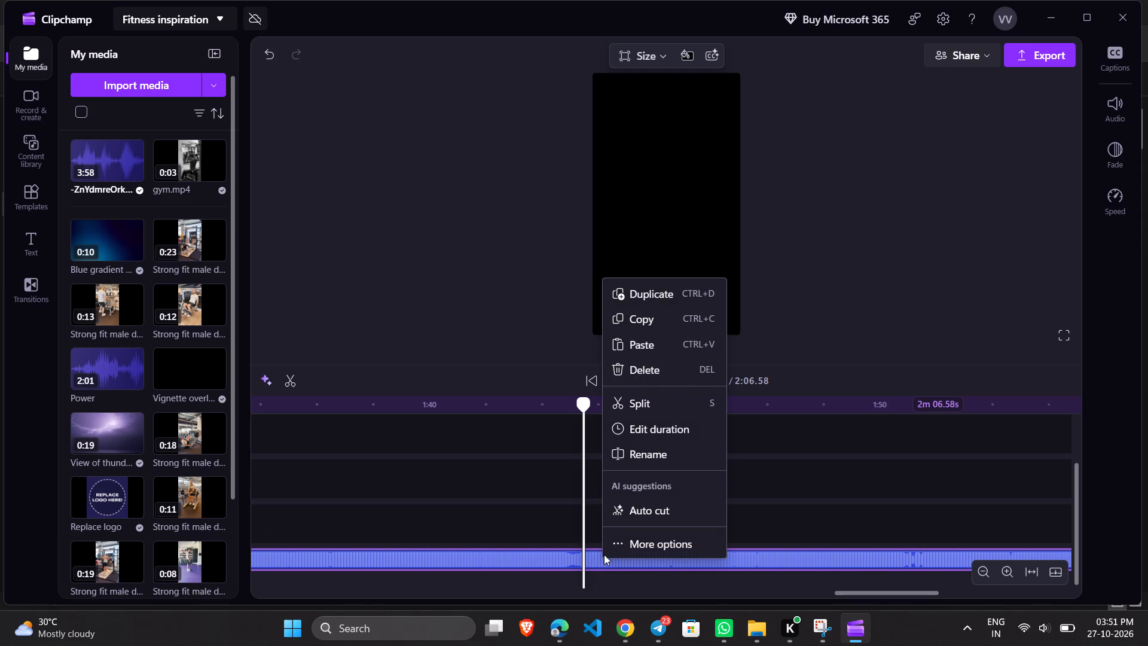
pyautogui.click(641, 403)
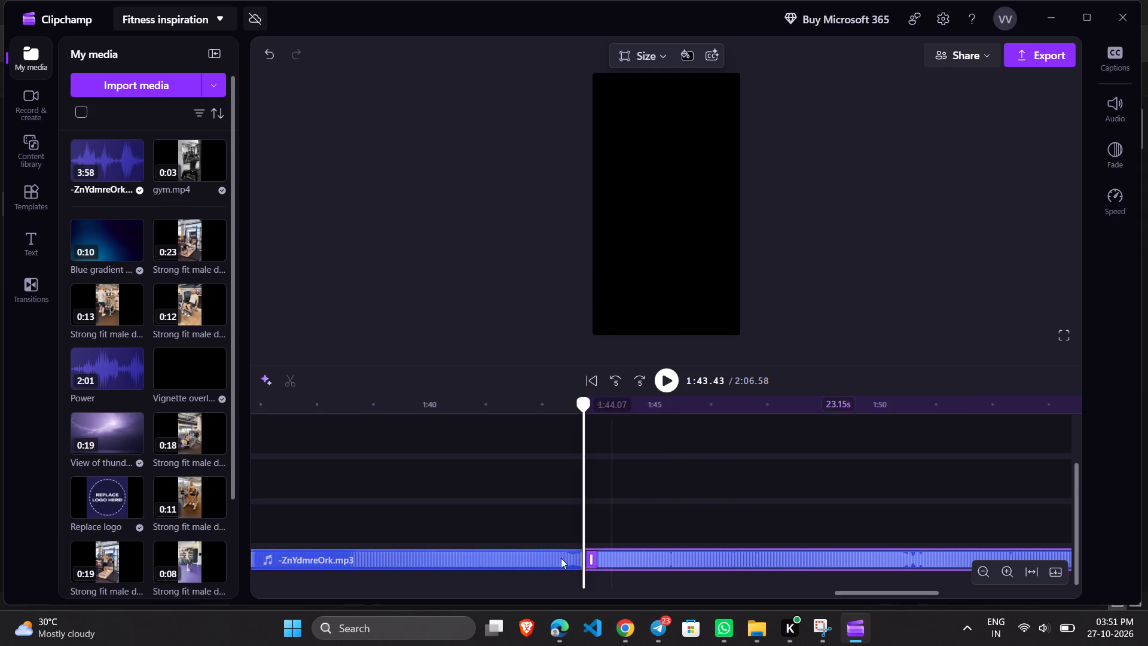
# Delete the part of the MP3 clip before the split at 1:43.43.
pyautogui.click(541, 559)
pyautogui.rightClick(541, 559)
pyautogui.click(570, 365)
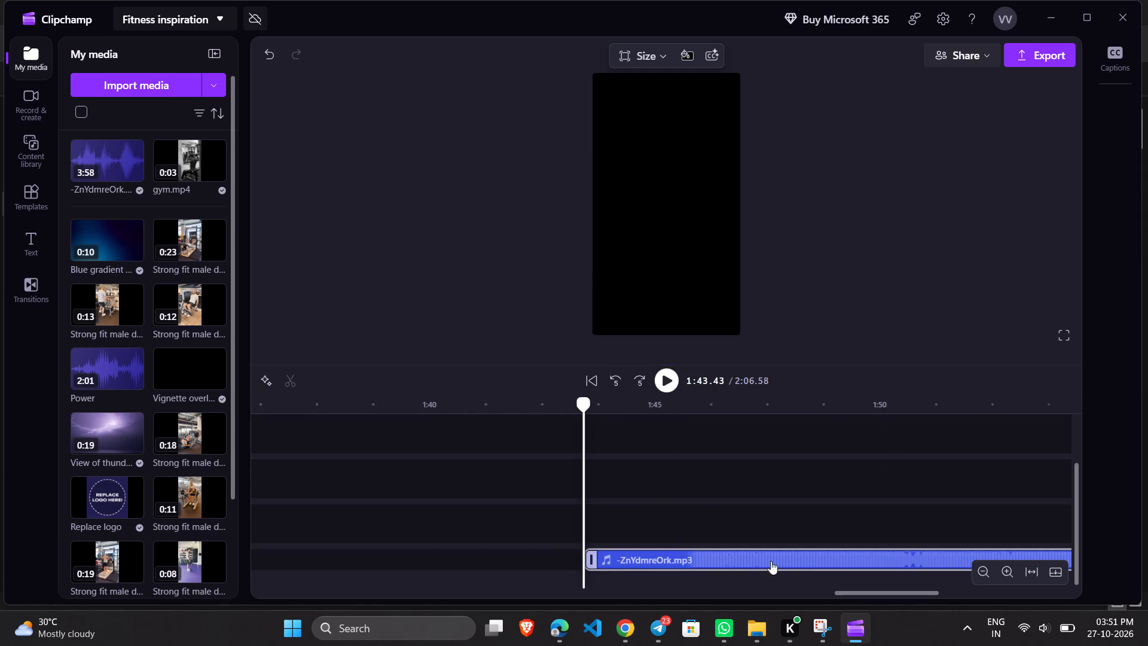
# Listen to the remaining MP3 section from 1:43.43 through to its end.
pyautogui.click(669, 392)
pyautogui.click(662, 382)
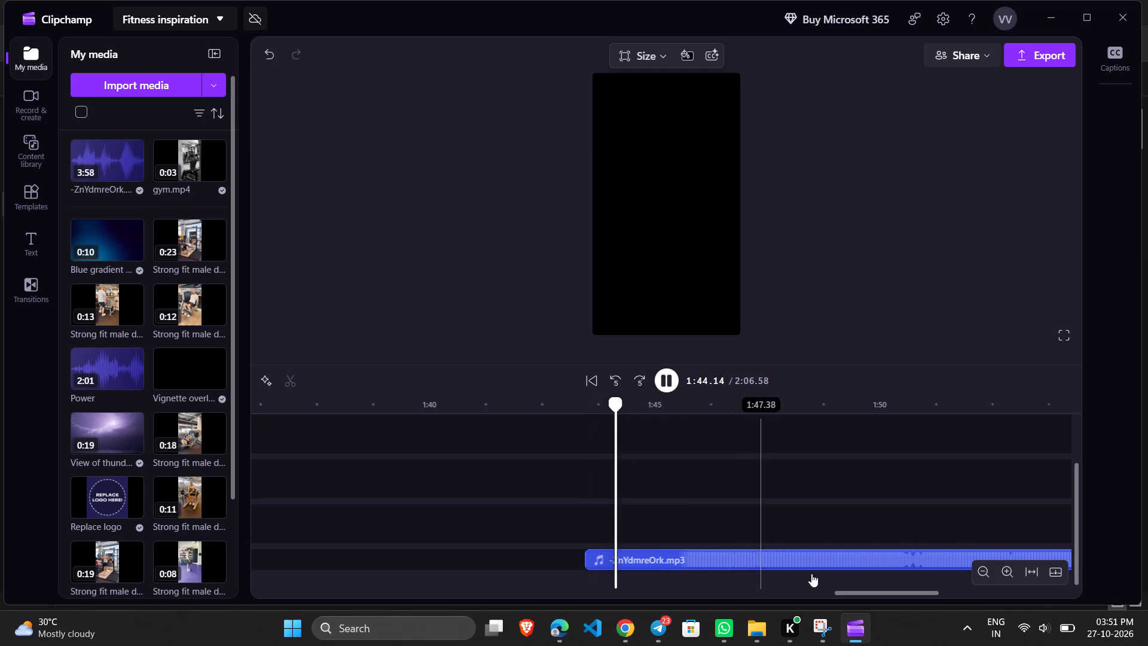
pyautogui.moveTo(886, 592); pyautogui.dragTo(993, 576)
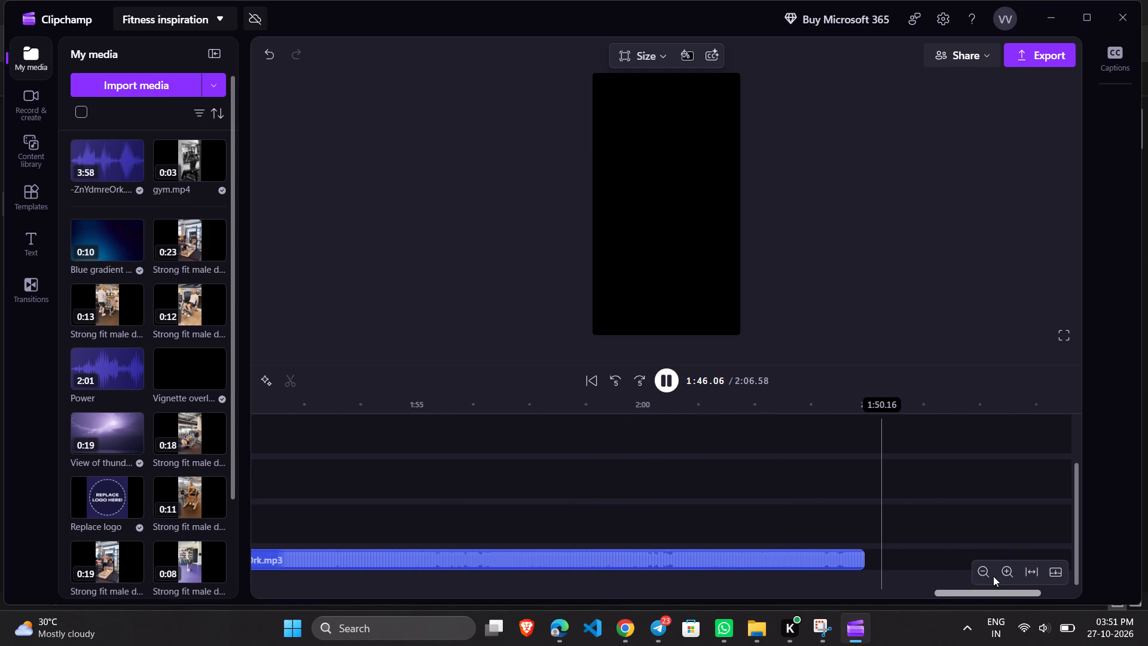
pyautogui.moveTo(993, 576); pyautogui.dragTo(996, 574)
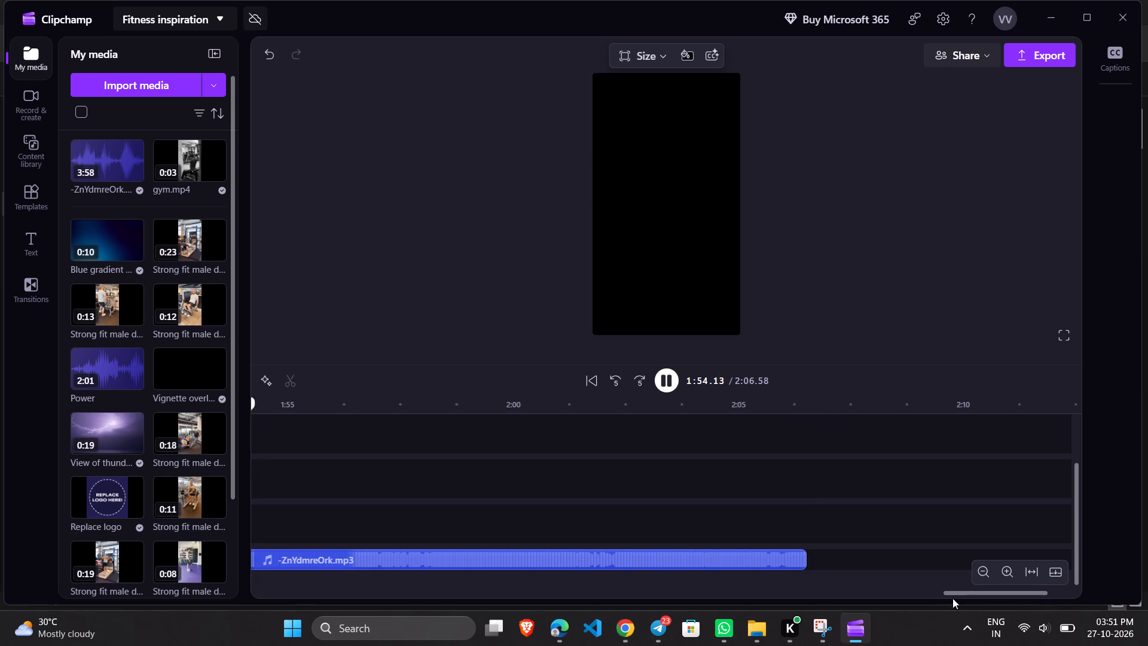
pyautogui.moveTo(960, 590); pyautogui.dragTo(918, 600)
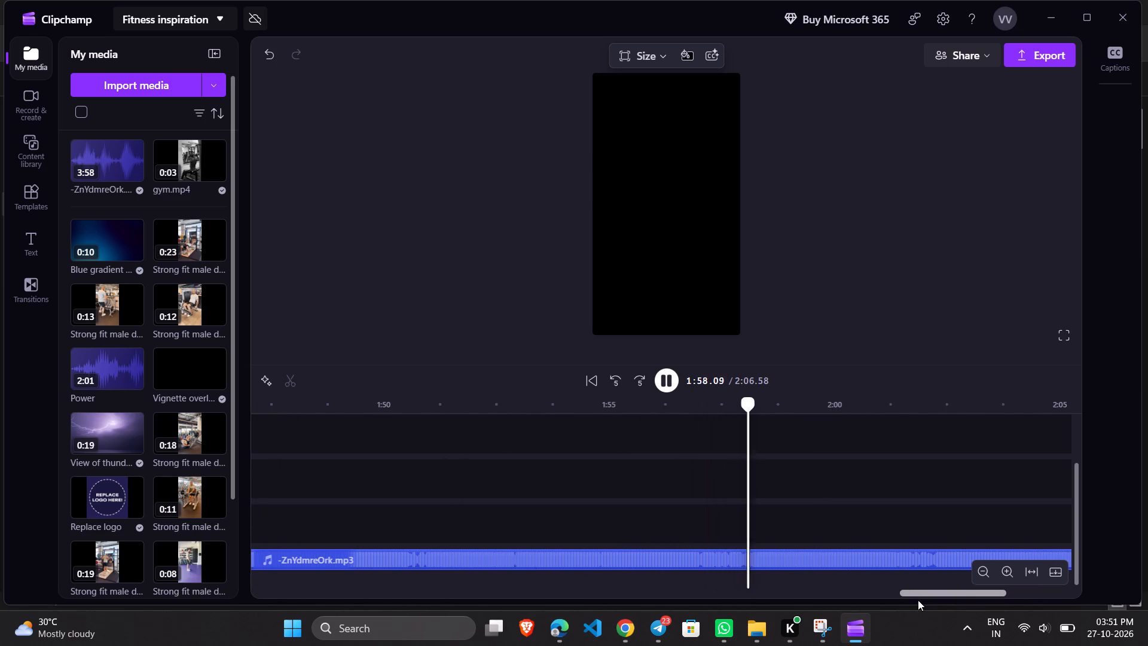
pyautogui.moveTo(918, 600); pyautogui.dragTo(917, 600)
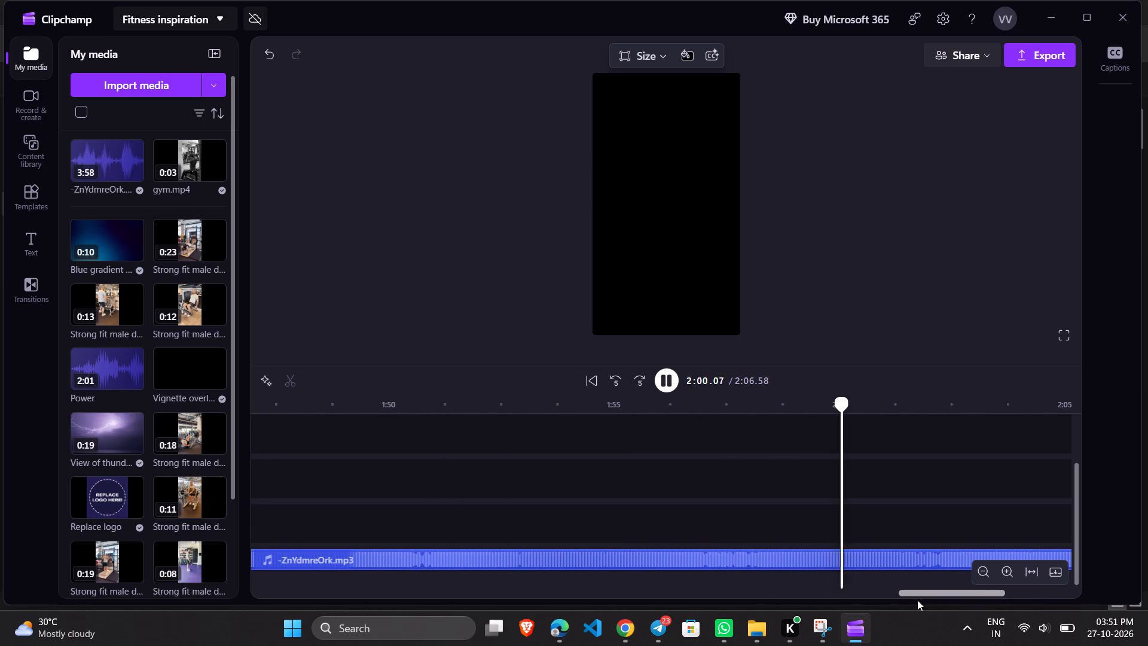
pyautogui.moveTo(917, 600); pyautogui.dragTo(915, 600)
pyautogui.moveTo(915, 600); pyautogui.dragTo(926, 599)
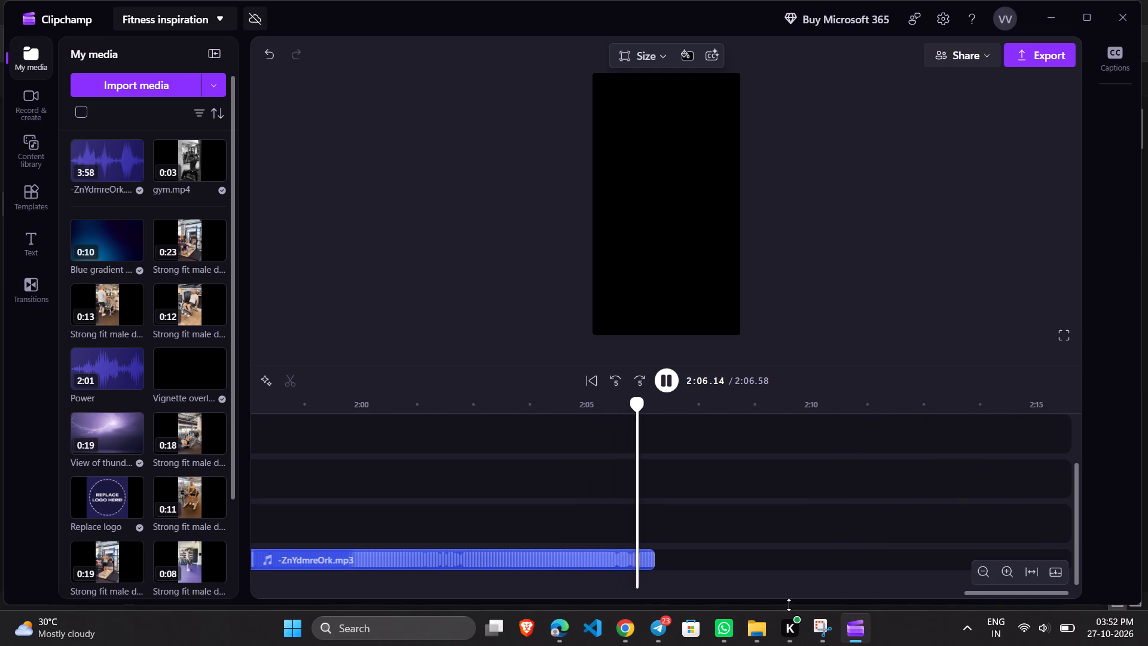
# Move the remaining MP3 section back to the very start of the timeline, on the audio track below the gym clips.
pyautogui.moveTo(609, 562); pyautogui.dragTo(486, 561)
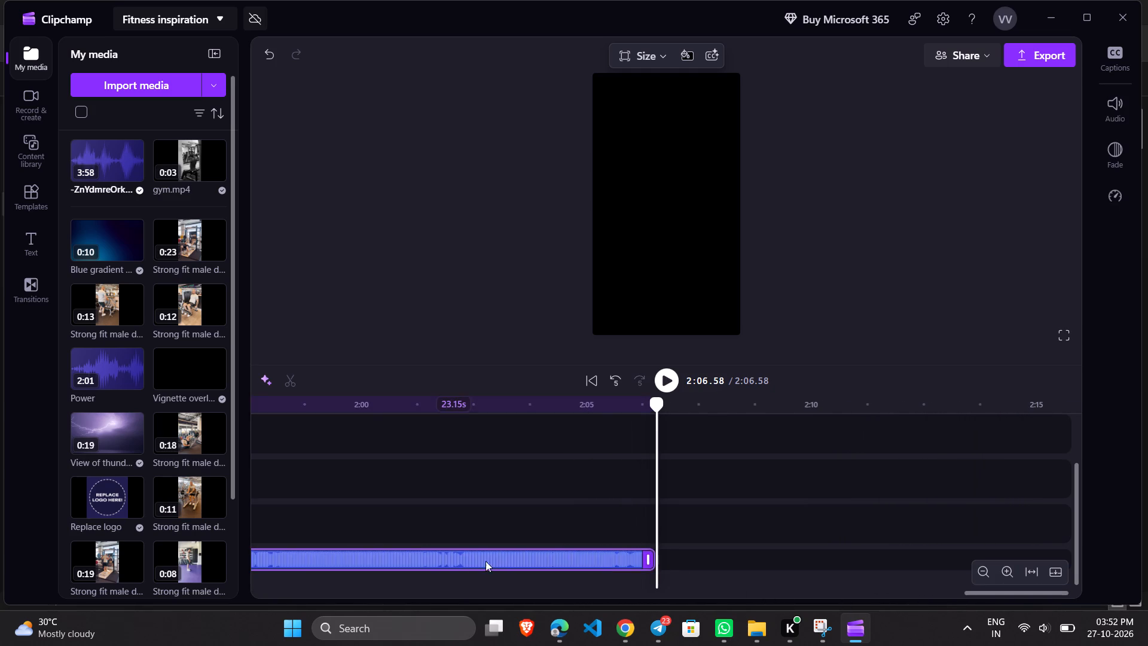
pyautogui.moveTo(486, 561); pyautogui.dragTo(220, 557)
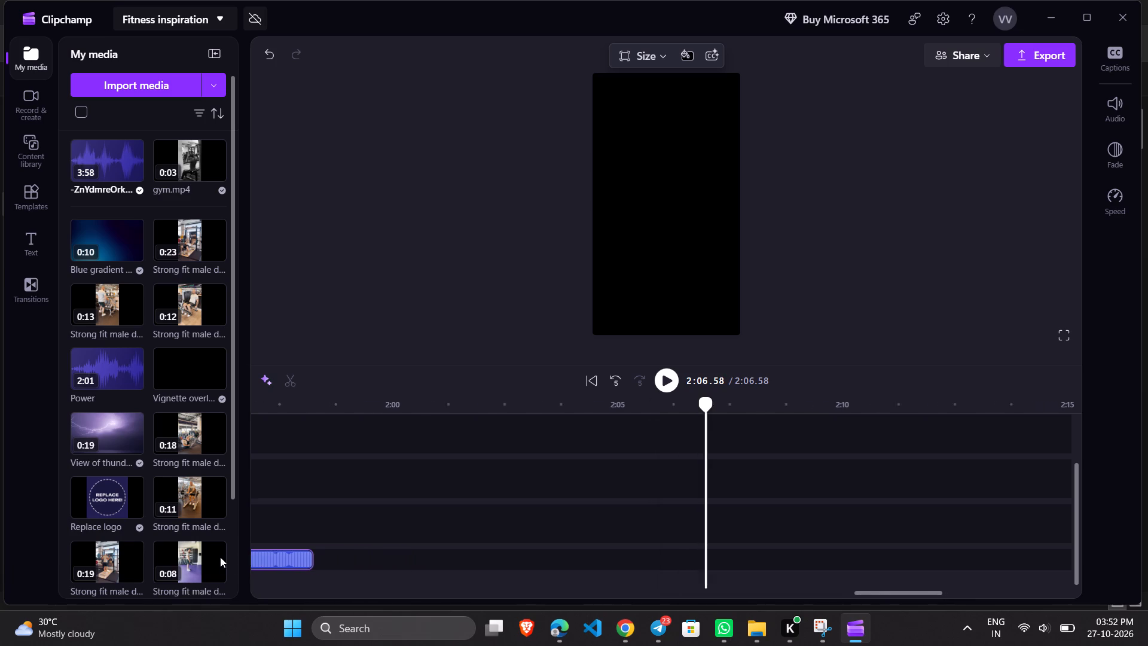
pyautogui.moveTo(220, 557); pyautogui.dragTo(181, 549)
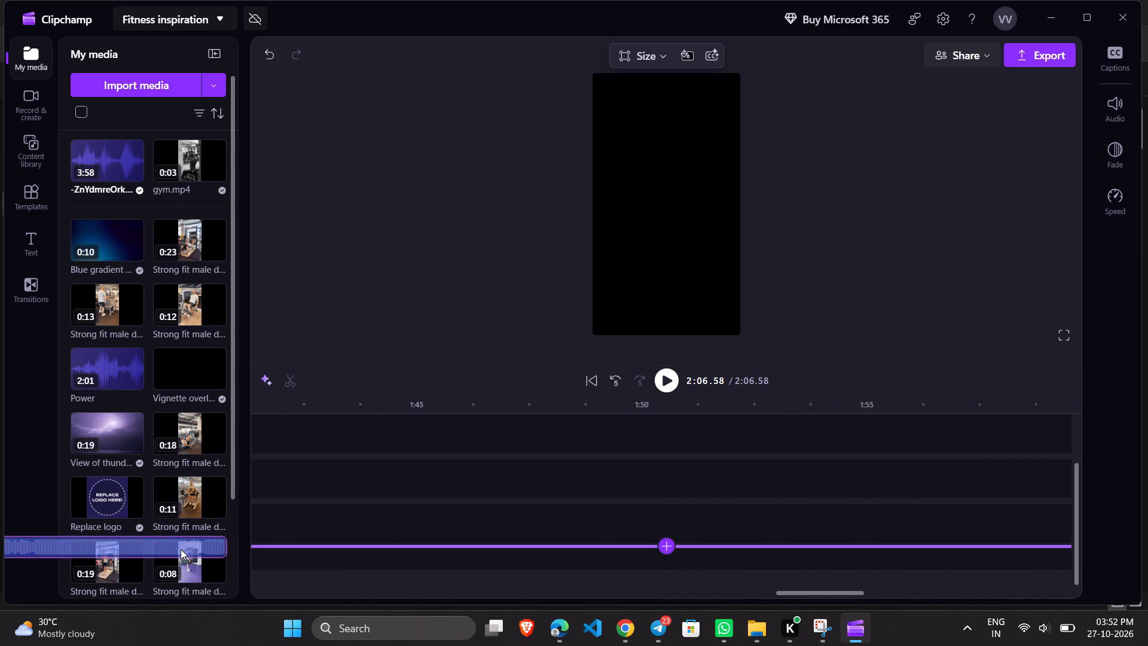
pyautogui.moveTo(181, 549); pyautogui.dragTo(135, 547)
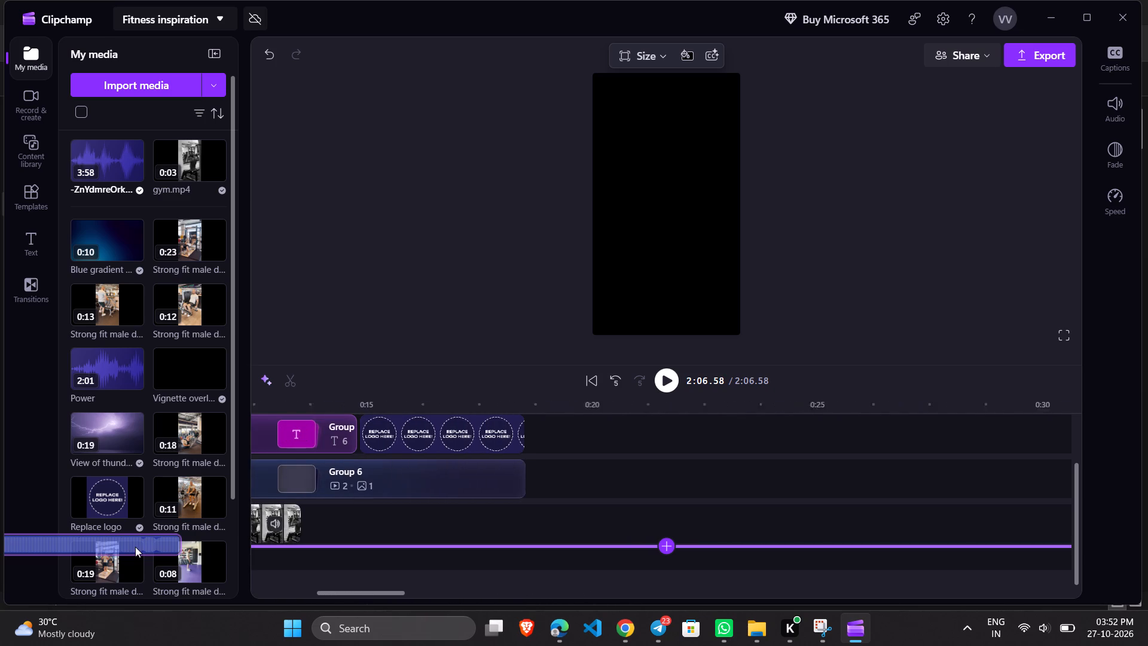
pyautogui.moveTo(135, 547); pyautogui.dragTo(585, 553)
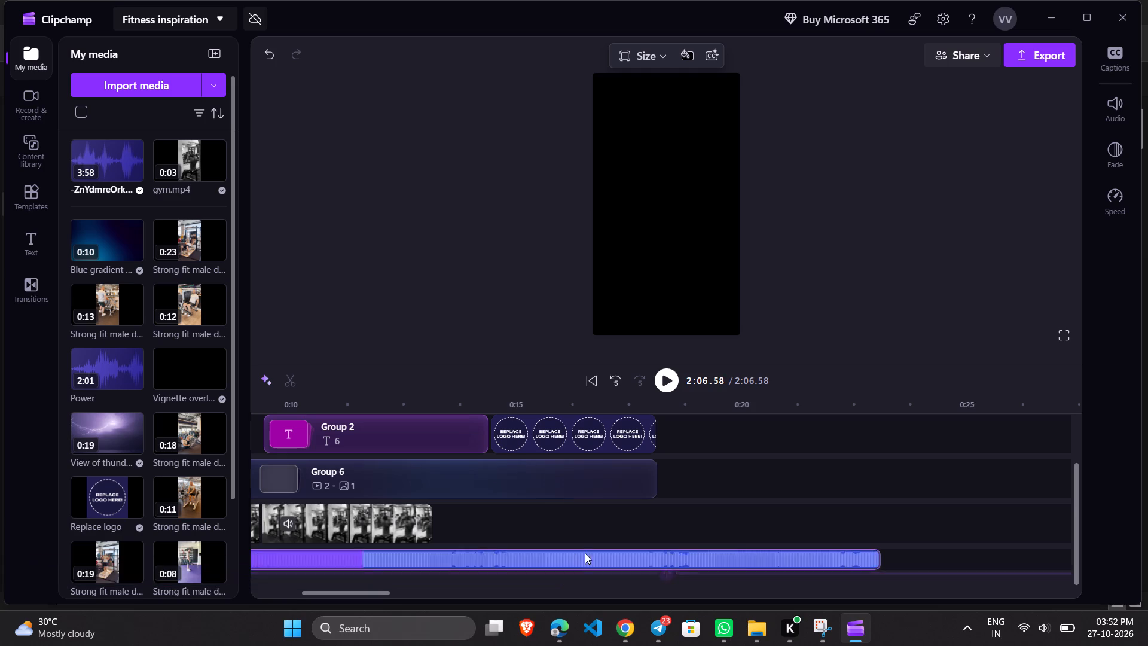
pyautogui.moveTo(585, 553); pyautogui.dragTo(721, 559)
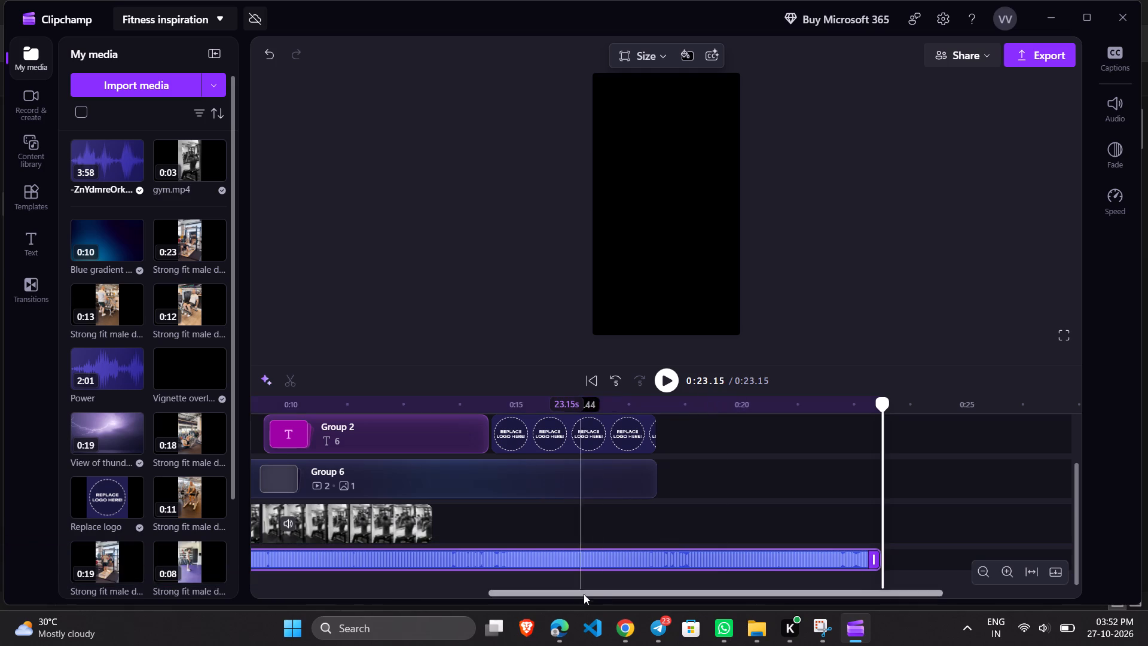
# Duplicate the last gym.mp4 clip three times in a row to extend the video track to 0:24.68.
pyautogui.moveTo(597, 587); pyautogui.dragTo(364, 603)
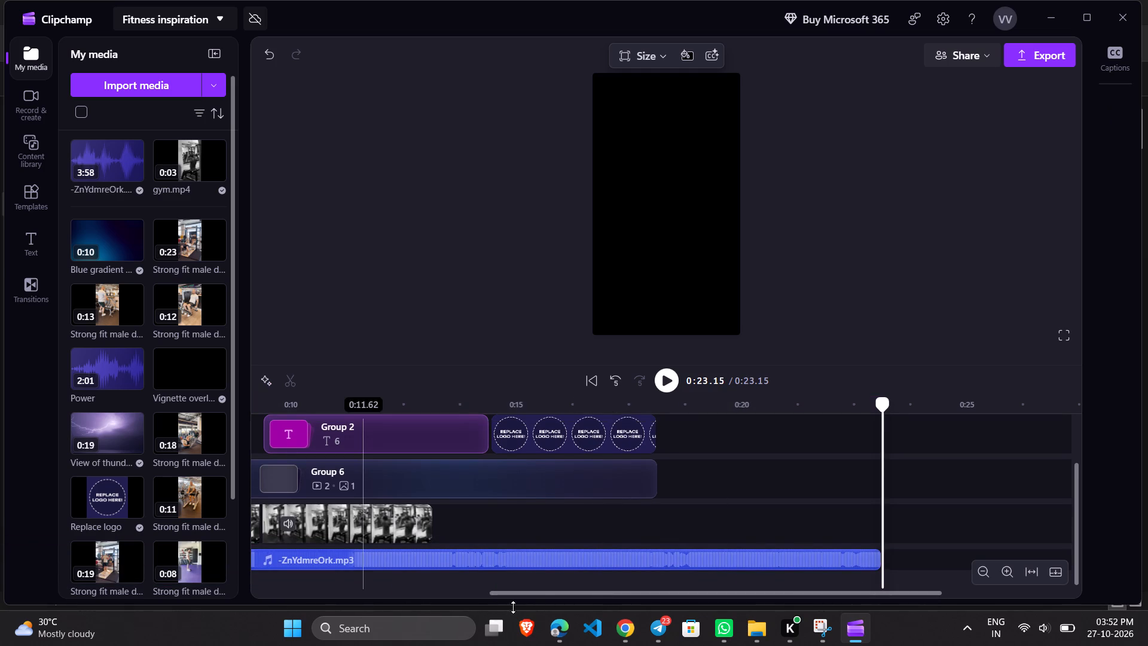
pyautogui.moveTo(537, 595); pyautogui.dragTo(228, 610)
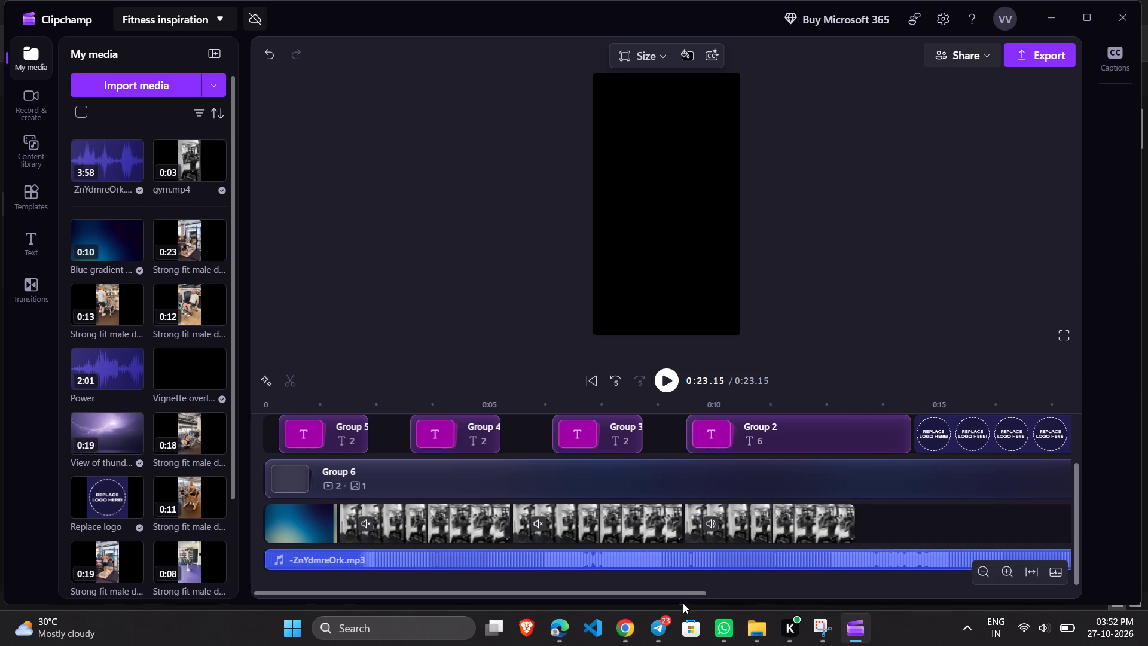
pyautogui.moveTo(683, 594); pyautogui.dragTo(807, 589)
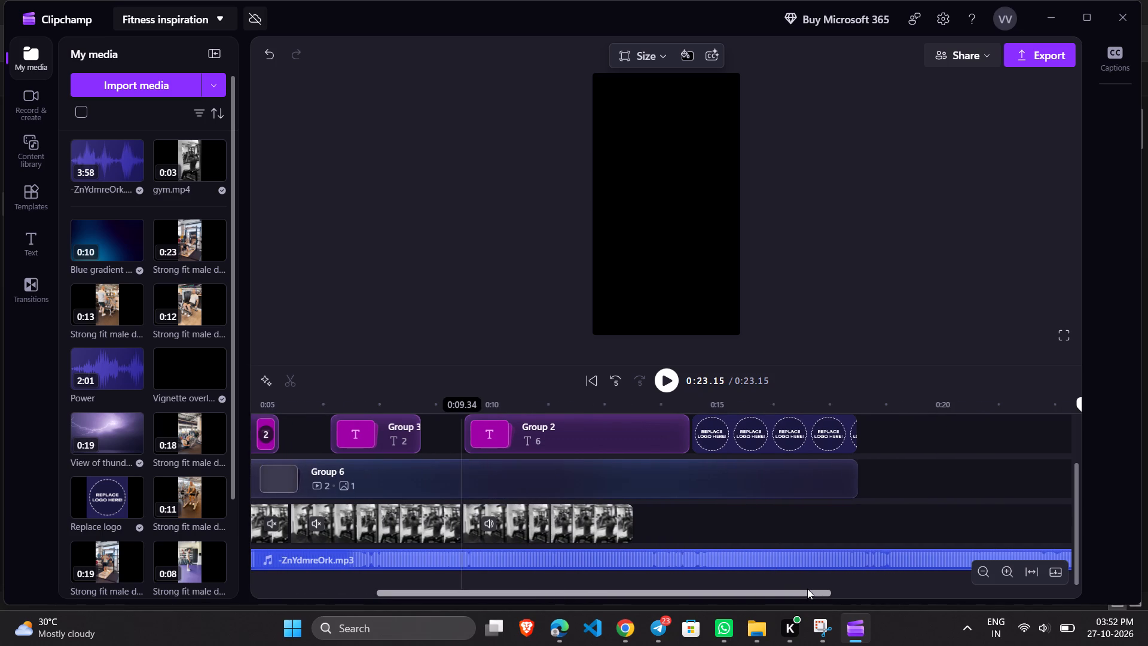
pyautogui.moveTo(807, 589); pyautogui.dragTo(748, 593)
pyautogui.click(682, 528)
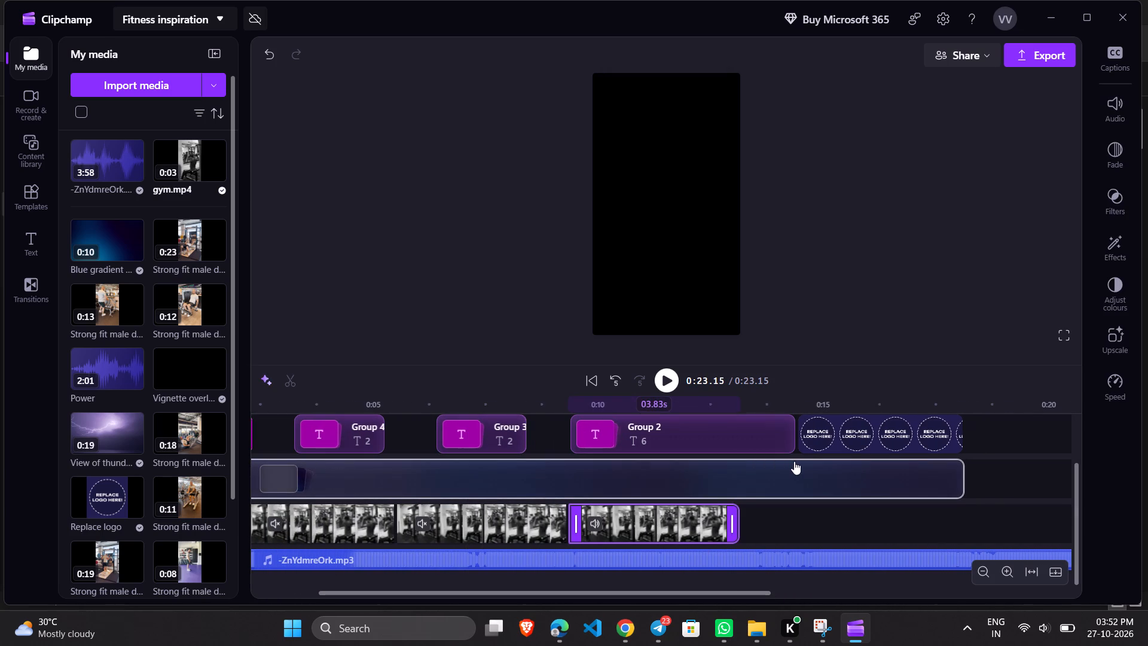
pyautogui.rightClick(677, 521)
pyautogui.click(723, 207)
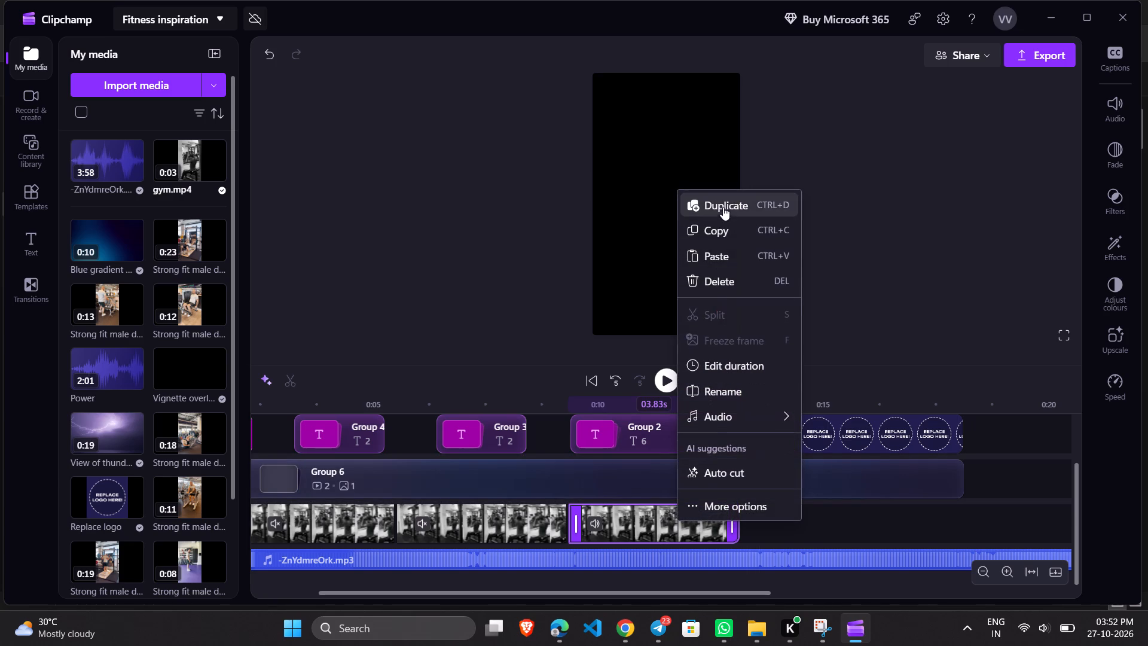
pyautogui.rightClick(823, 526)
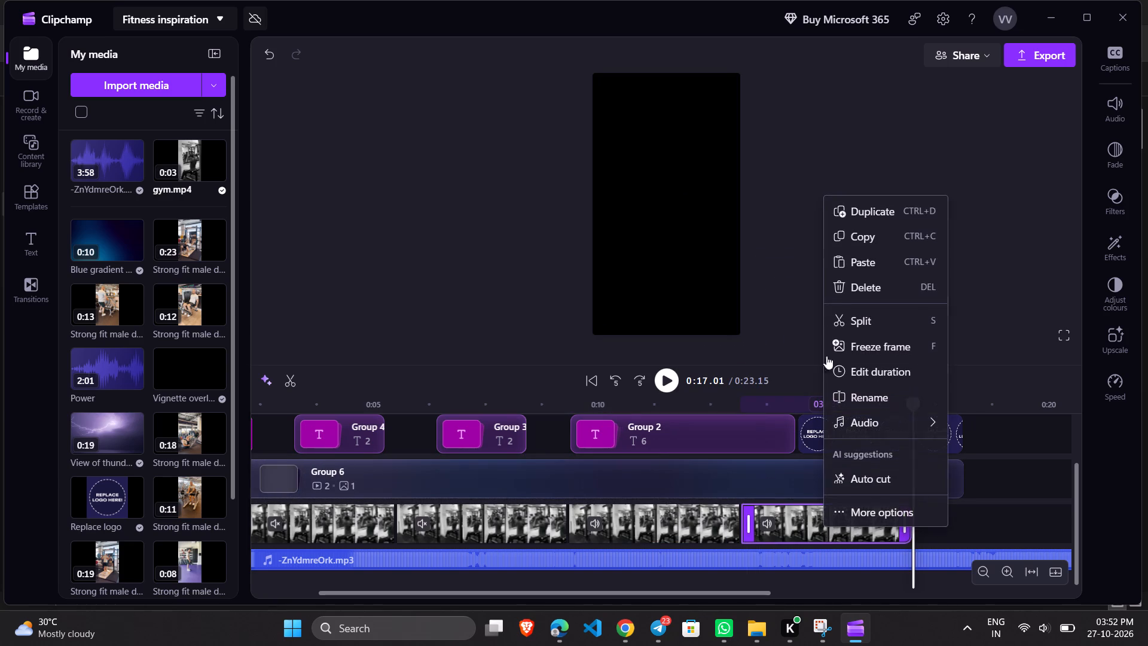
pyautogui.click(870, 205)
pyautogui.rightClick(897, 529)
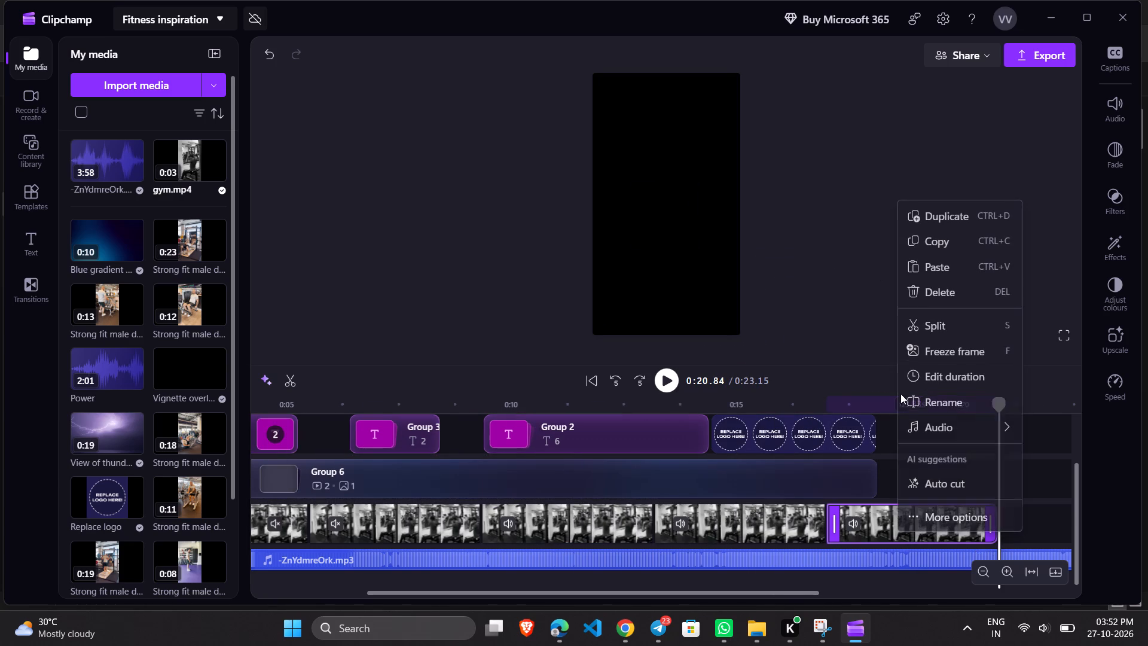
pyautogui.click(915, 218)
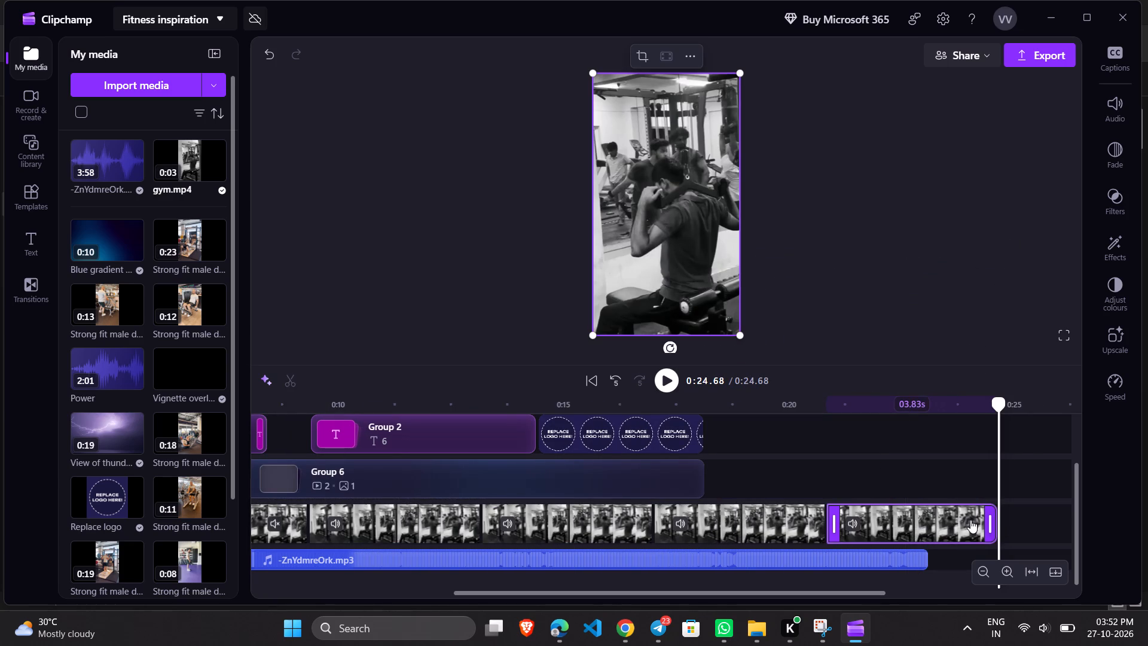
# Trim the end of the last gym.mp4 copy back to about 0:23.7.
pyautogui.moveTo(987, 525); pyautogui.dragTo(944, 534)
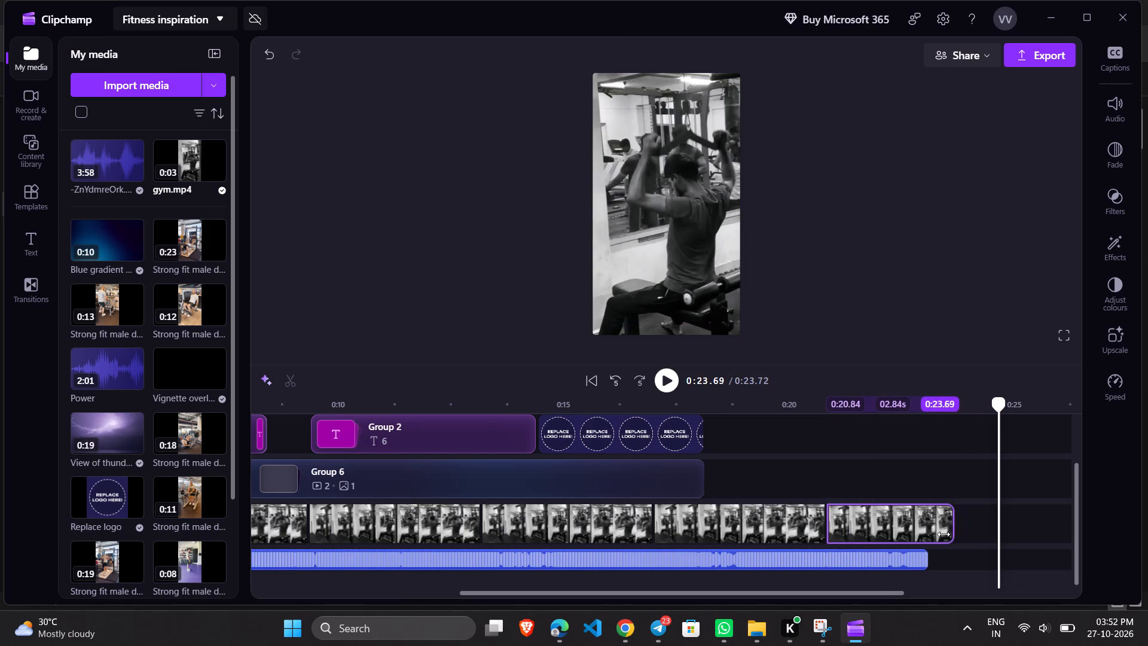
# Delete the trimmed last copy of gym.mp4 from the end of the video track.
pyautogui.rightClick(918, 544)
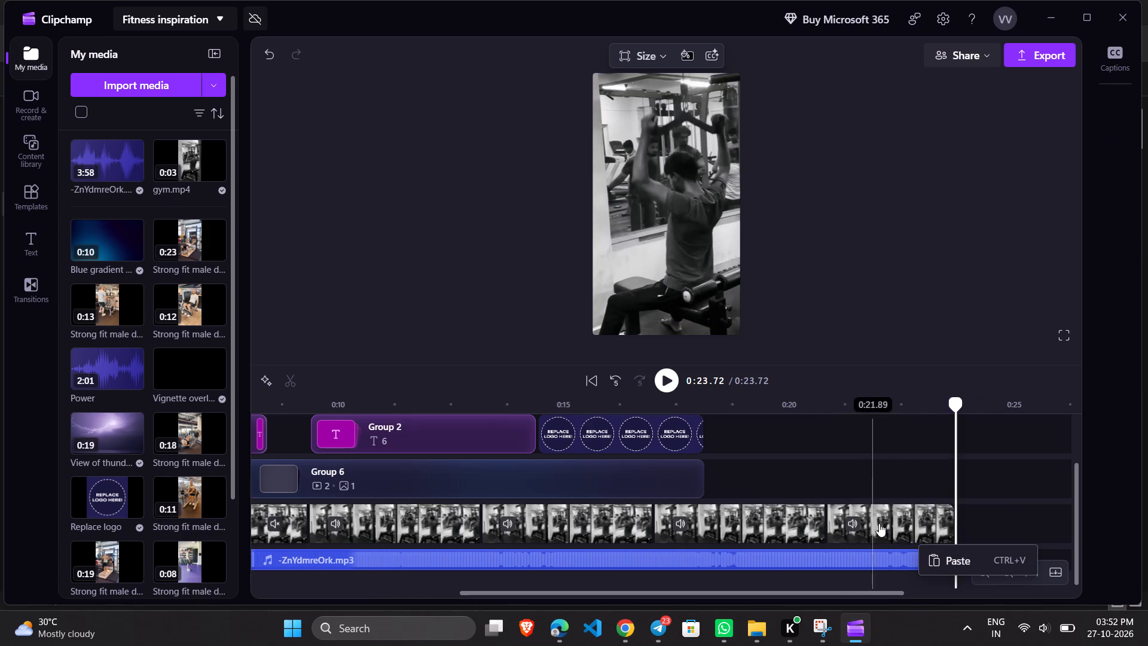
pyautogui.click(881, 523)
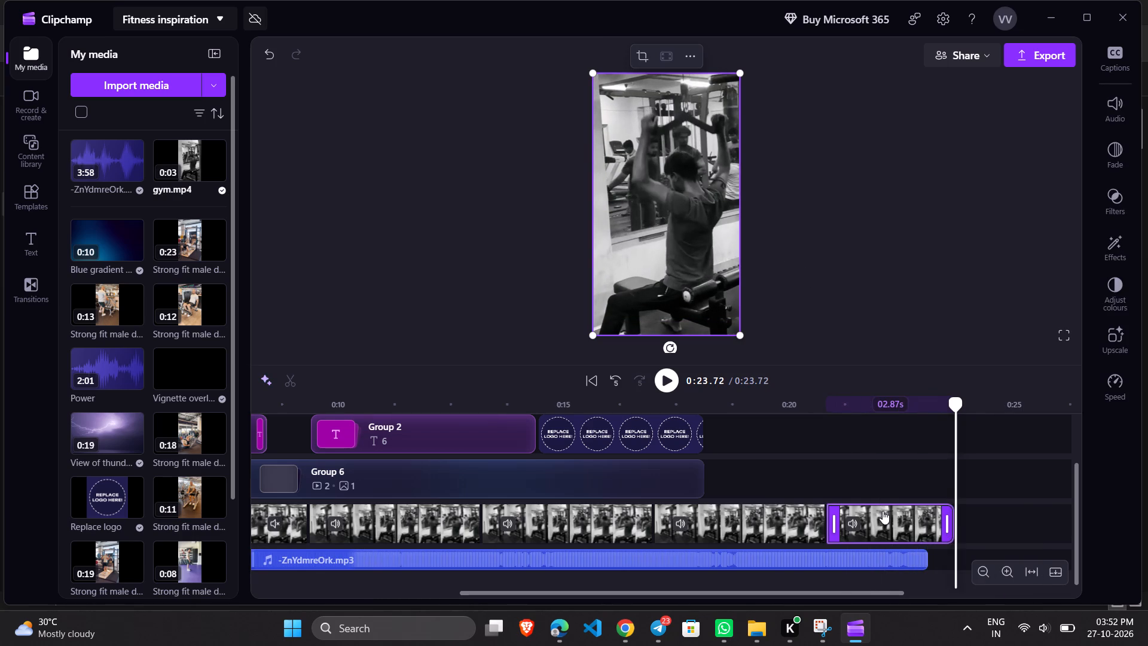
pyautogui.rightClick(883, 511)
pyautogui.click(938, 269)
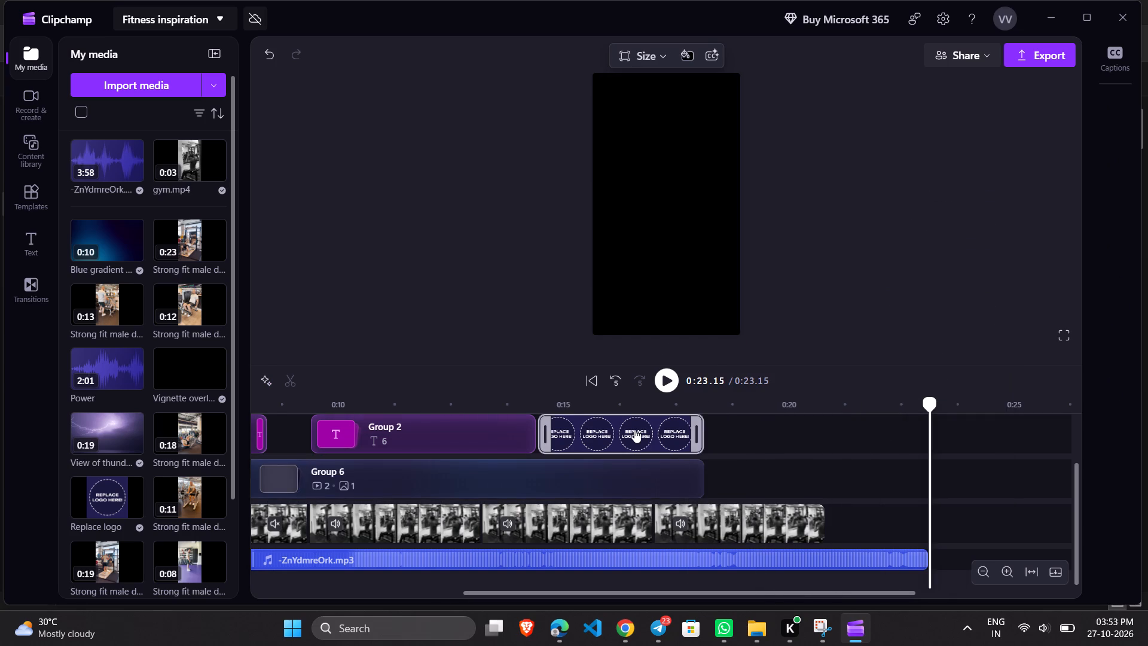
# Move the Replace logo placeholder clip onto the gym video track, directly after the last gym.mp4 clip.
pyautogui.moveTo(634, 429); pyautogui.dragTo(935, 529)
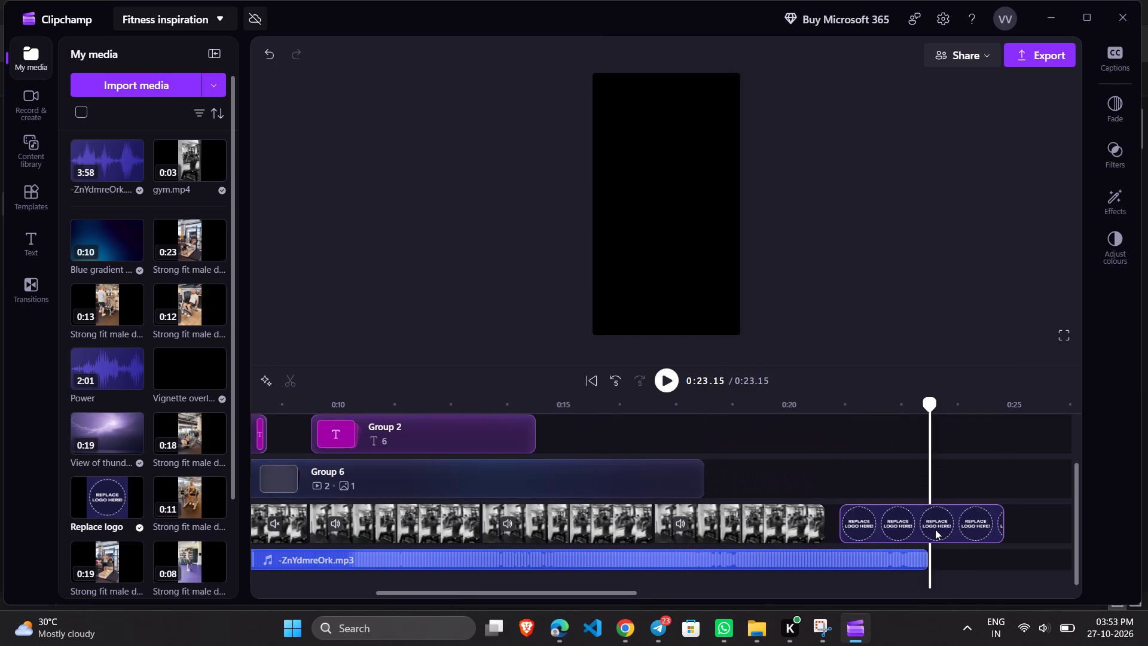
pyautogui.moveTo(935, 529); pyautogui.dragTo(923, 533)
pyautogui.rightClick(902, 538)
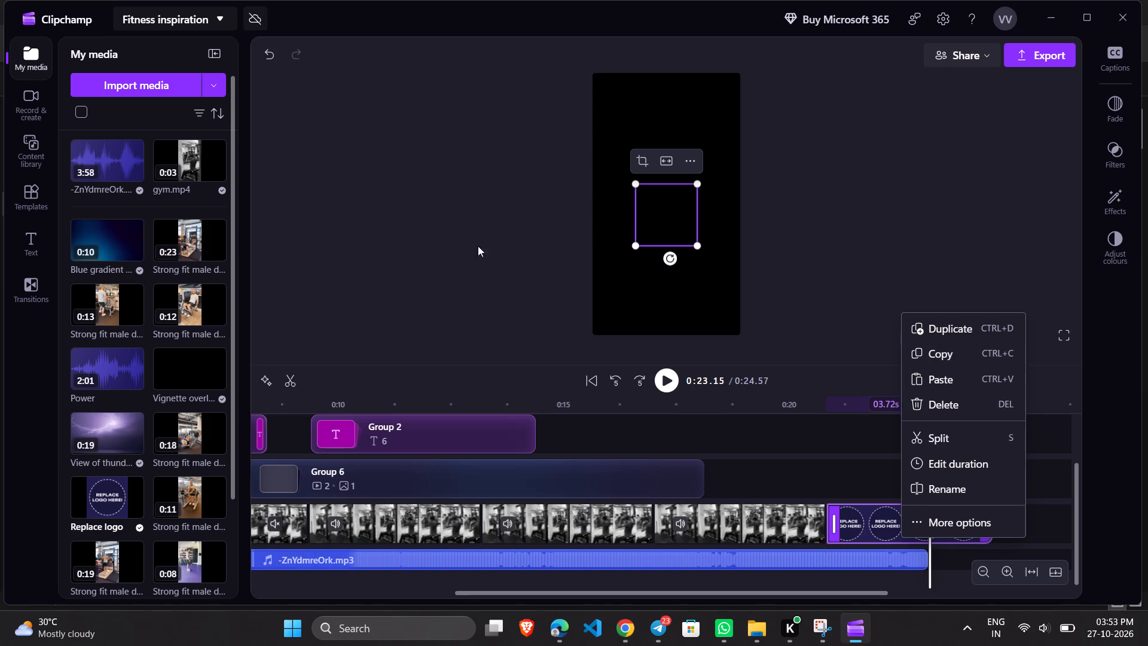
# Import the Minimal MKHALIFA Monogram Logo PNG from Downloads and swap it in for the Replace logo placeholder clip.
pyautogui.click(160, 87)
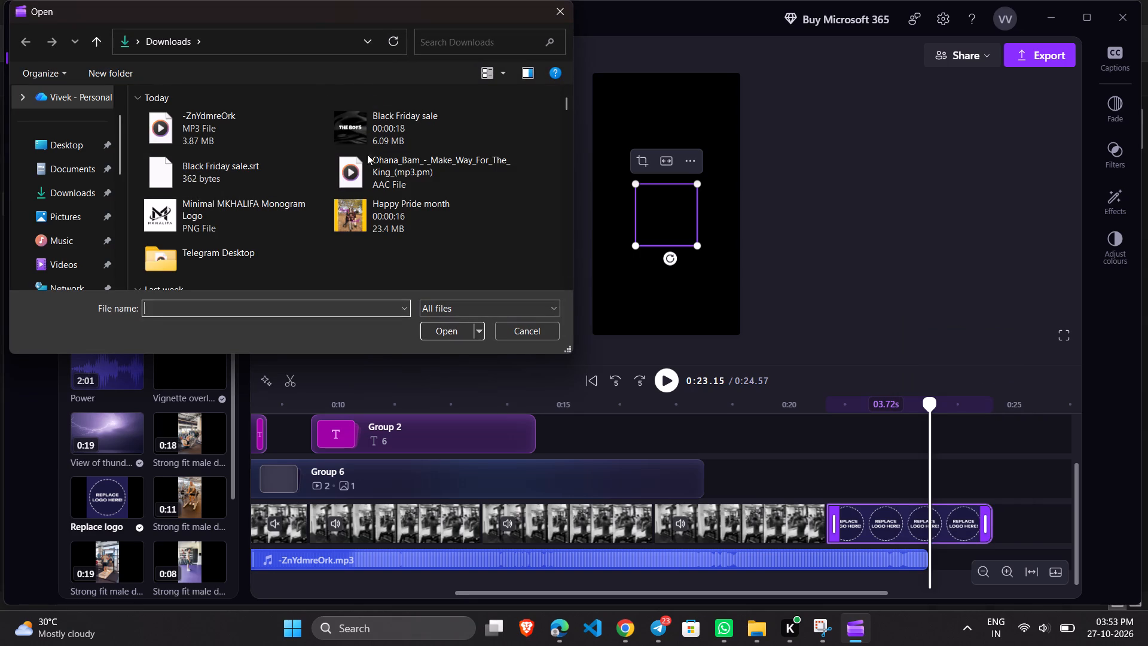
pyautogui.click(240, 213)
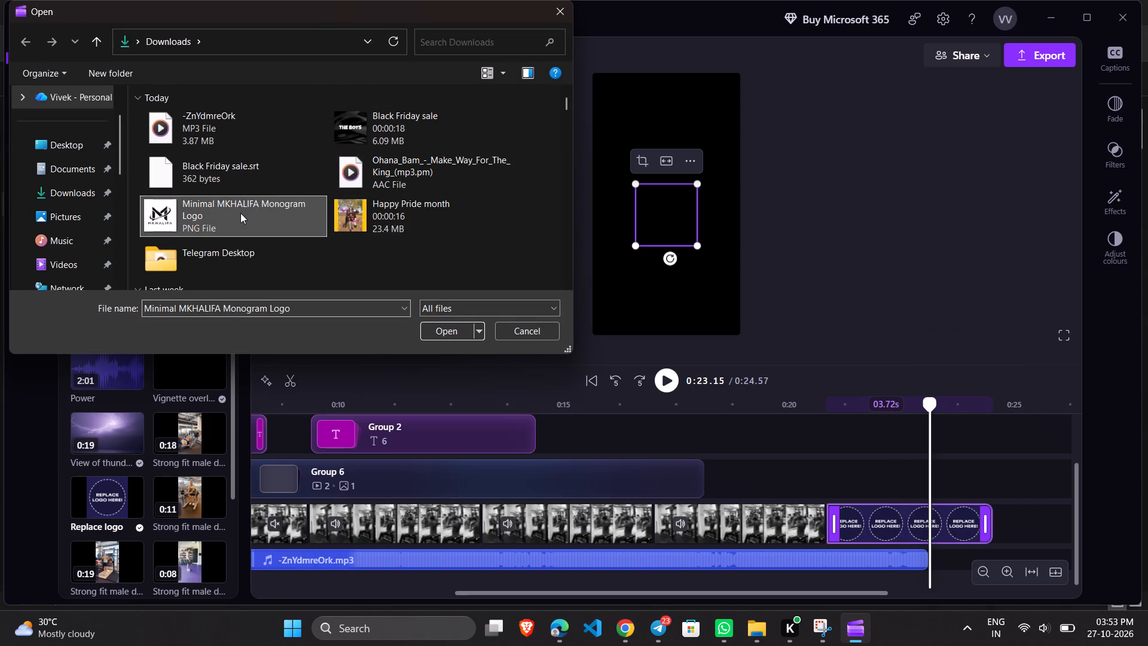
pyautogui.click(451, 328)
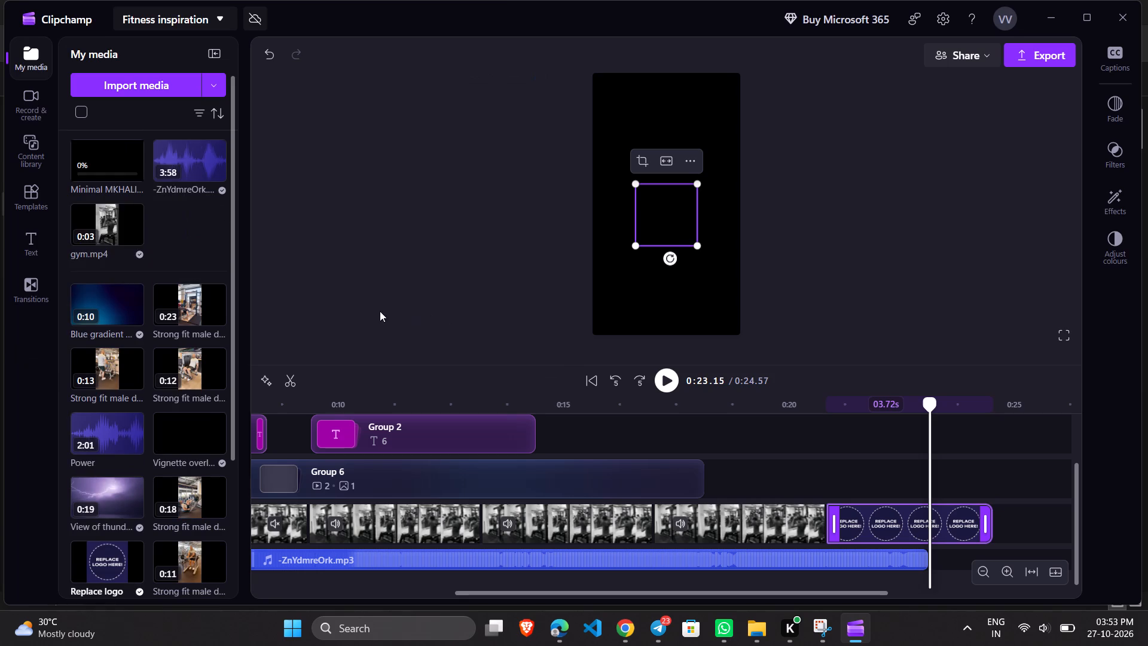
pyautogui.moveTo(103, 153); pyautogui.dragTo(588, 392)
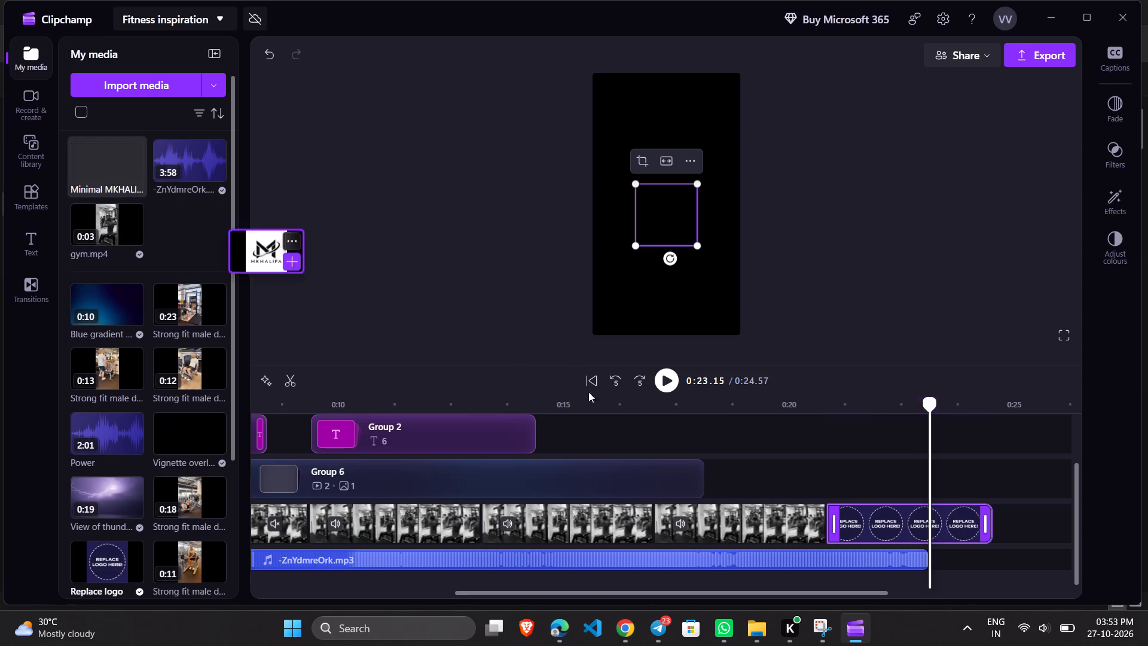
pyautogui.moveTo(588, 392); pyautogui.dragTo(905, 522)
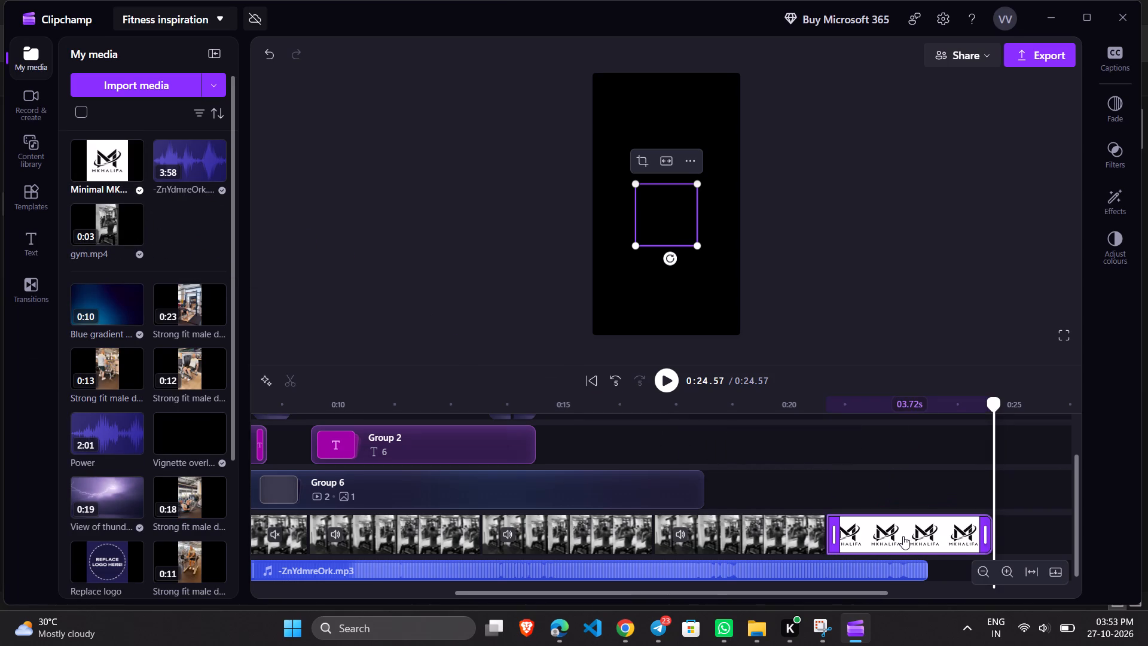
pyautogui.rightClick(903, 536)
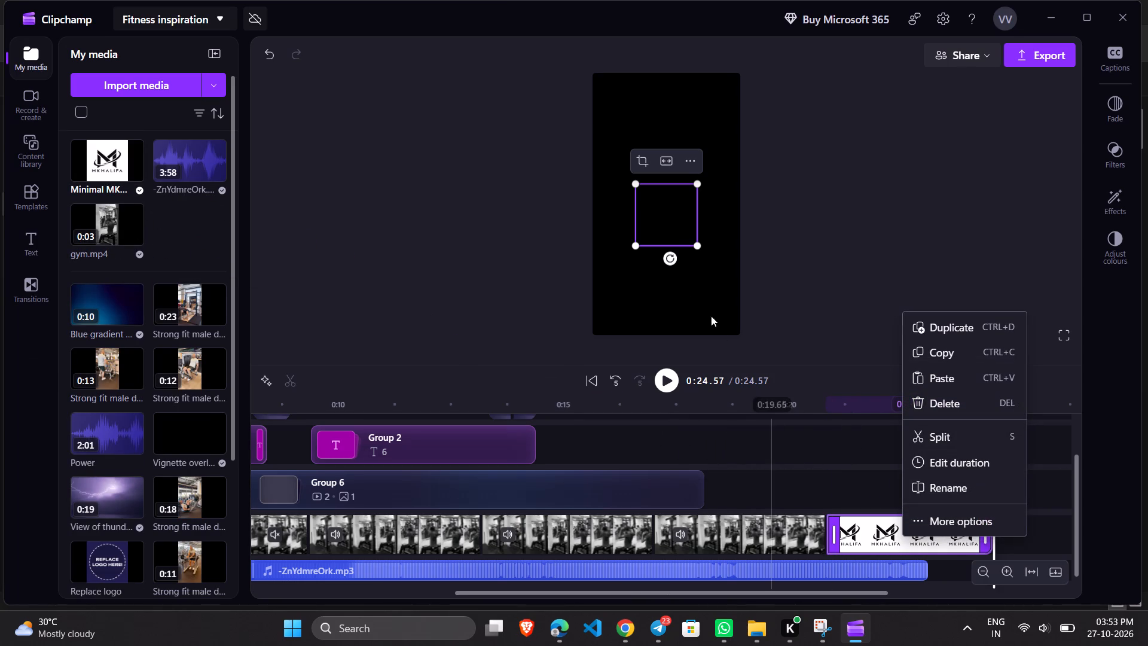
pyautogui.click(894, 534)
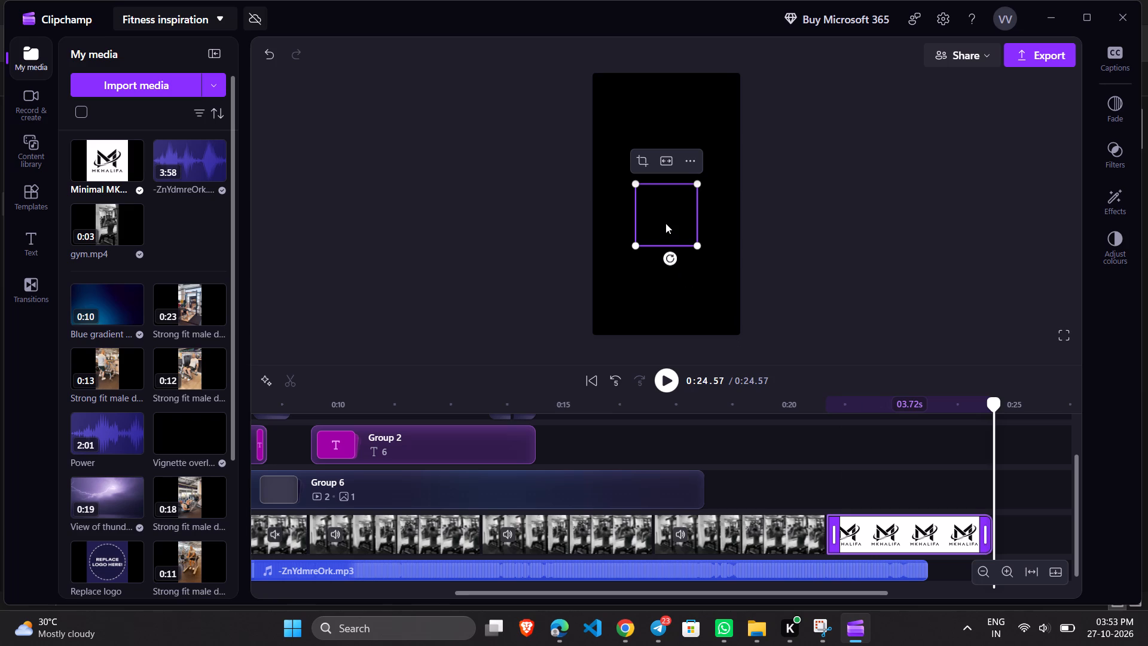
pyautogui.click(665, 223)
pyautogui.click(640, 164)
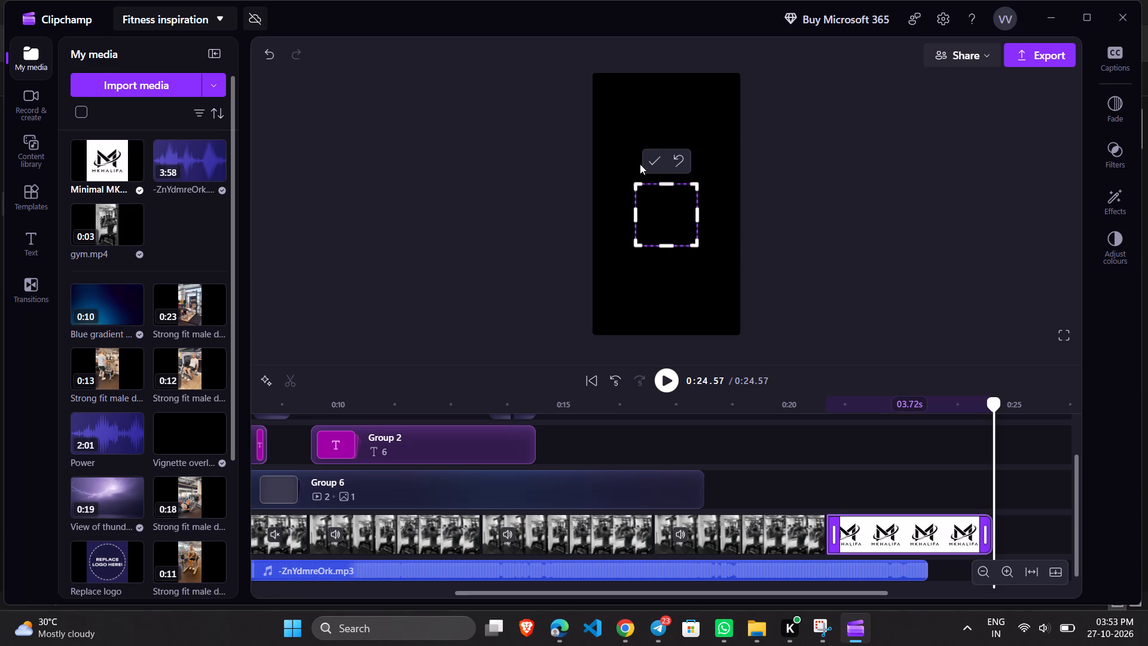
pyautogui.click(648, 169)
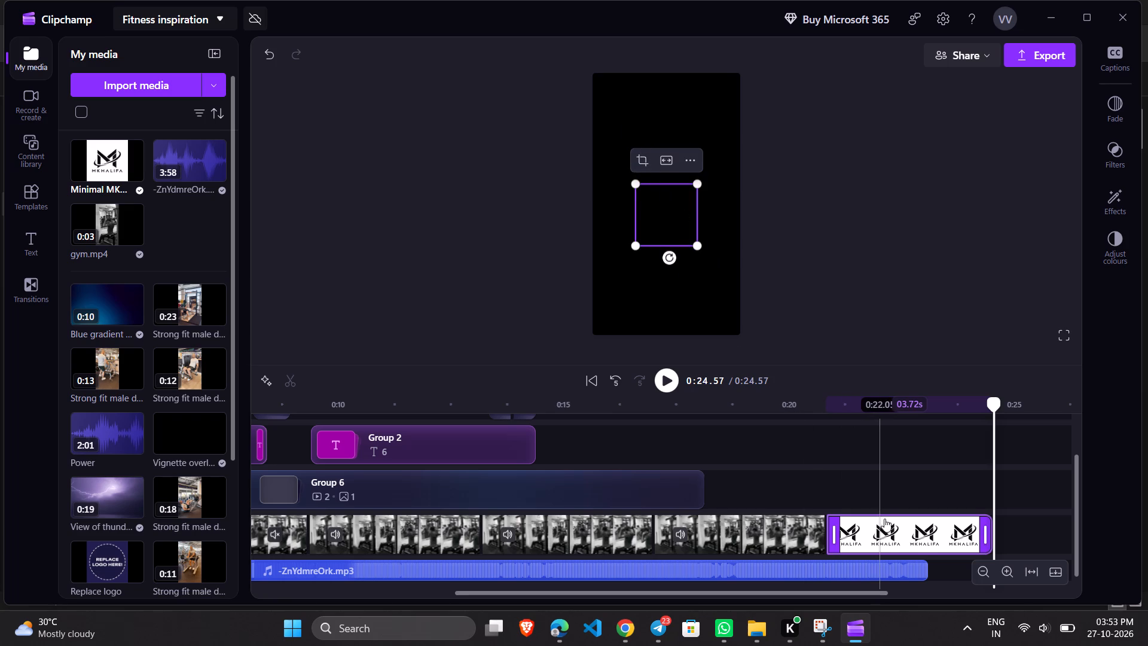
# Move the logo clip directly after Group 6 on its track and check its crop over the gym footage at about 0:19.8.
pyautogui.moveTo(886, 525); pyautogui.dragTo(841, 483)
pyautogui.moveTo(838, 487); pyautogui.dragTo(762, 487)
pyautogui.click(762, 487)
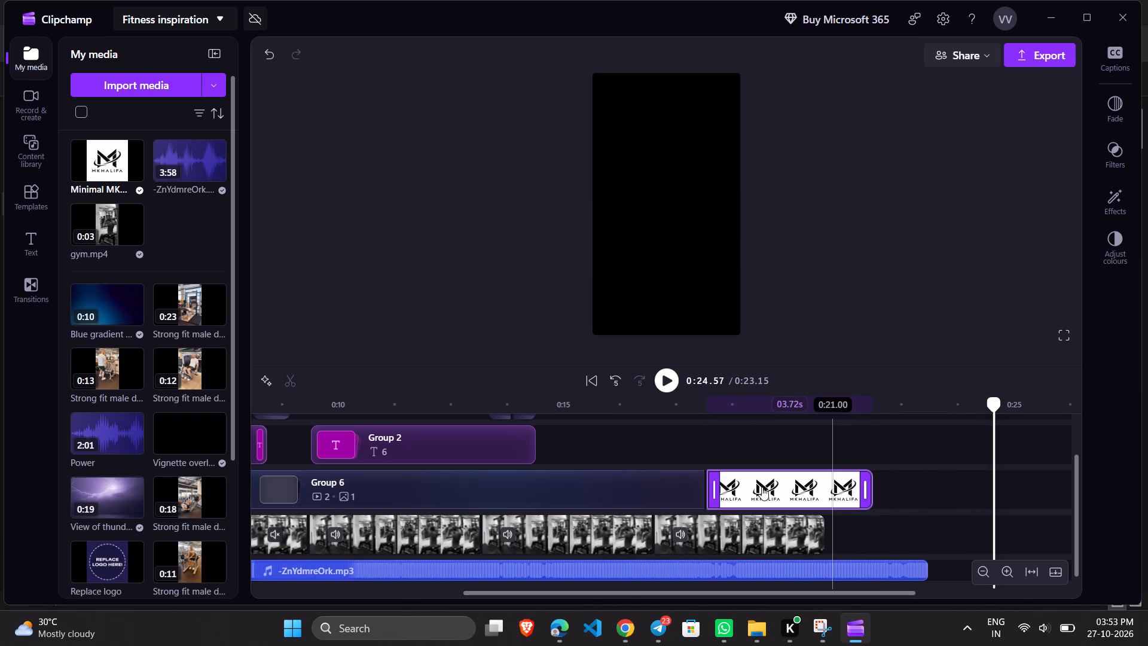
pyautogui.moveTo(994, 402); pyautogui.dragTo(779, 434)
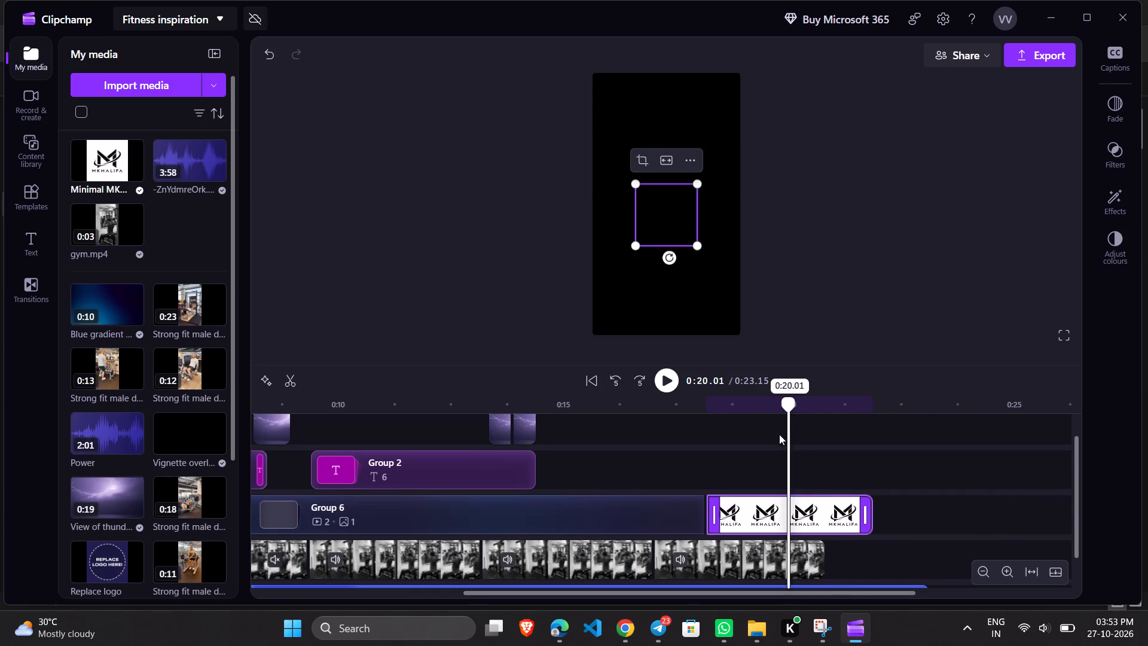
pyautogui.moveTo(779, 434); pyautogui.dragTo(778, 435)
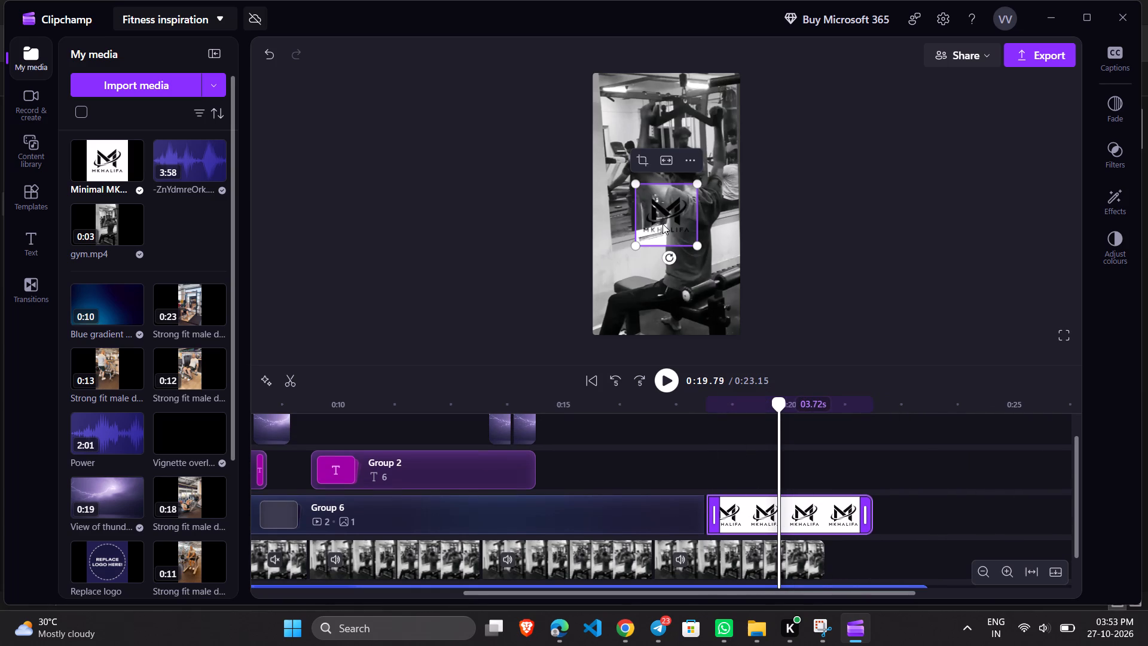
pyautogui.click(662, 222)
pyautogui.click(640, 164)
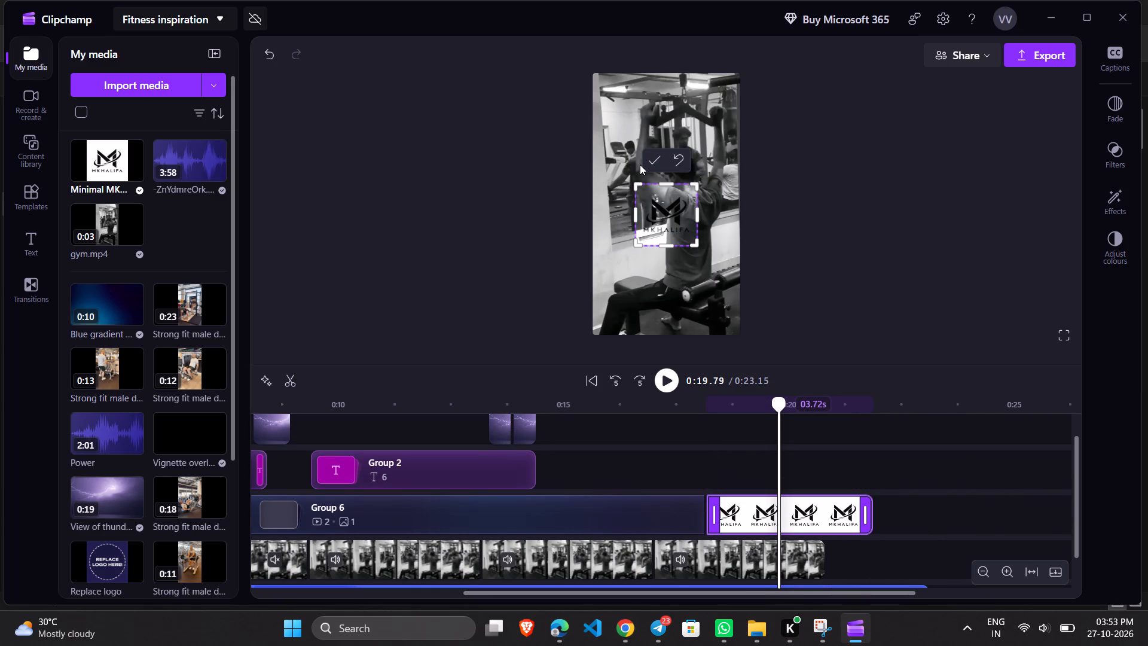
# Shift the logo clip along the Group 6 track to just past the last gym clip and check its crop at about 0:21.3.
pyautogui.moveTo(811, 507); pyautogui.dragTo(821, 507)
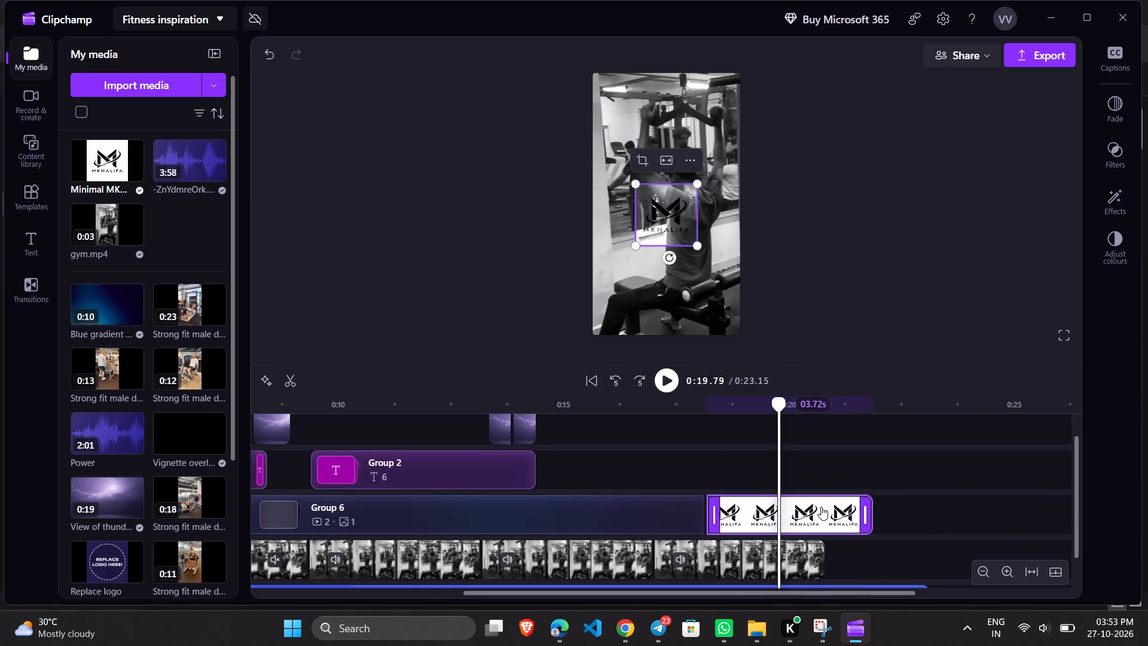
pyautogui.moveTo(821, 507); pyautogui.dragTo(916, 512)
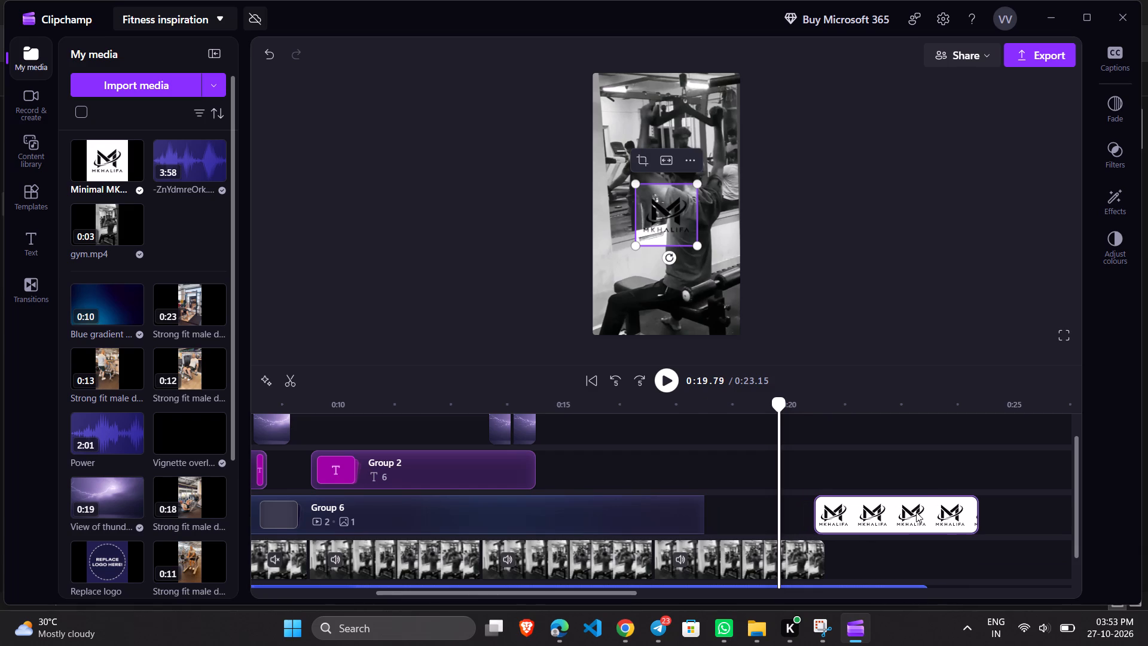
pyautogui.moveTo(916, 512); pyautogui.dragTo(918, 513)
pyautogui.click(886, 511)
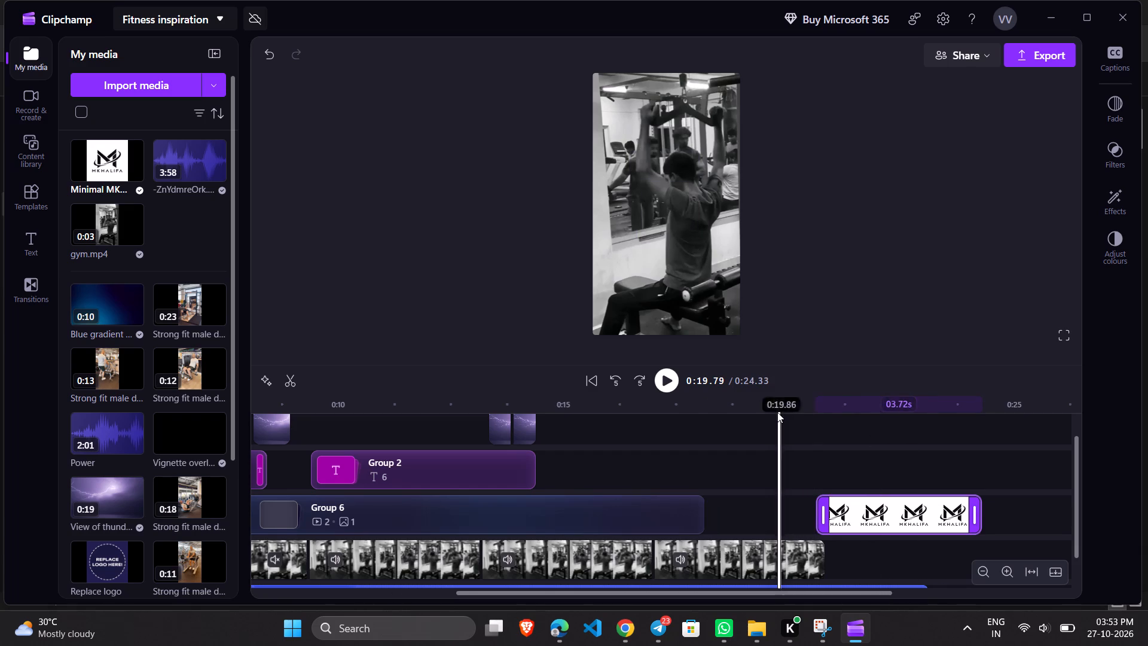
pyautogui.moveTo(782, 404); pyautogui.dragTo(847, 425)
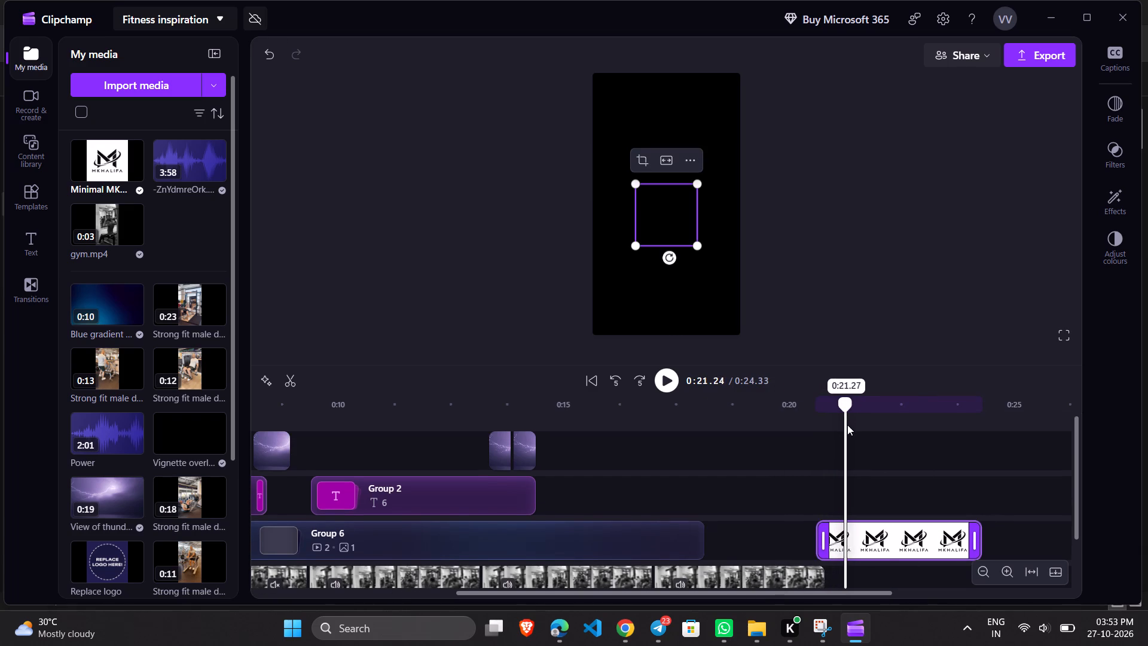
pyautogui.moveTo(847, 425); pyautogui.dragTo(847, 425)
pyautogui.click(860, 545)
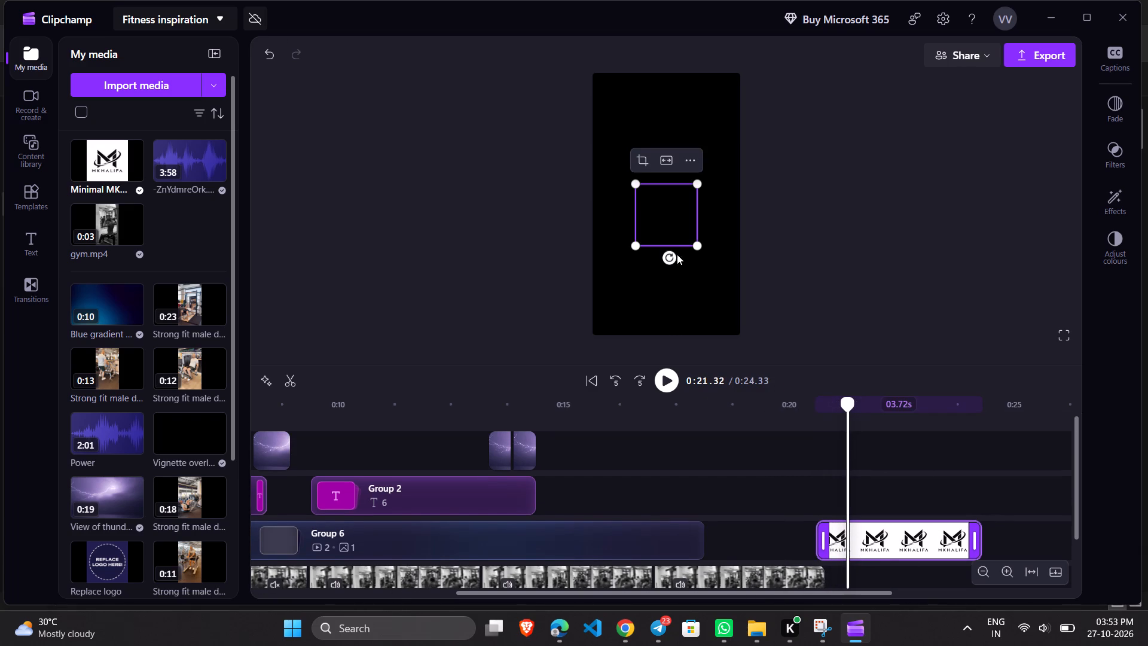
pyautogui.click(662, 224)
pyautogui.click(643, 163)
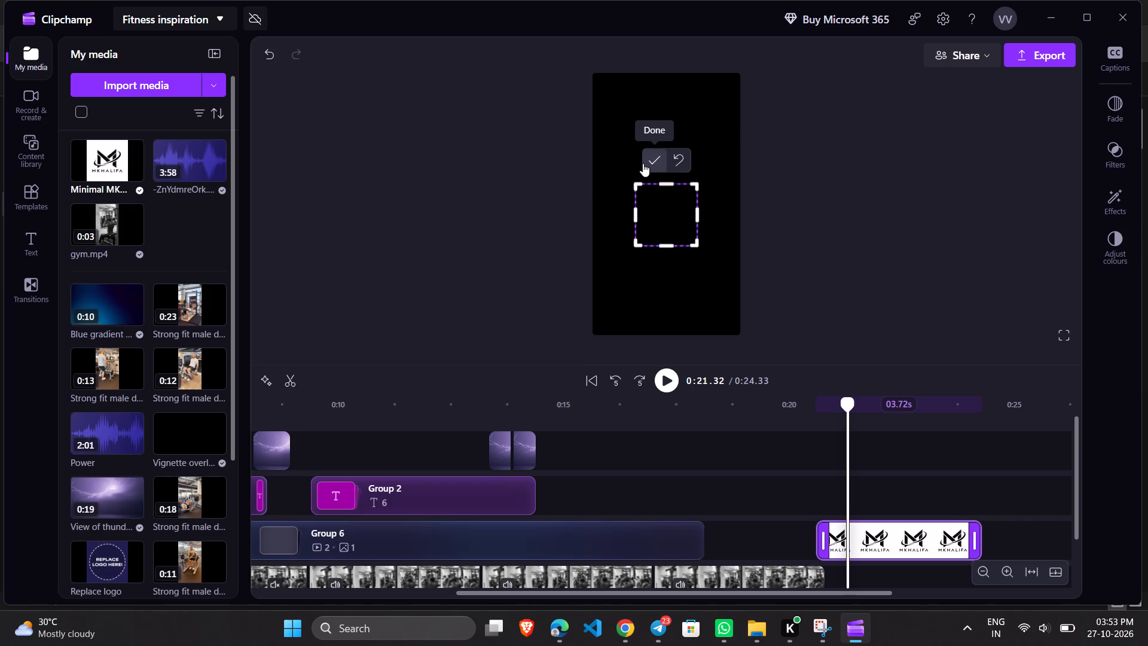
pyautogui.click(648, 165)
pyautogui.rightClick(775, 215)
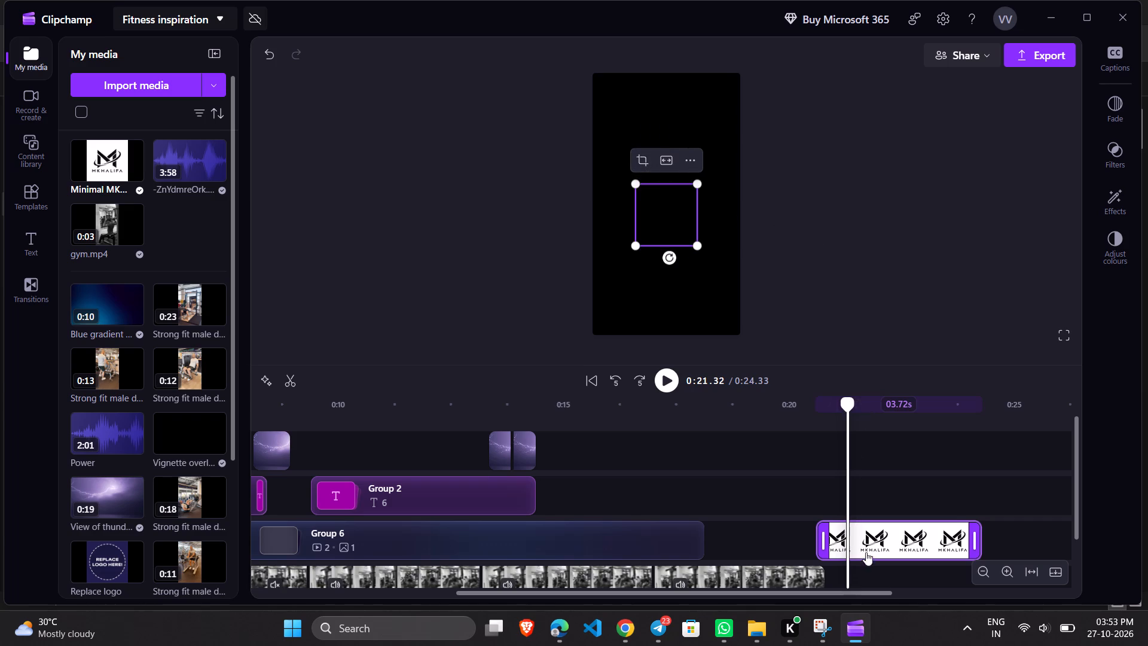
# Move the logo clip onto the Group 2 text track, just after Group 2.
pyautogui.moveTo(872, 537); pyautogui.dragTo(597, 489)
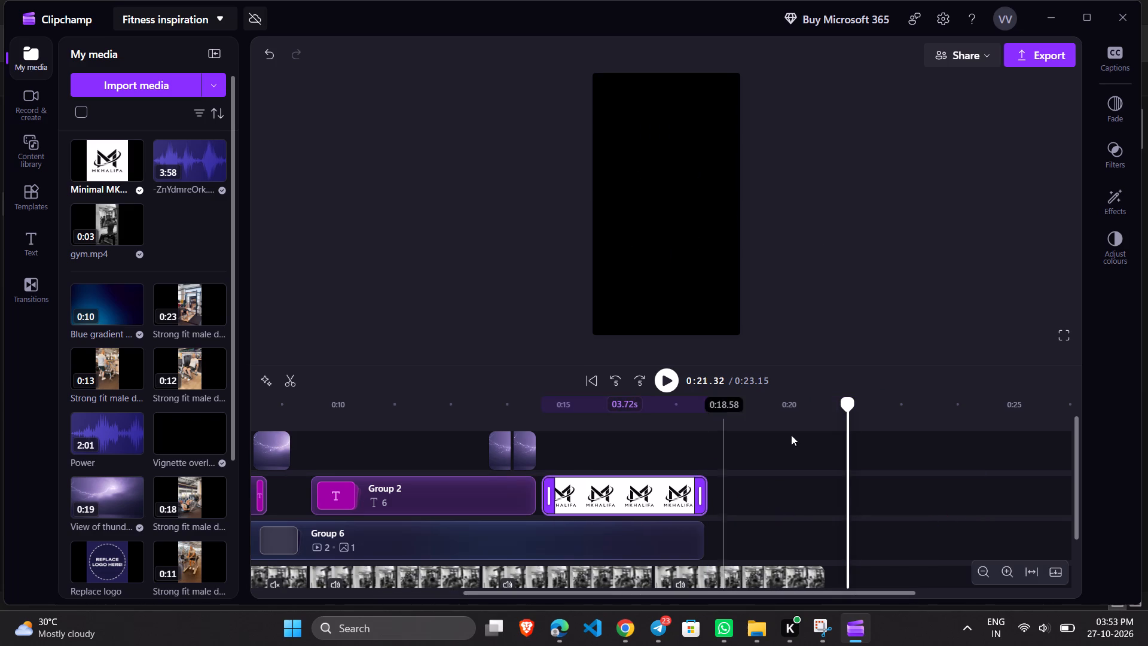
# With the frame at about 0:15.4 showing, reposition the logo into the bottom-right corner of the video frame.
pyautogui.moveTo(851, 409); pyautogui.dragTo(582, 437)
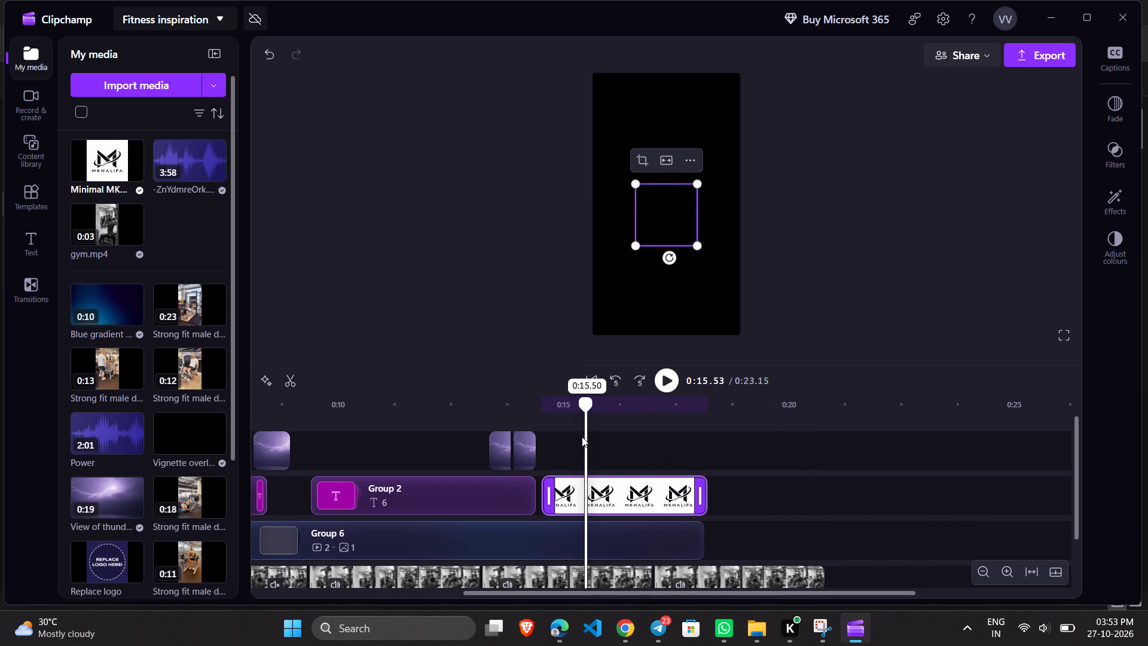
pyautogui.moveTo(582, 437); pyautogui.dragTo(581, 437)
pyautogui.click(844, 281)
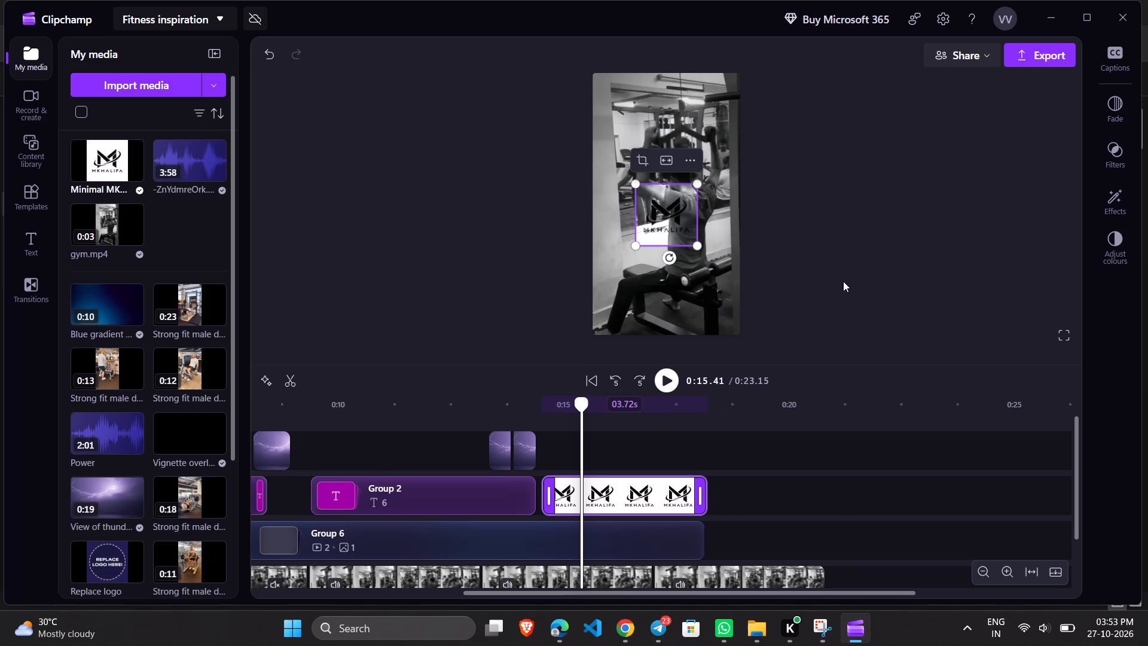
pyautogui.moveTo(668, 213); pyautogui.dragTo(680, 251)
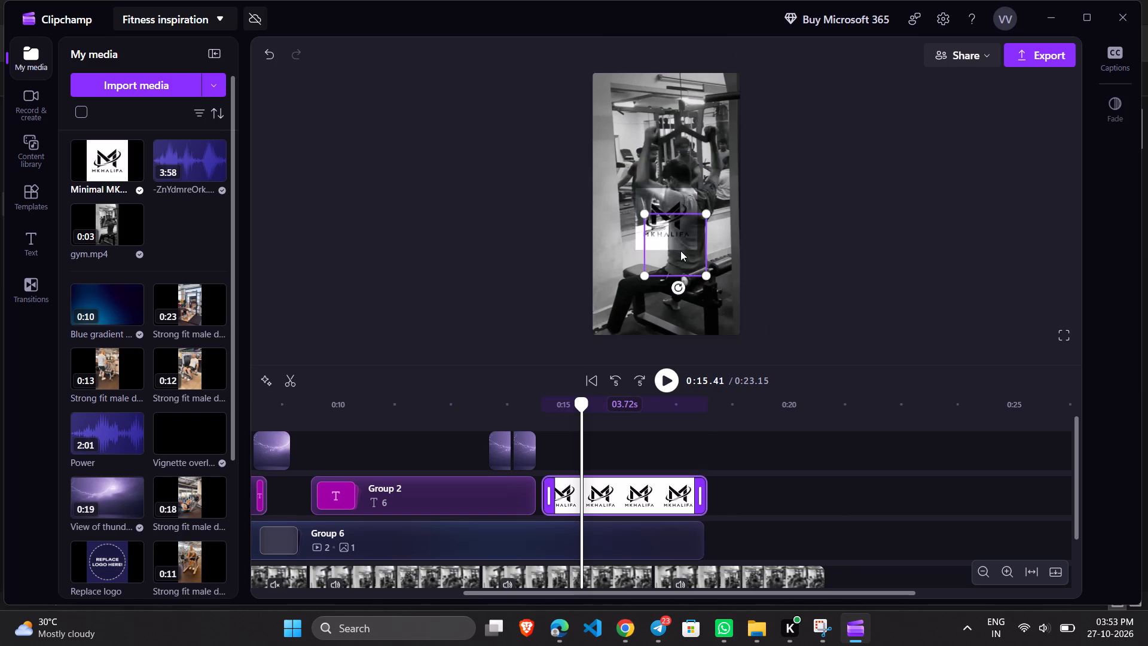
pyautogui.moveTo(680, 251); pyautogui.dragTo(712, 312)
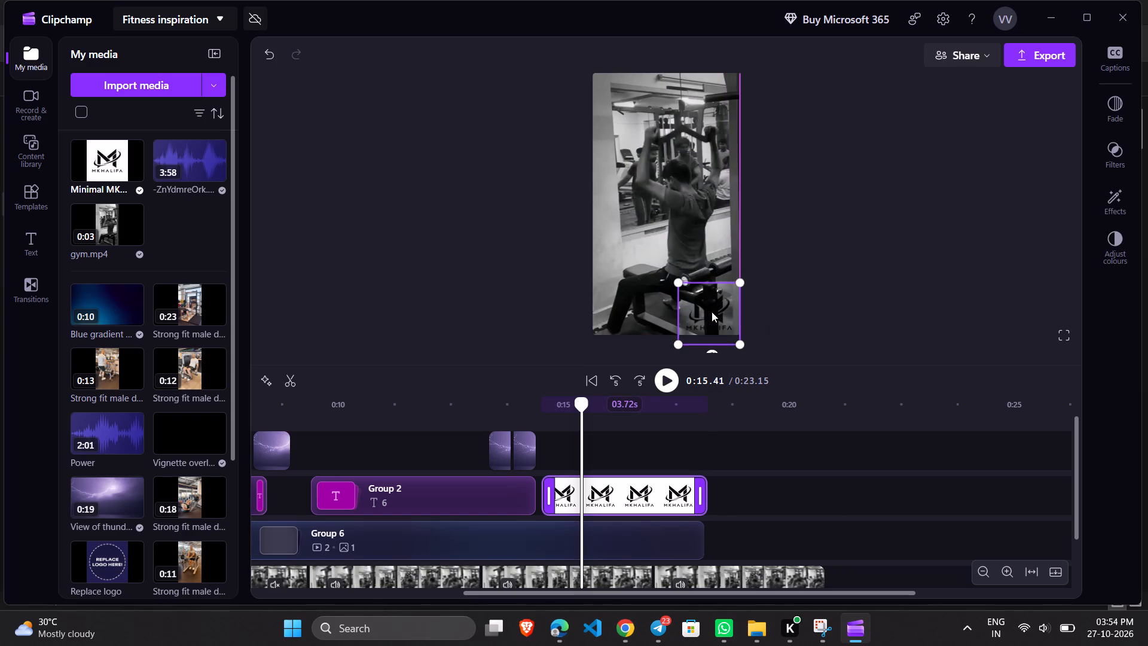
pyautogui.moveTo(712, 312); pyautogui.dragTo(715, 313)
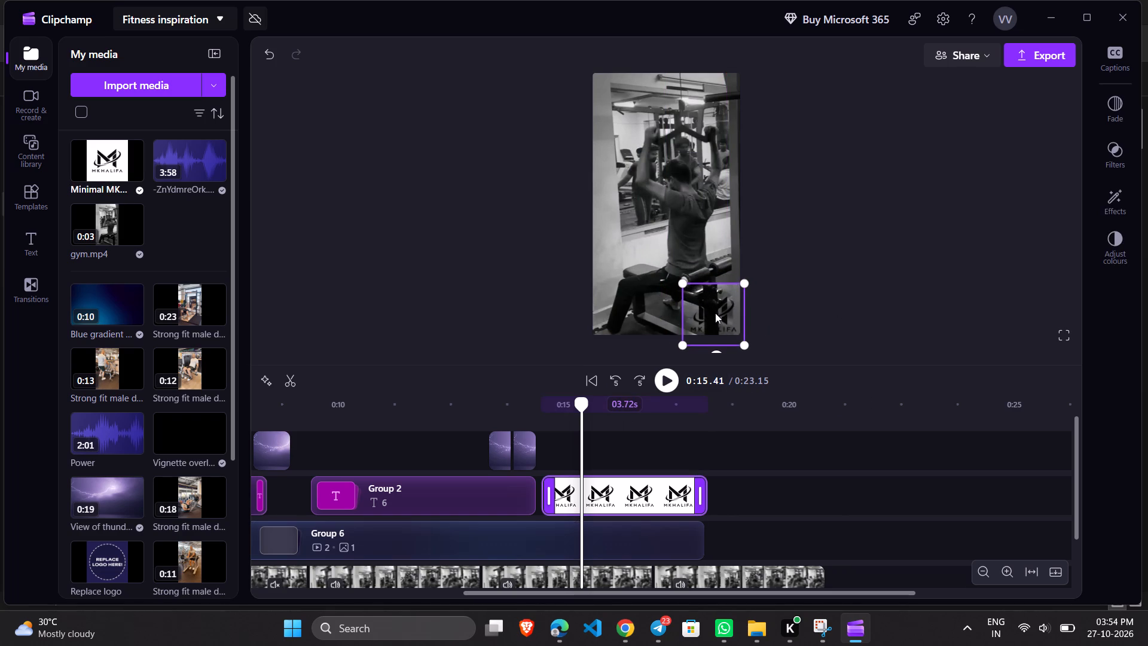
pyautogui.moveTo(715, 313); pyautogui.dragTo(715, 311)
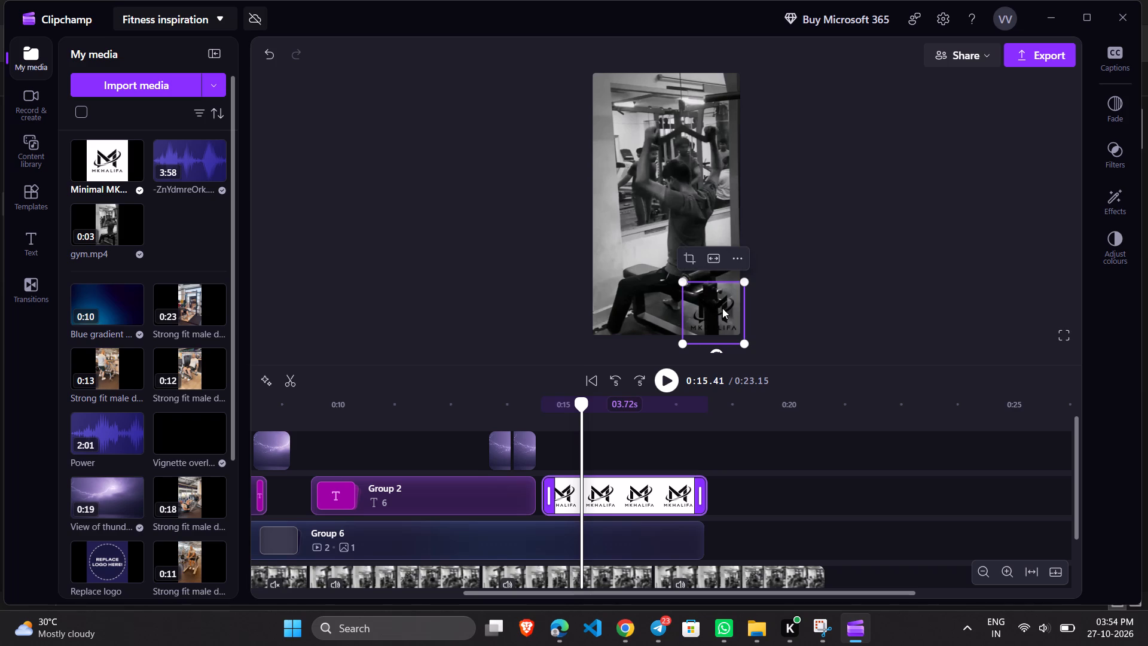
pyautogui.click(830, 291)
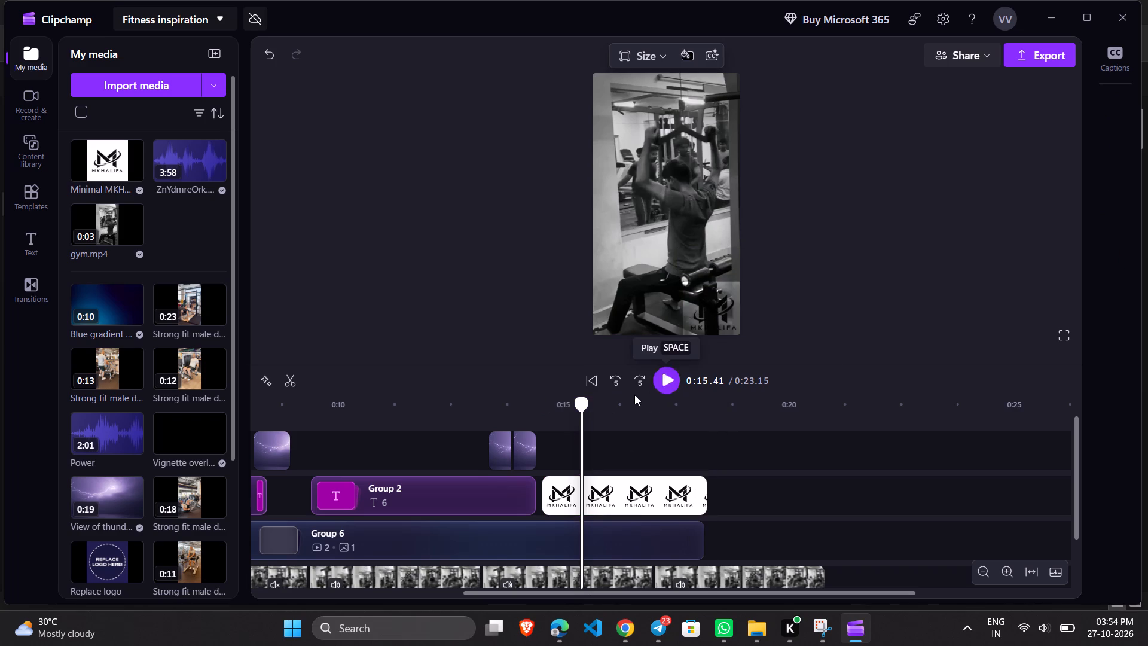
# Play back the video from near the end of Group 2 through the logo section.
pyautogui.moveTo(585, 402); pyautogui.dragTo(514, 410)
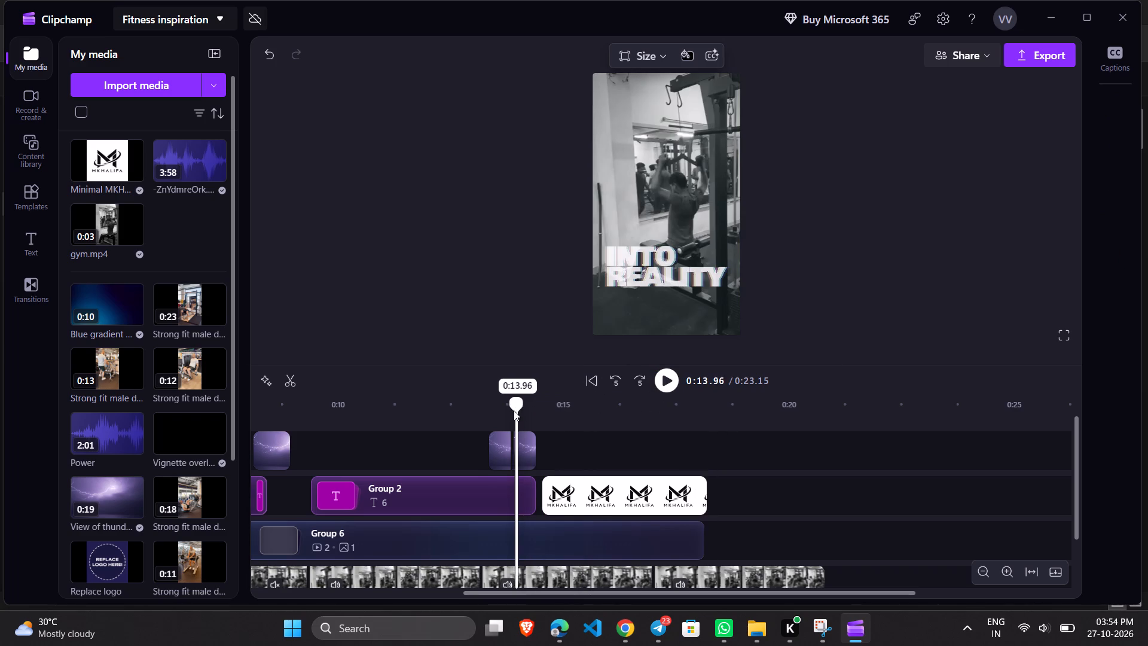
pyautogui.moveTo(514, 410); pyautogui.dragTo(501, 412)
pyautogui.click(672, 382)
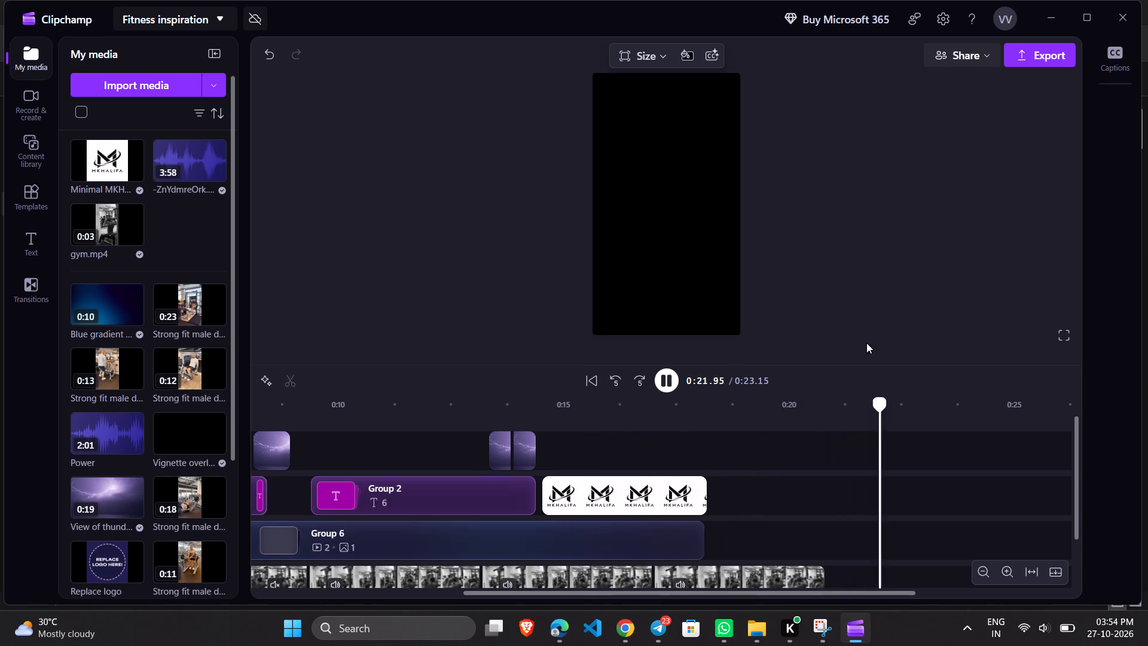
# Move the MKHALIFA logo clip from the text track onto the main video track, directly after the last gym clip.
pyautogui.scroll(-4, 834, 444)
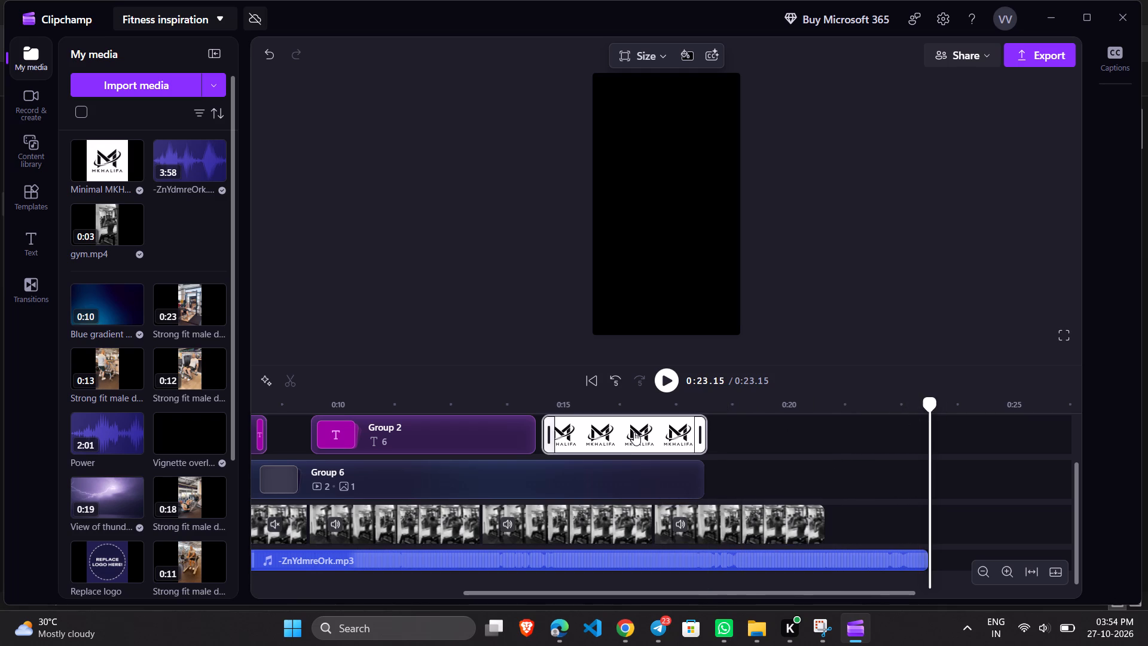
pyautogui.moveTo(634, 432); pyautogui.dragTo(894, 518)
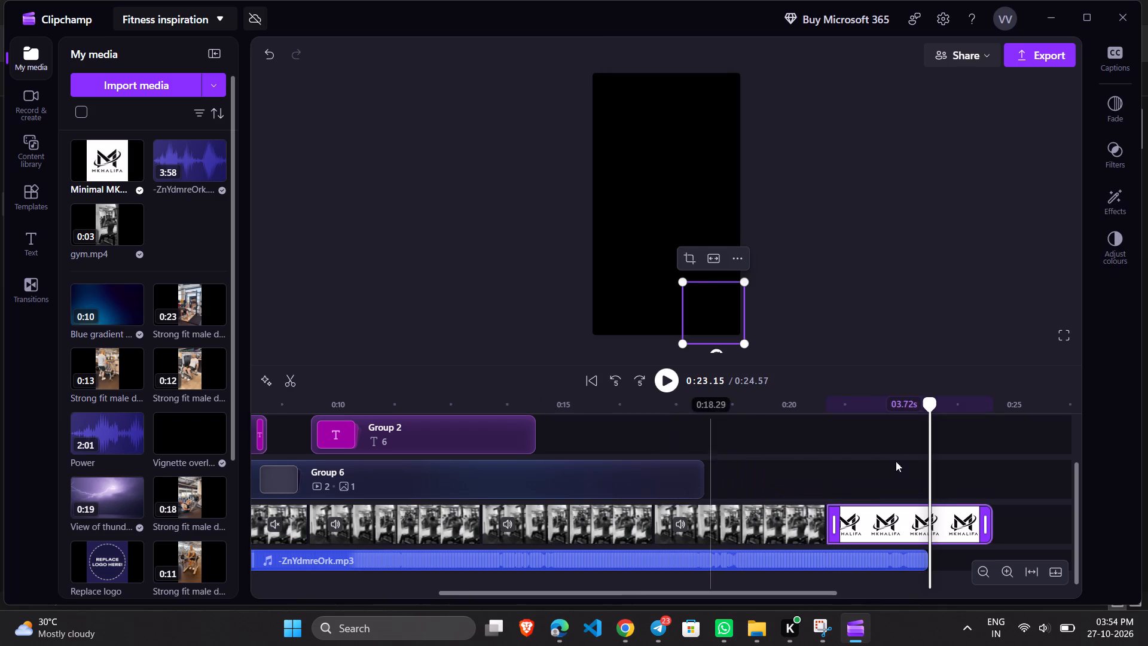
pyautogui.click(868, 285)
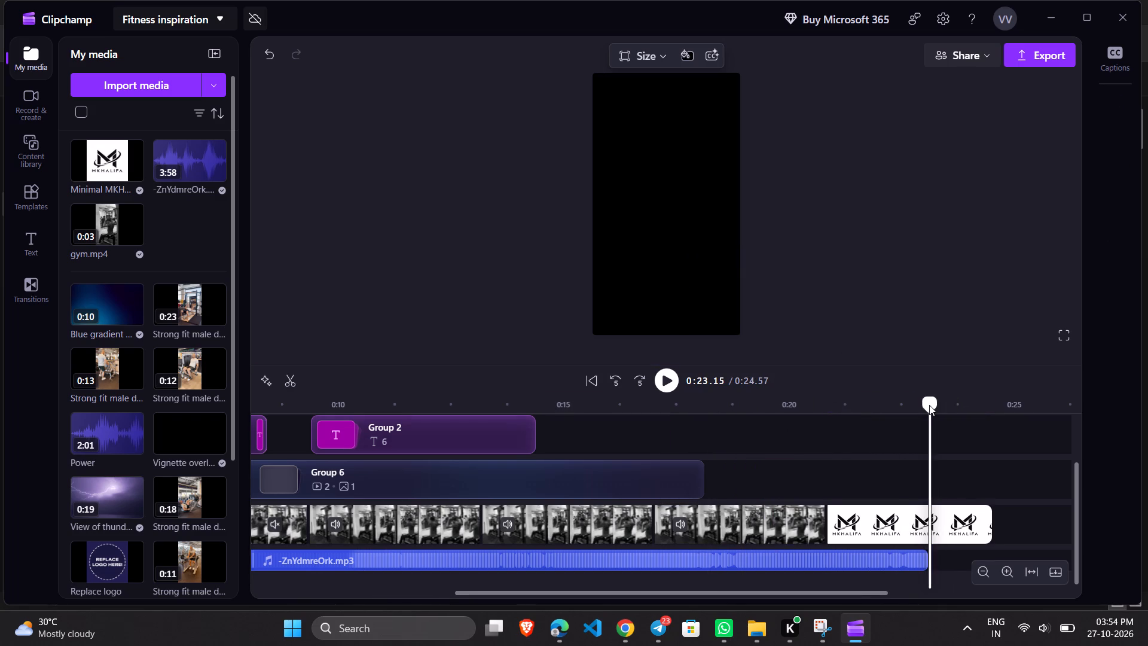
# Play back the video from the end of the gym clips through the relocated logo clip.
pyautogui.moveTo(929, 405); pyautogui.dragTo(671, 430)
pyautogui.click(668, 383)
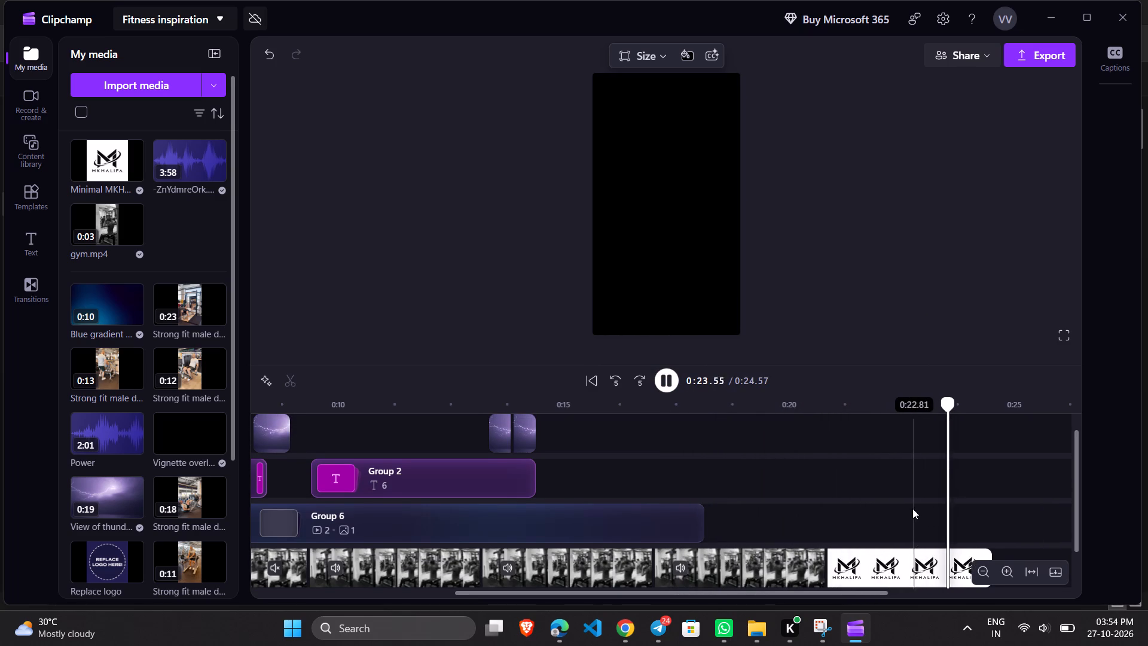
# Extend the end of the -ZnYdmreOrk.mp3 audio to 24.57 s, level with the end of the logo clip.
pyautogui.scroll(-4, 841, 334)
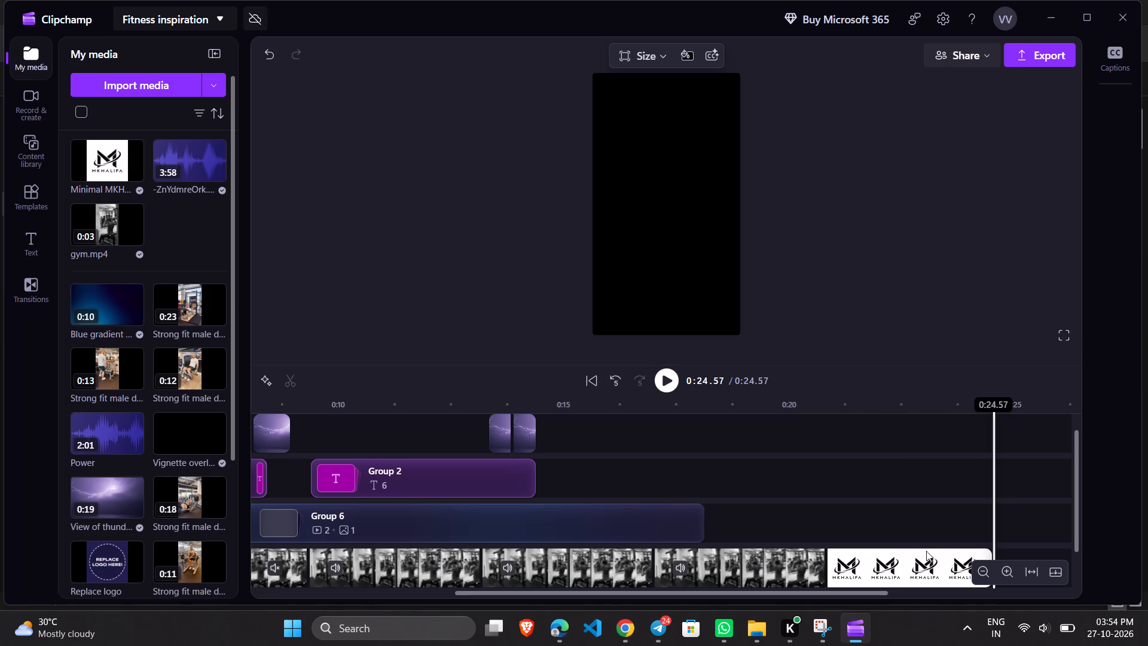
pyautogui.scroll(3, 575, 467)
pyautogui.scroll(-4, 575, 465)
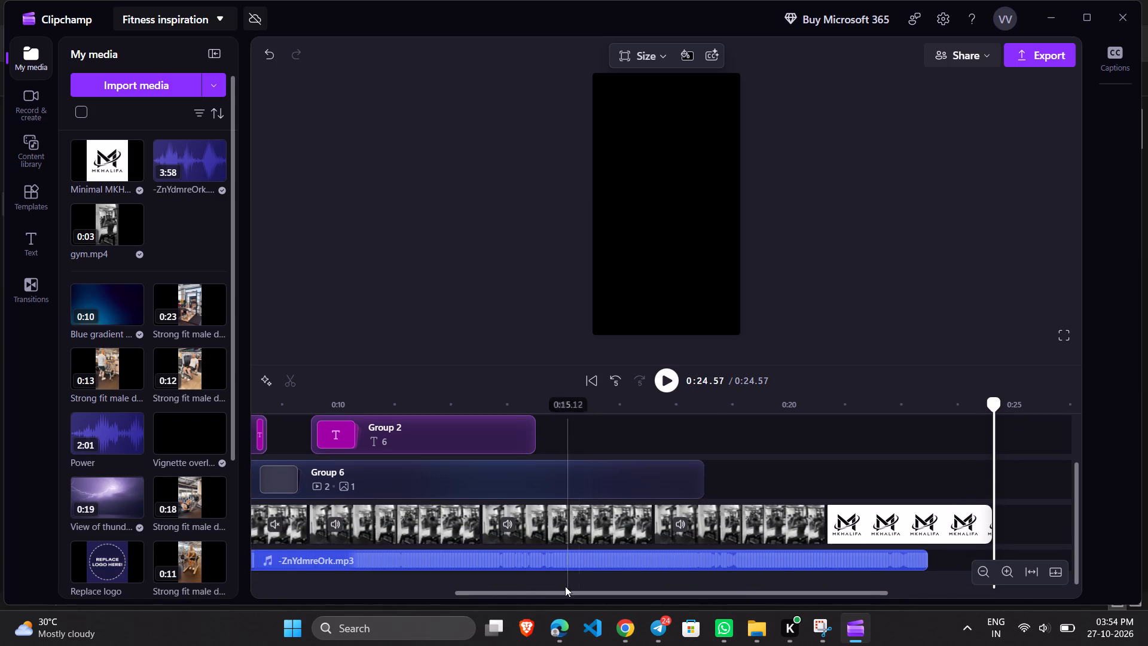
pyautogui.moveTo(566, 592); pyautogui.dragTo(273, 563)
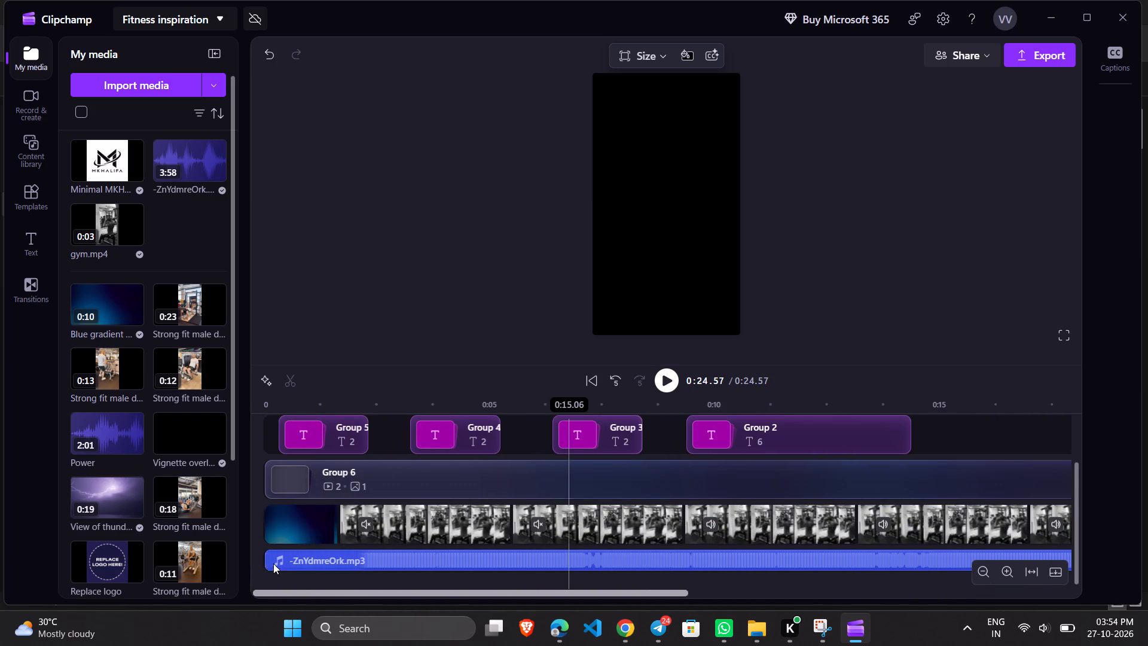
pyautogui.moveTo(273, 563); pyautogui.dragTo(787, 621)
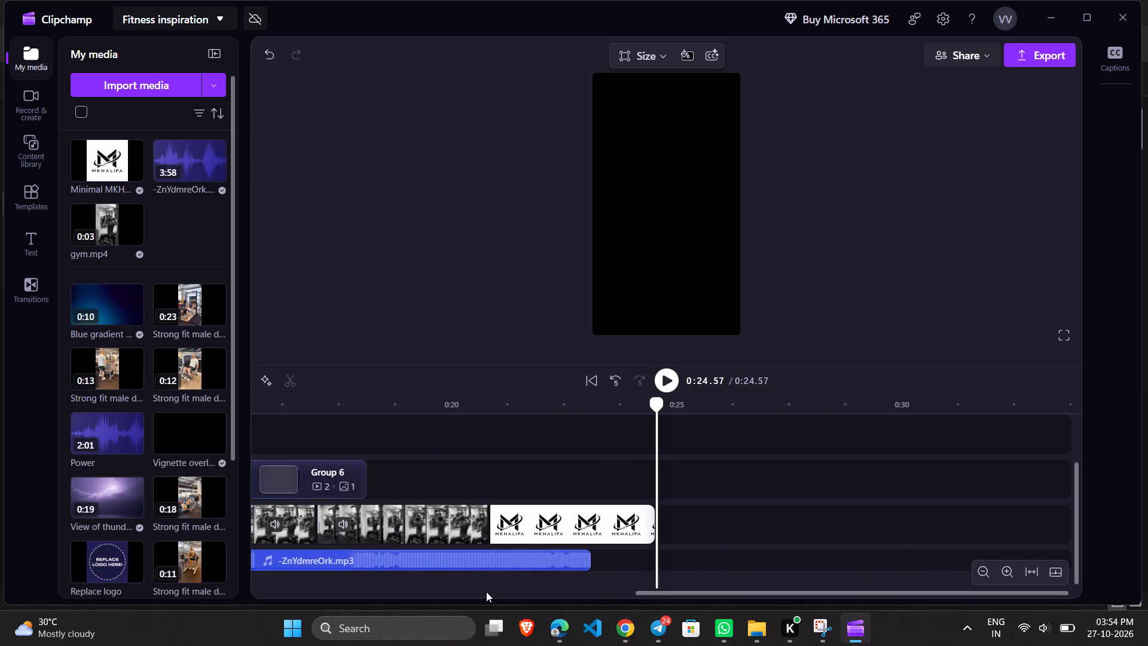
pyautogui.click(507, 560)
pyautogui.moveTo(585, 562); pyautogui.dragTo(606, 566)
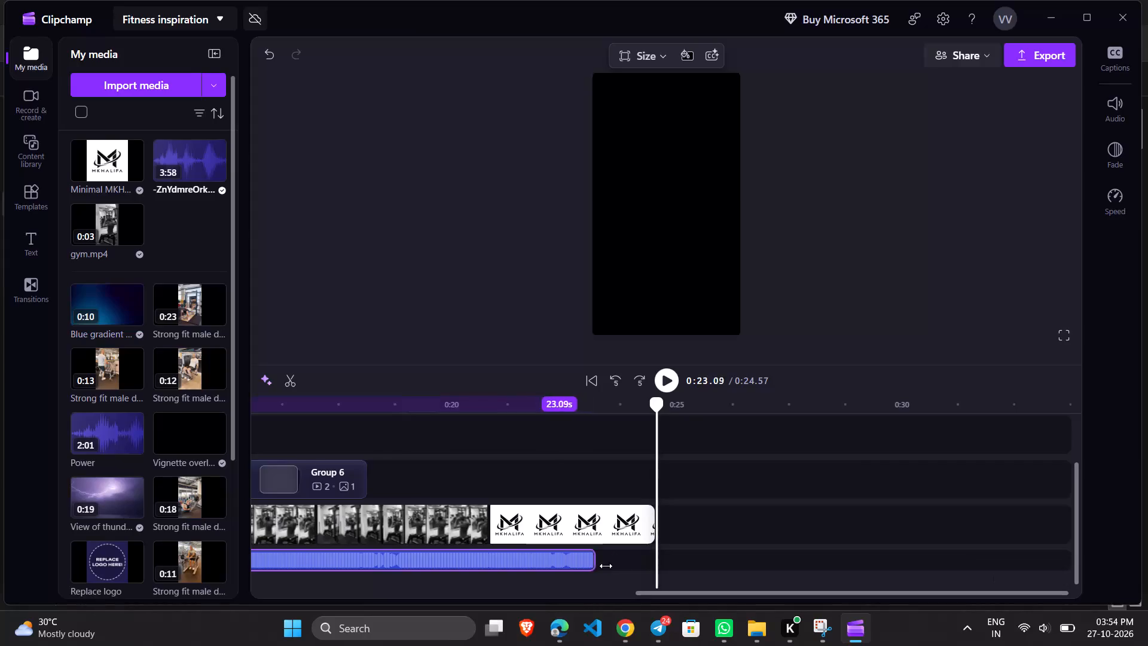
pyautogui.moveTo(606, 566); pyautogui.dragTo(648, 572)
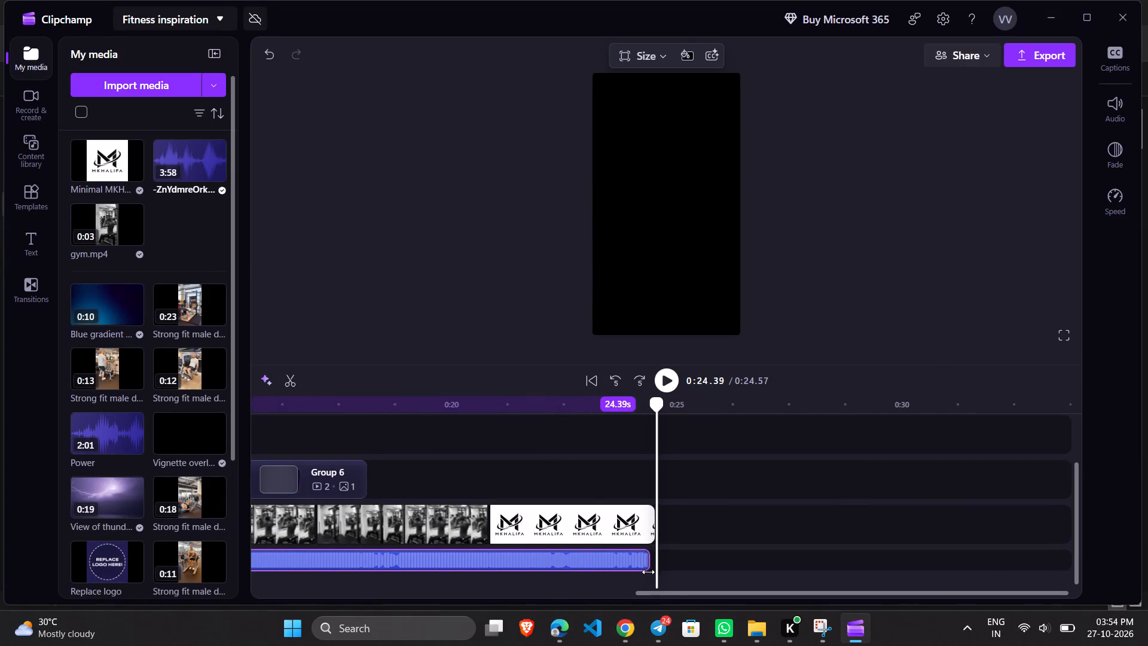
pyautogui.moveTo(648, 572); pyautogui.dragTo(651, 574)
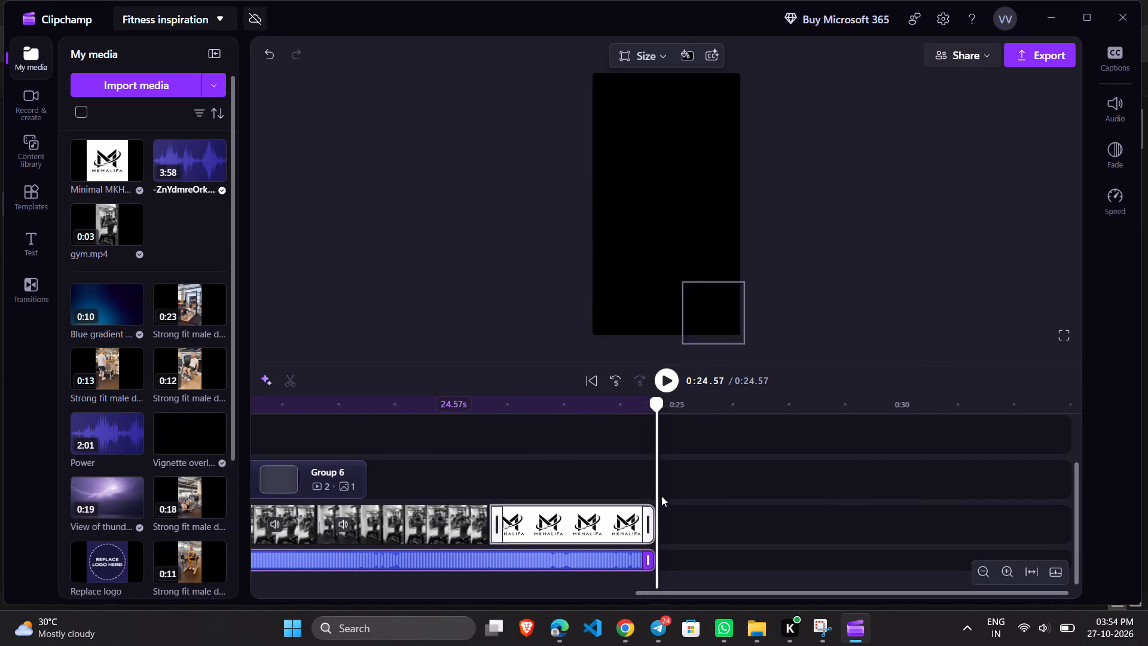
# Play back the logo section from about 0:21.5 to the end of the video.
pyautogui.moveTo(658, 403); pyautogui.dragTo(519, 396)
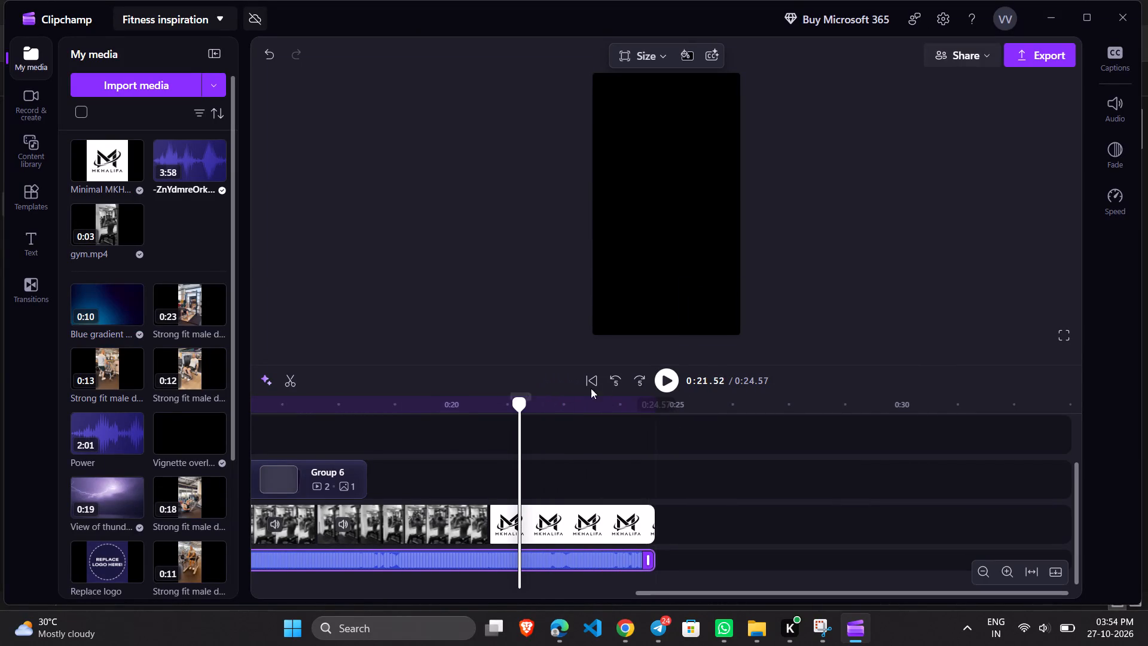
pyautogui.click(667, 381)
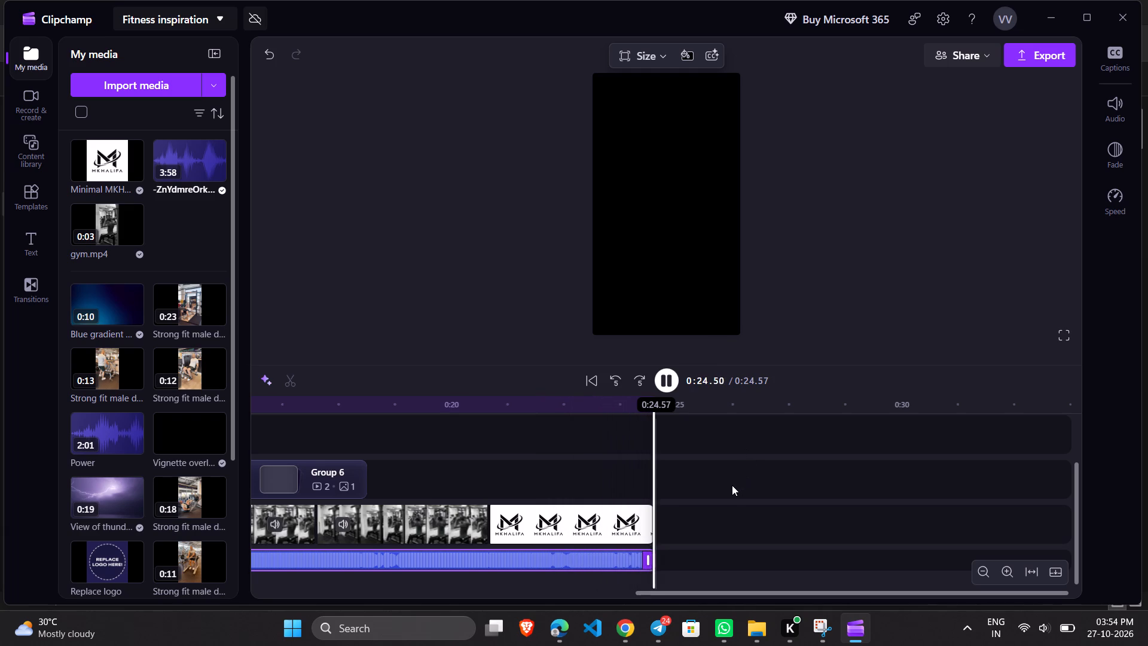
# Trim the end of the -ZnYdmreOrk.mp3 audio to about 23.4 s, partway through the logo clip.
pyautogui.moveTo(649, 559); pyautogui.dragTo(600, 558)
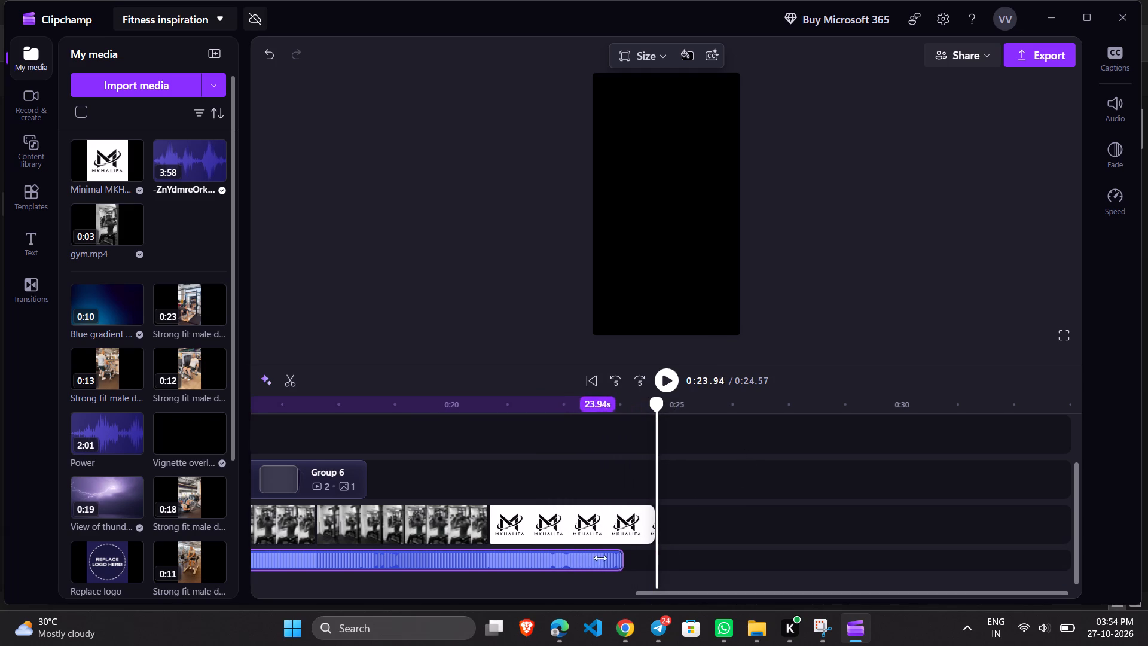
pyautogui.moveTo(600, 558); pyautogui.dragTo(596, 558)
# Play back the whole video twice from the beginning to review the clips, texts, music and logo ending.
pyautogui.click(664, 381)
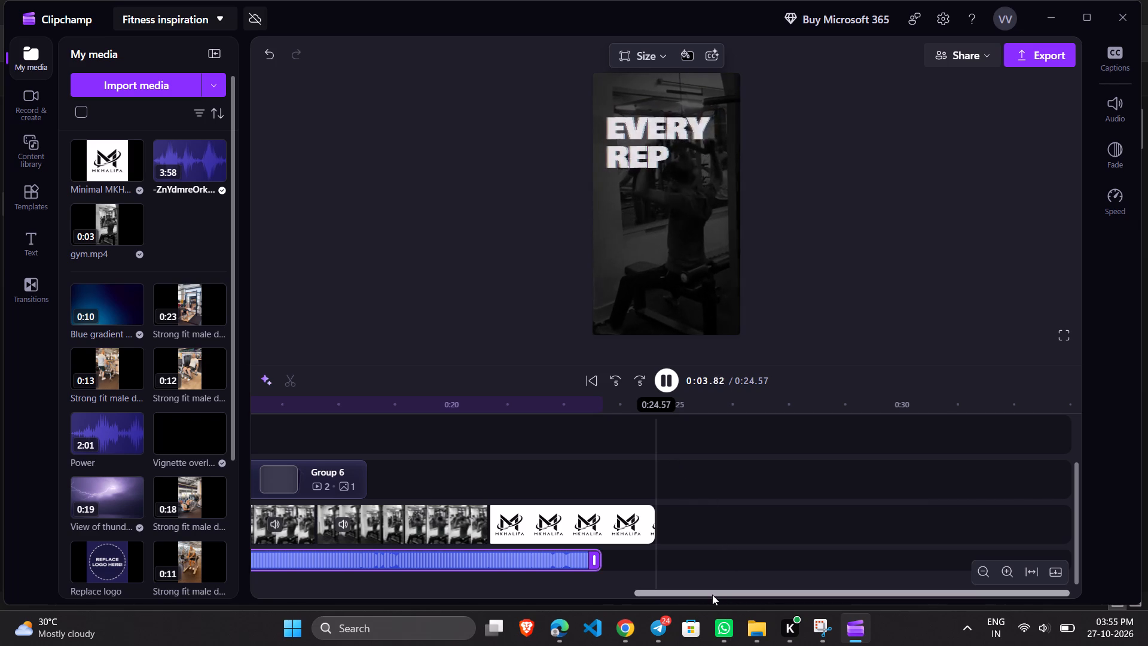
pyautogui.moveTo(711, 595); pyautogui.dragTo(431, 584)
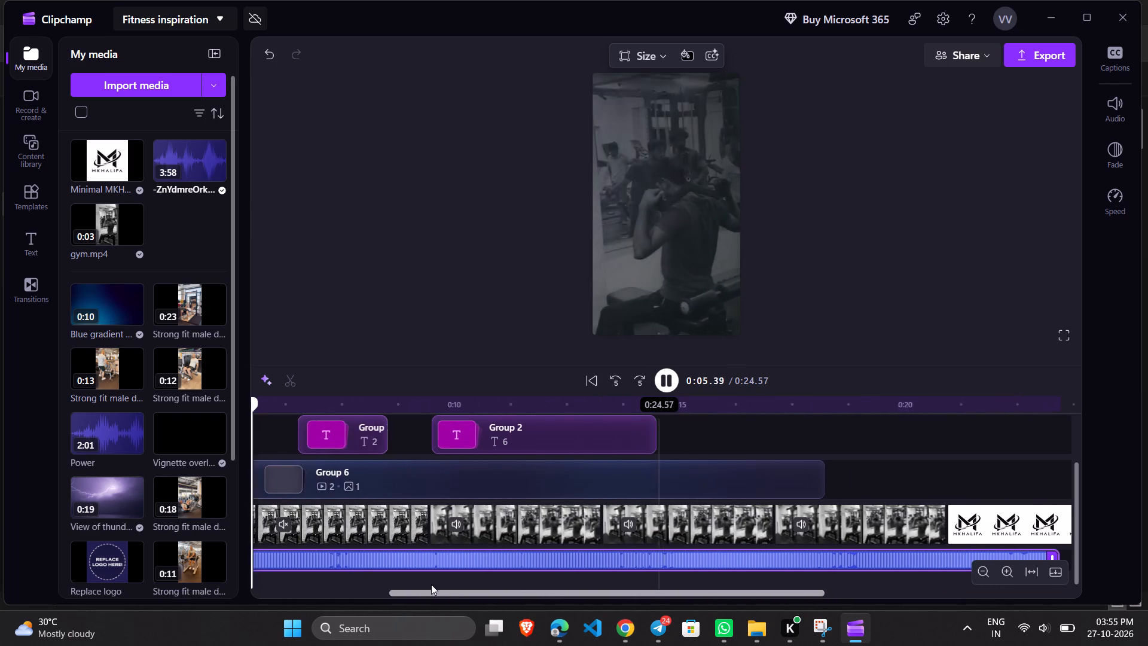
pyautogui.moveTo(431, 584); pyautogui.dragTo(262, 577)
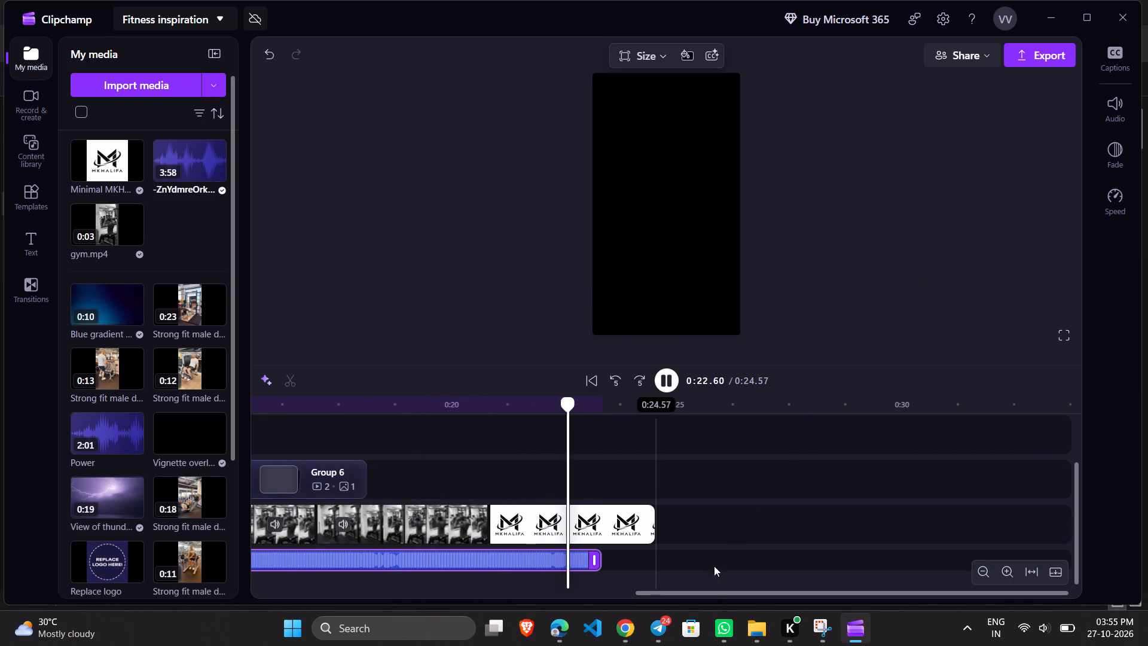
pyautogui.moveTo(713, 594); pyautogui.dragTo(584, 587)
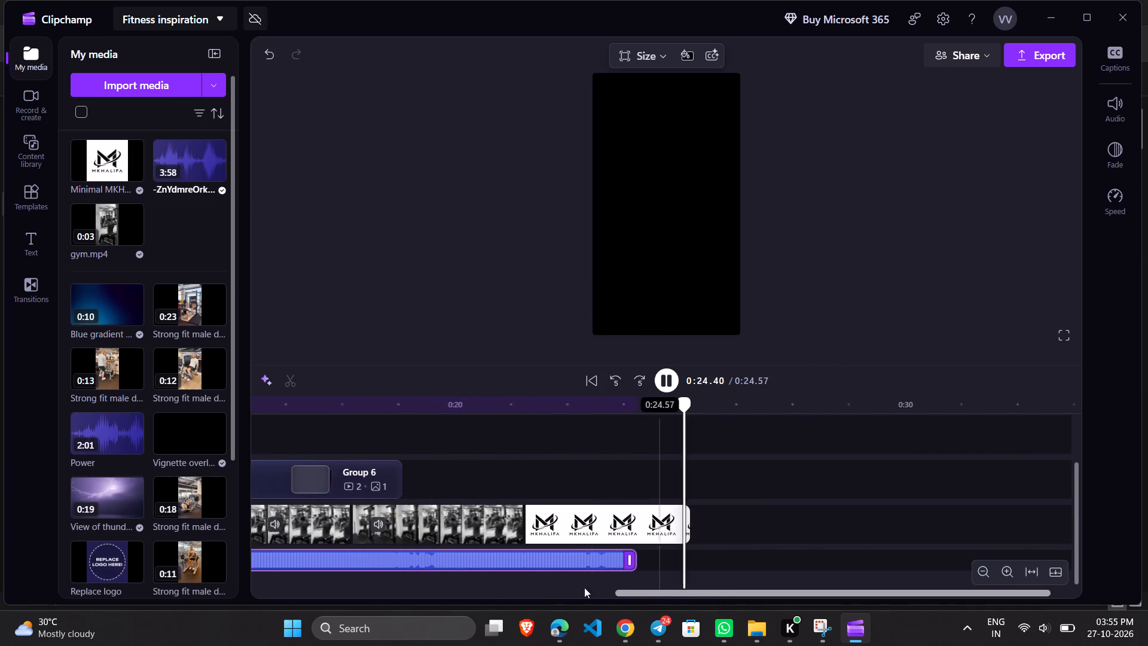
pyautogui.moveTo(584, 587); pyautogui.dragTo(107, 524)
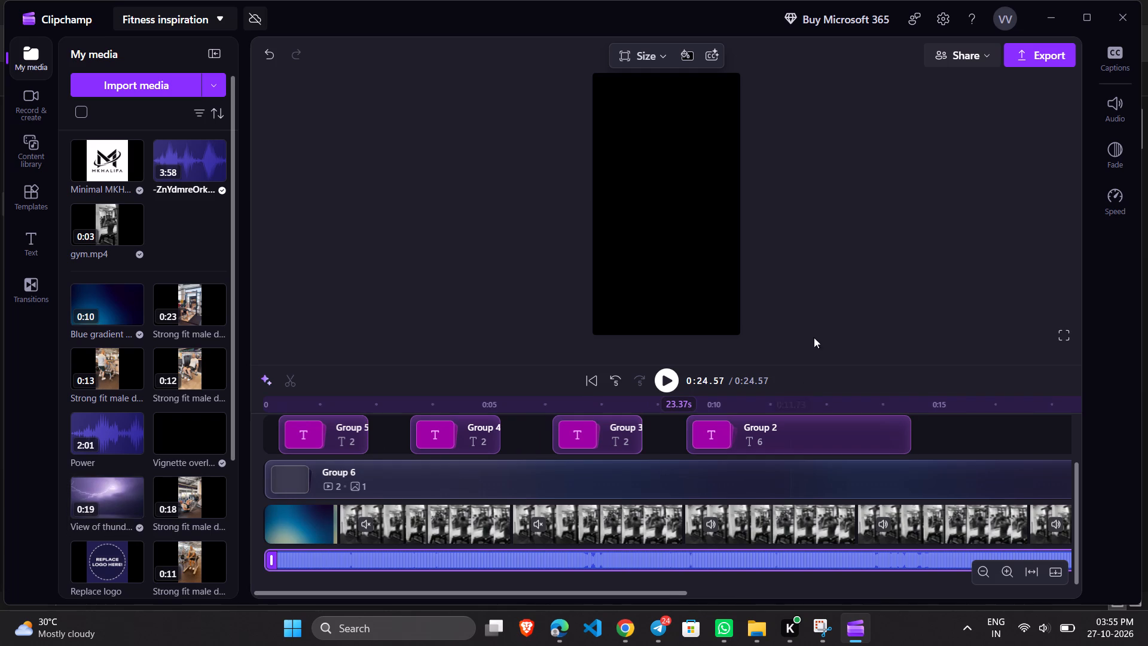
pyautogui.click(825, 329)
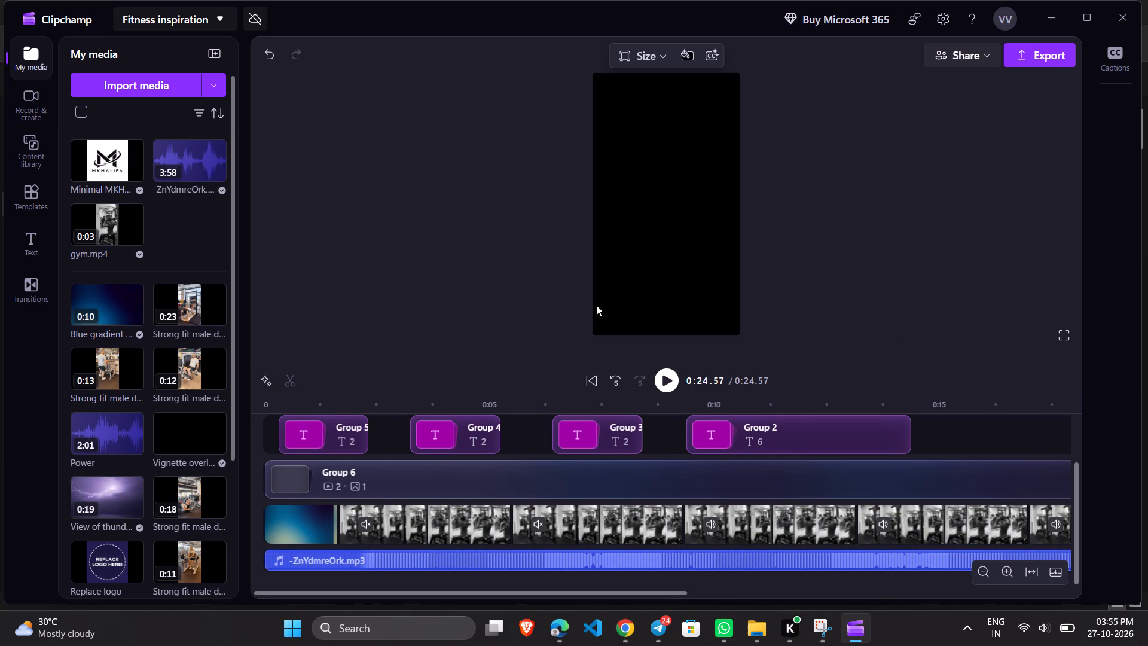
pyautogui.click(667, 385)
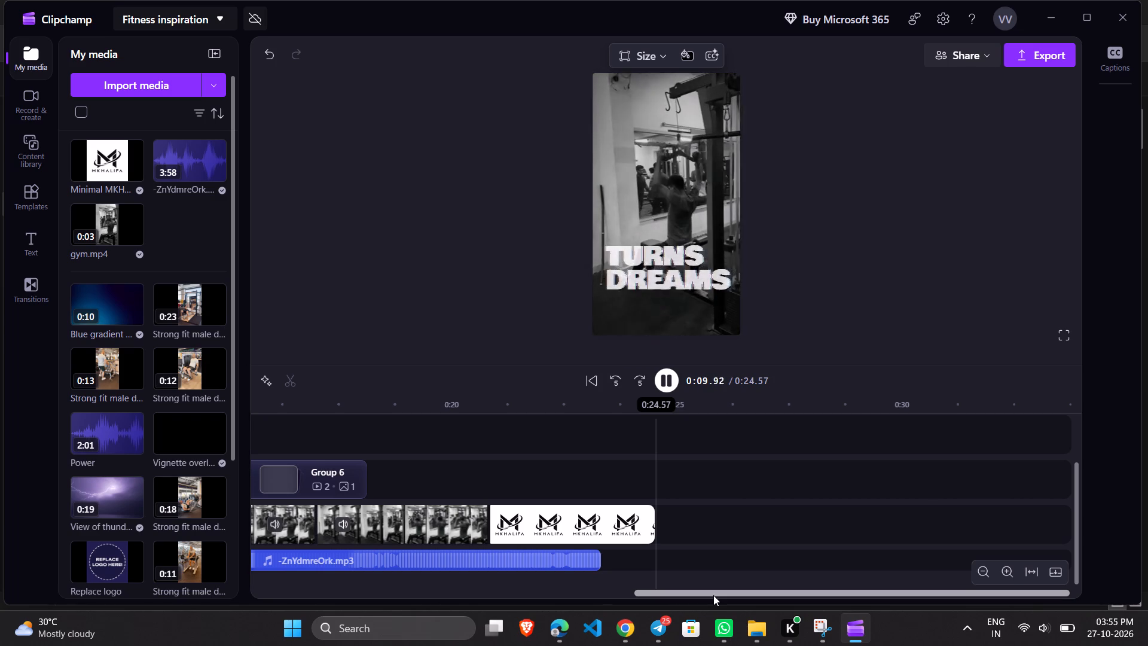
pyautogui.click(915, 296)
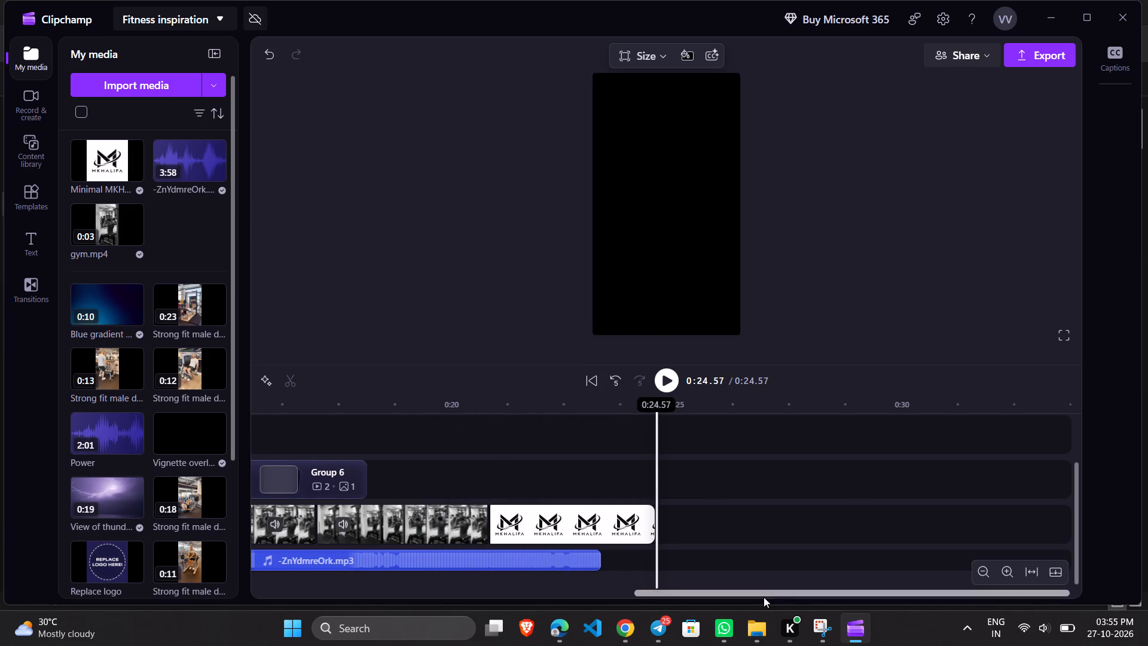
pyautogui.moveTo(762, 597); pyautogui.dragTo(145, 604)
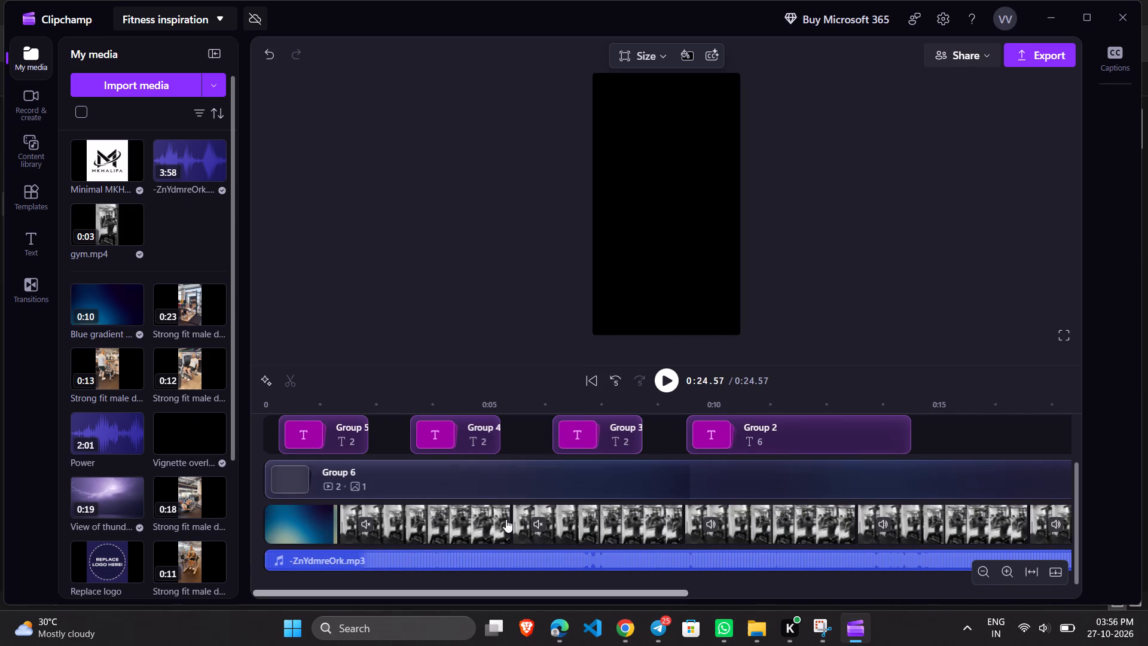
pyautogui.click(972, 264)
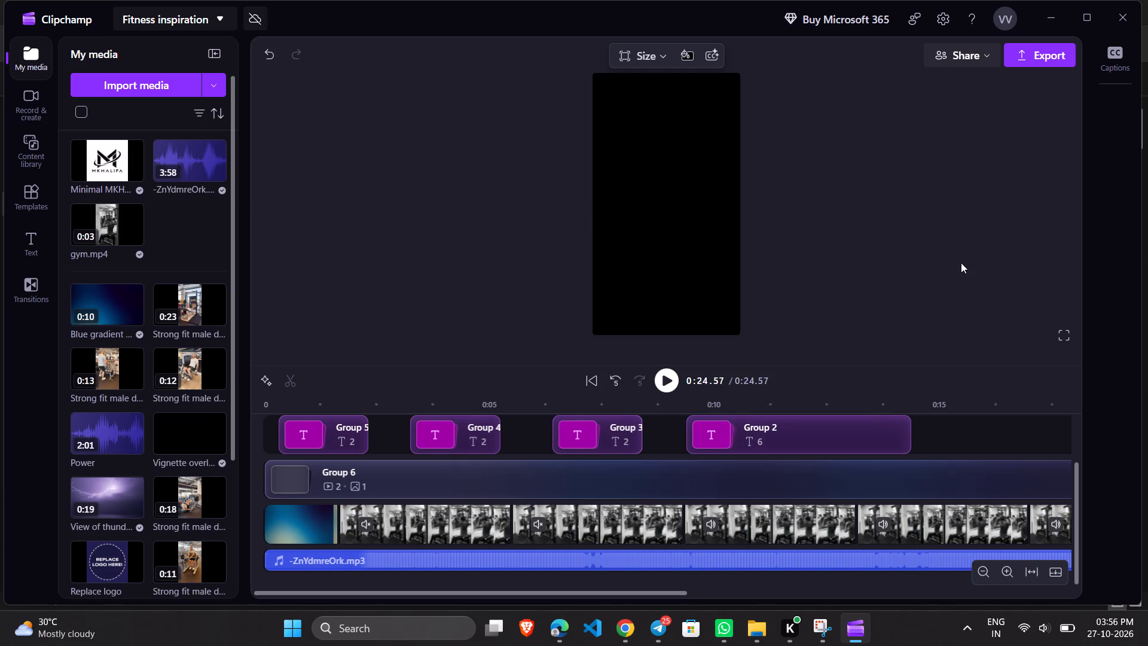
pyautogui.click(908, 295)
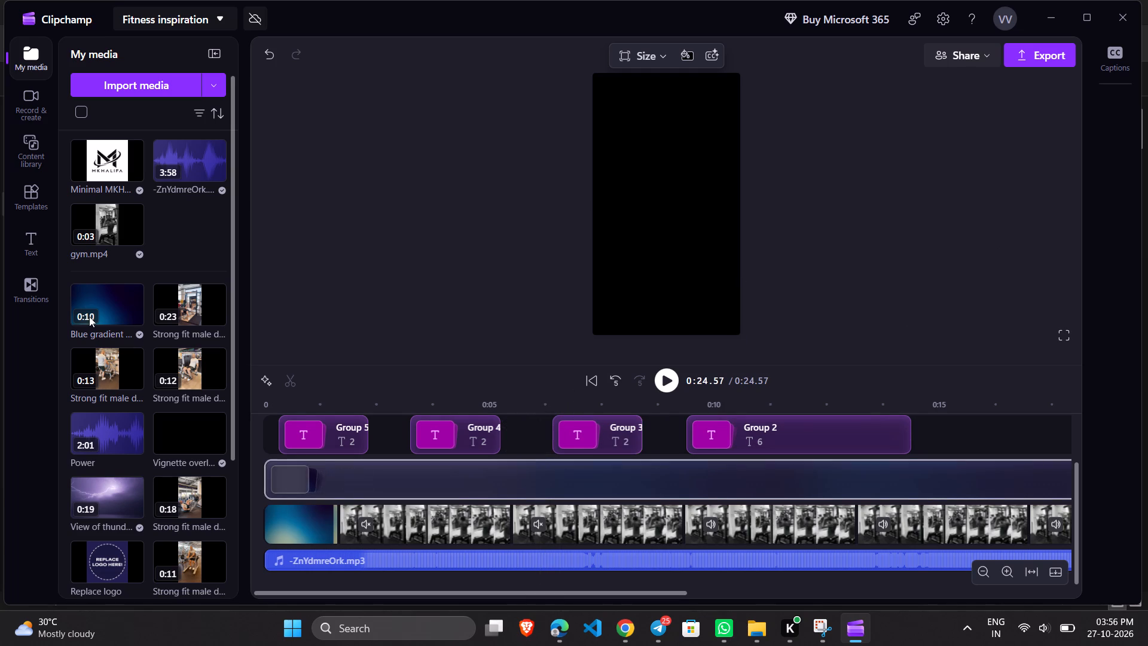
# Replace the blue gradient opening clip on the main video track with the View of thunder clip from the project media.
pyautogui.scroll(-4, 157, 335)
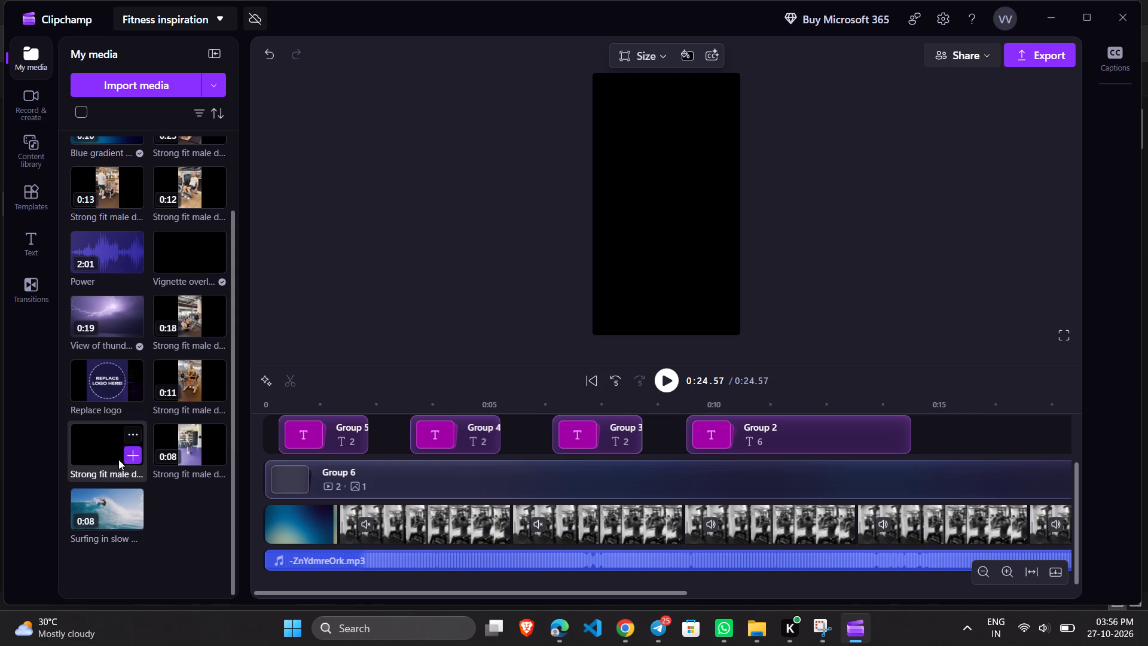
pyautogui.click(162, 541)
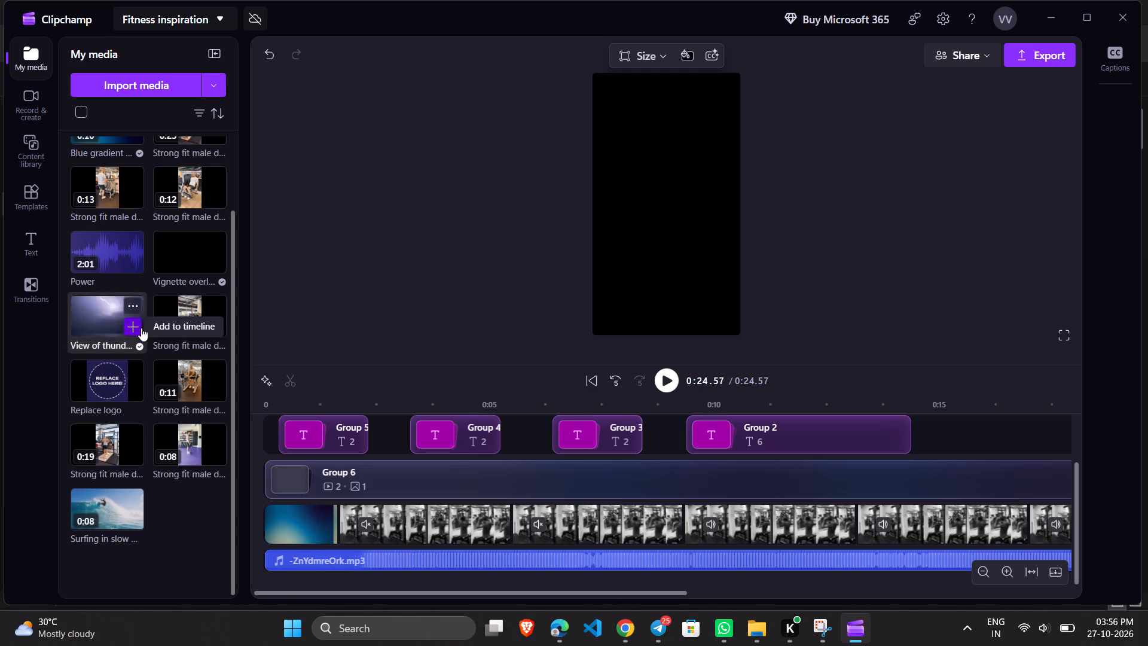
pyautogui.moveTo(117, 322); pyautogui.dragTo(117, 324)
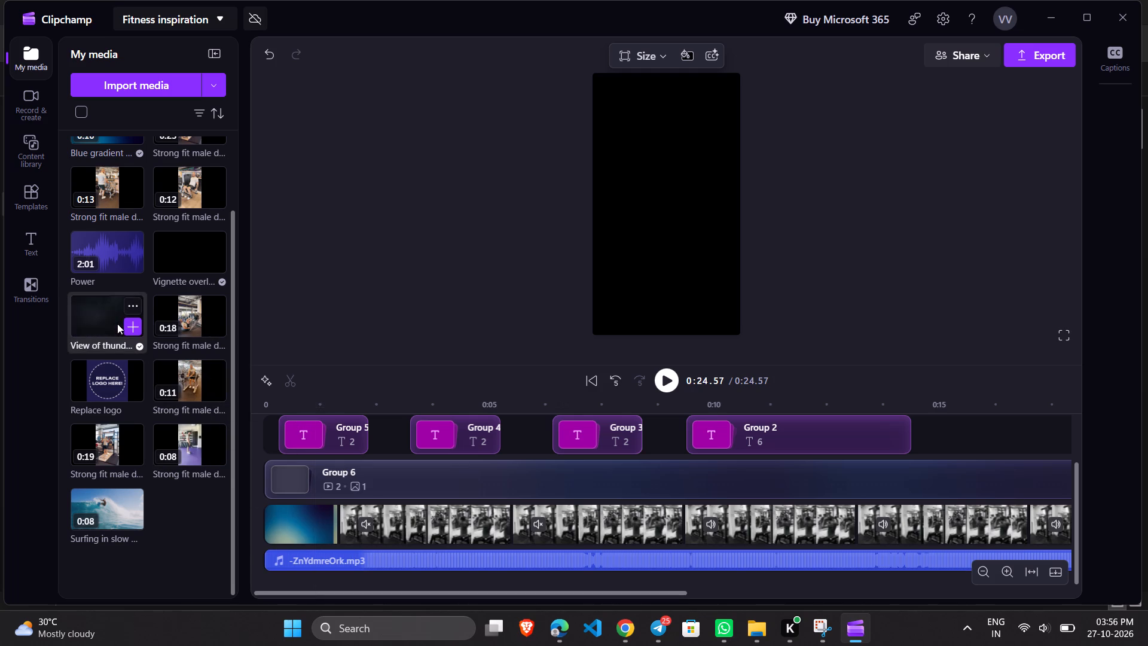
pyautogui.moveTo(117, 324); pyautogui.dragTo(1042, 536)
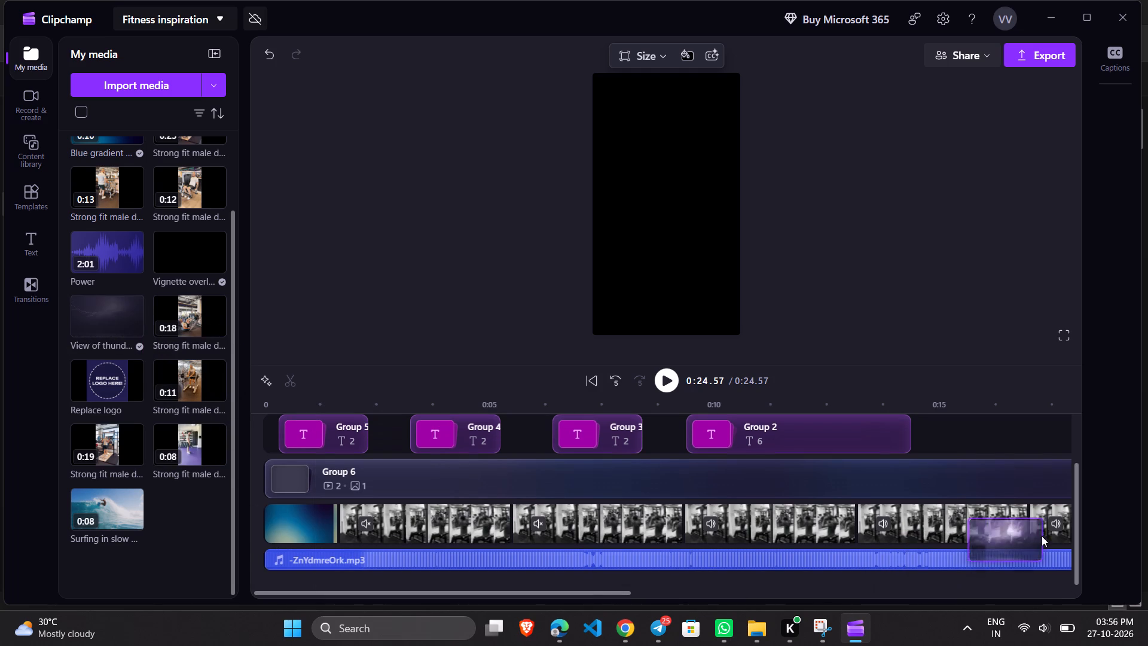
pyautogui.moveTo(1042, 536); pyautogui.dragTo(296, 523)
# Play back the whole video from the beginning to review the new thunder opening.
pyautogui.click(662, 376)
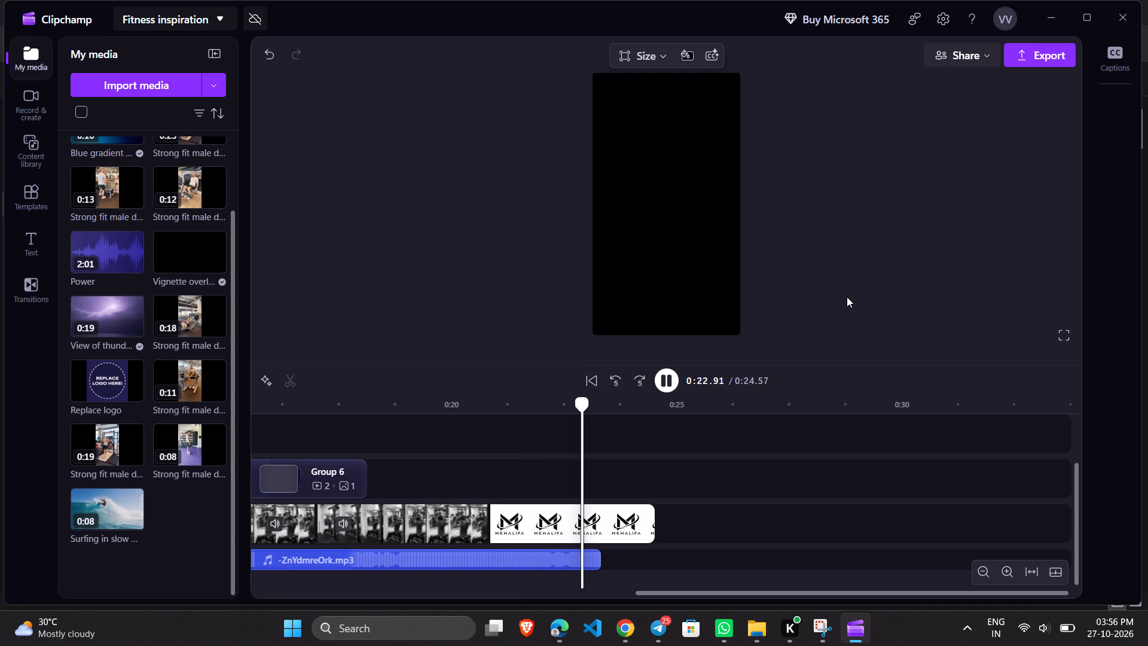
pyautogui.click(853, 279)
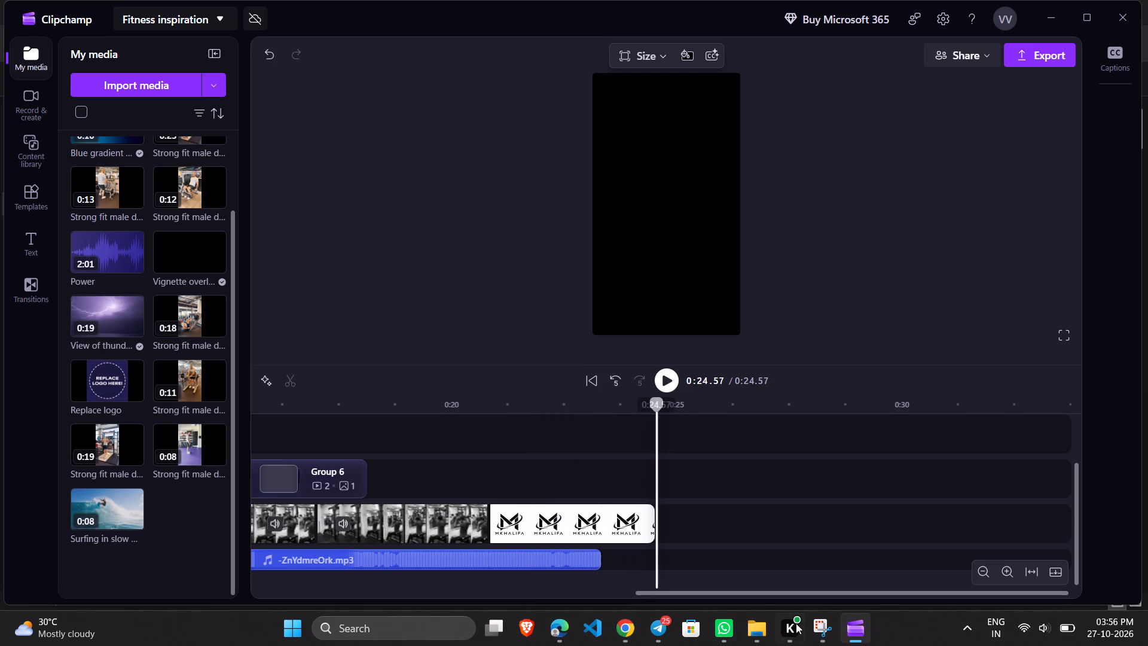
pyautogui.moveTo(808, 595); pyautogui.dragTo(173, 562)
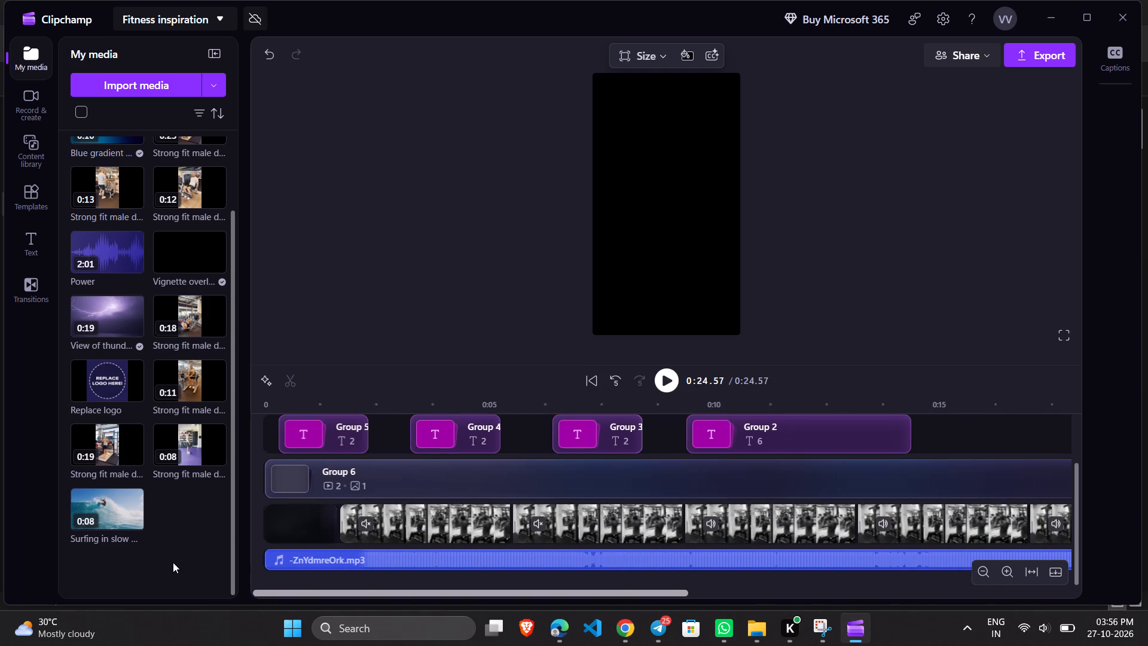
pyautogui.moveTo(173, 562); pyautogui.dragTo(172, 562)
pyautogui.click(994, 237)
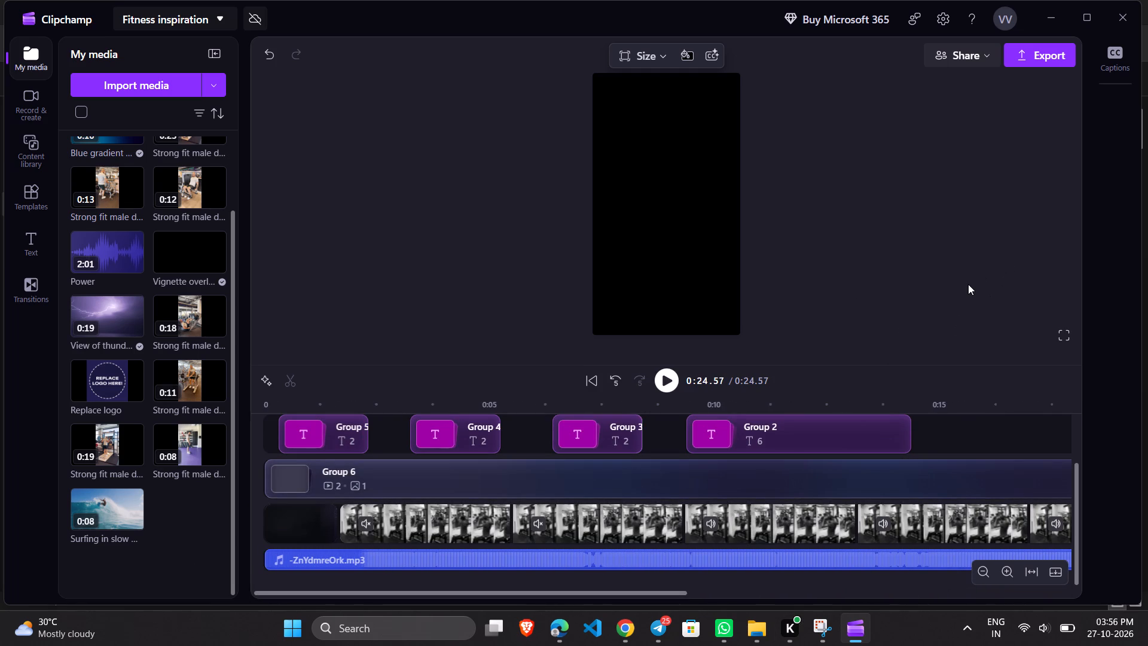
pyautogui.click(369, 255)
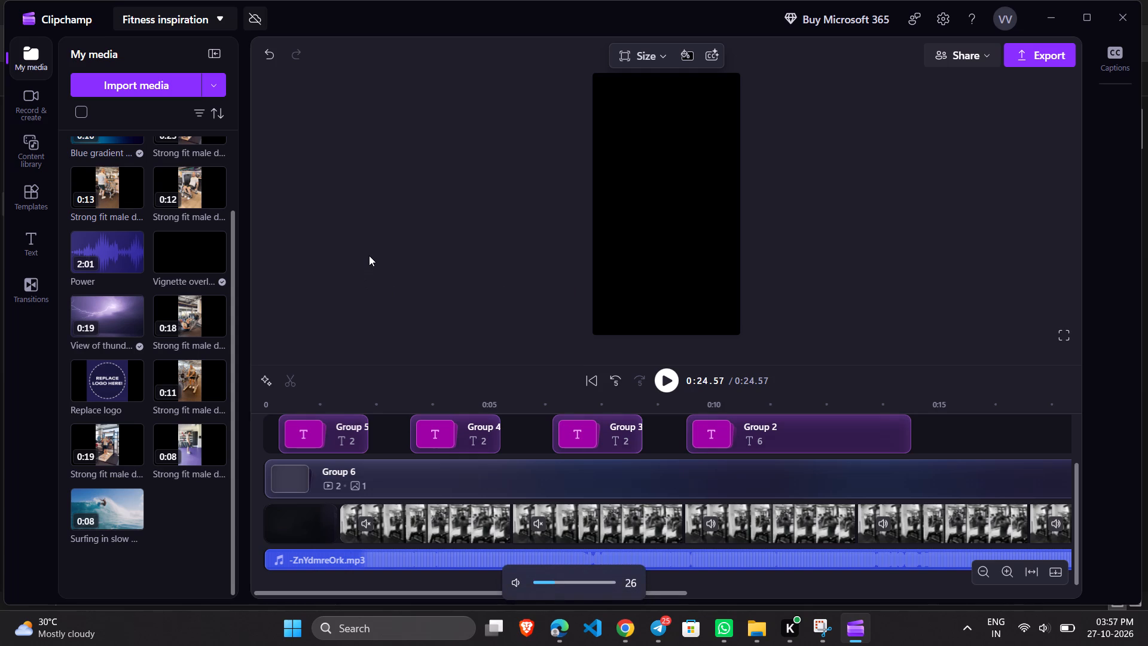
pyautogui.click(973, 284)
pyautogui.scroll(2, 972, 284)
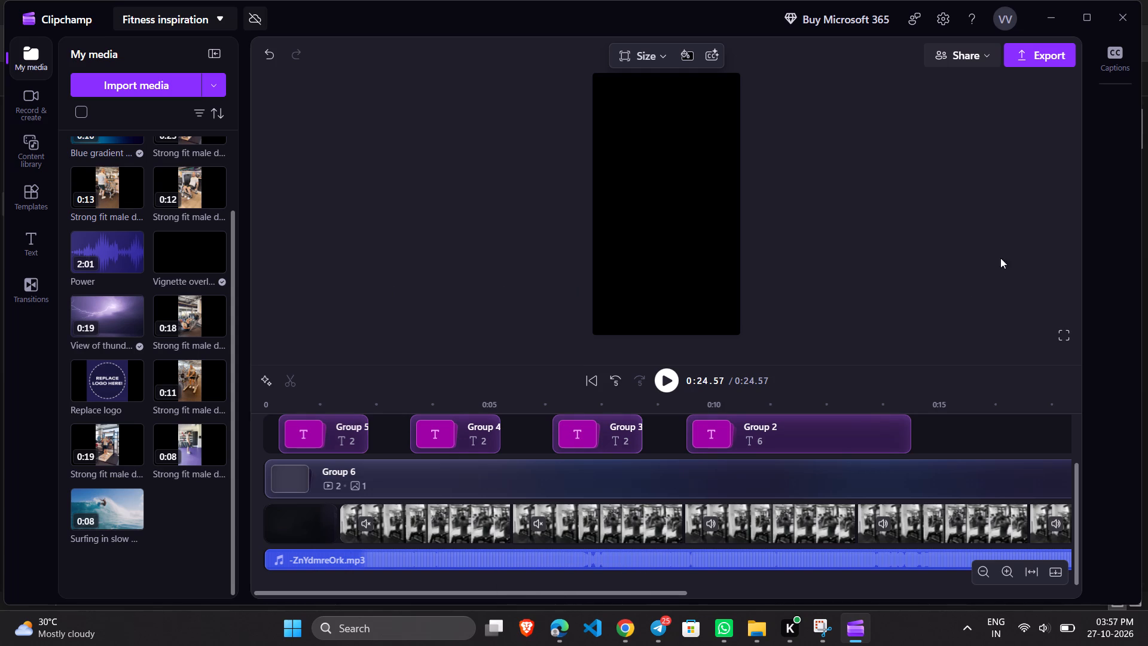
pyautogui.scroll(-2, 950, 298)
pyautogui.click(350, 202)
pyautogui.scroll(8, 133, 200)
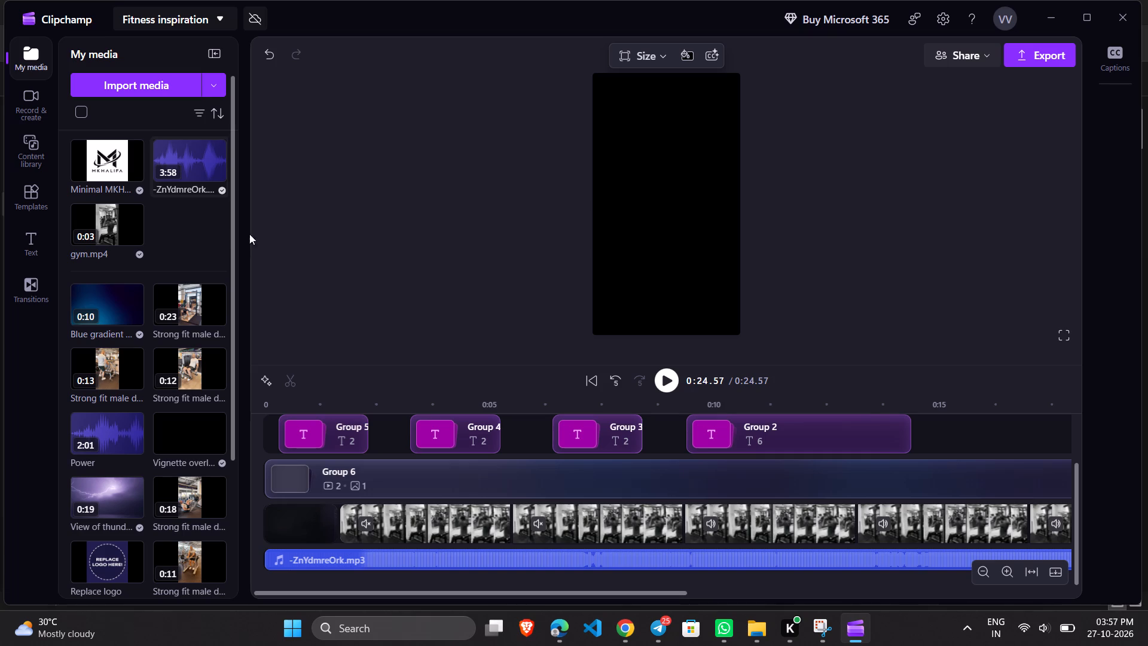
# Browse the Downloads, Documents and OneDrive folders for another media file to import into the project.
pyautogui.click(123, 80)
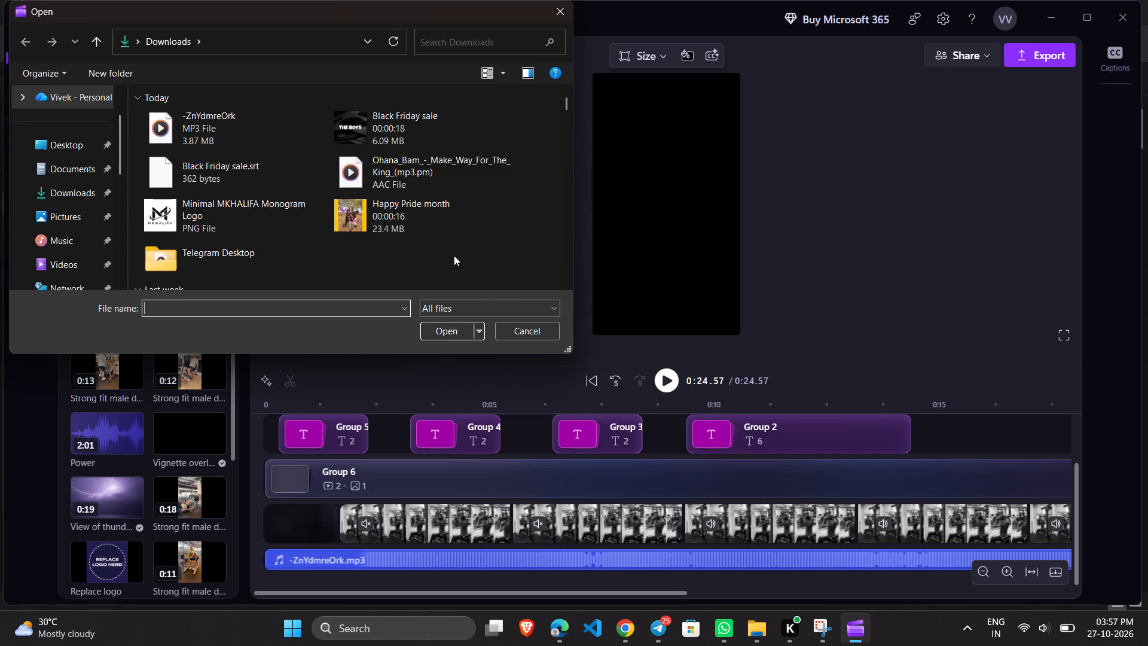
pyautogui.click(371, 262)
pyautogui.scroll(-2, 255, 204)
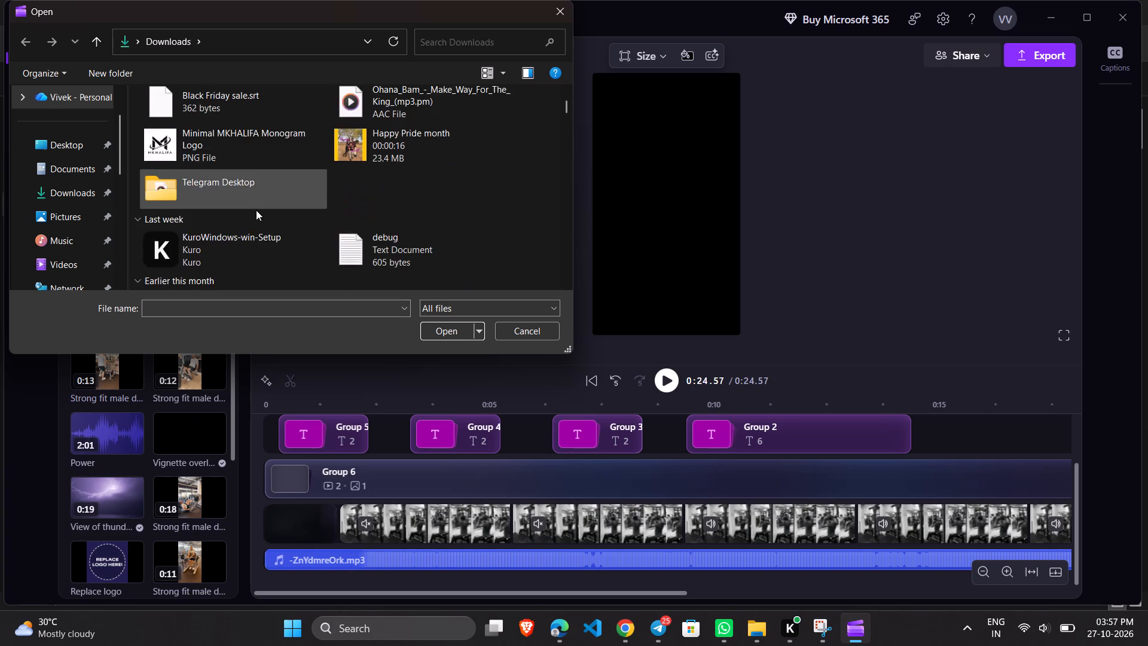
pyautogui.scroll(2, 288, 260)
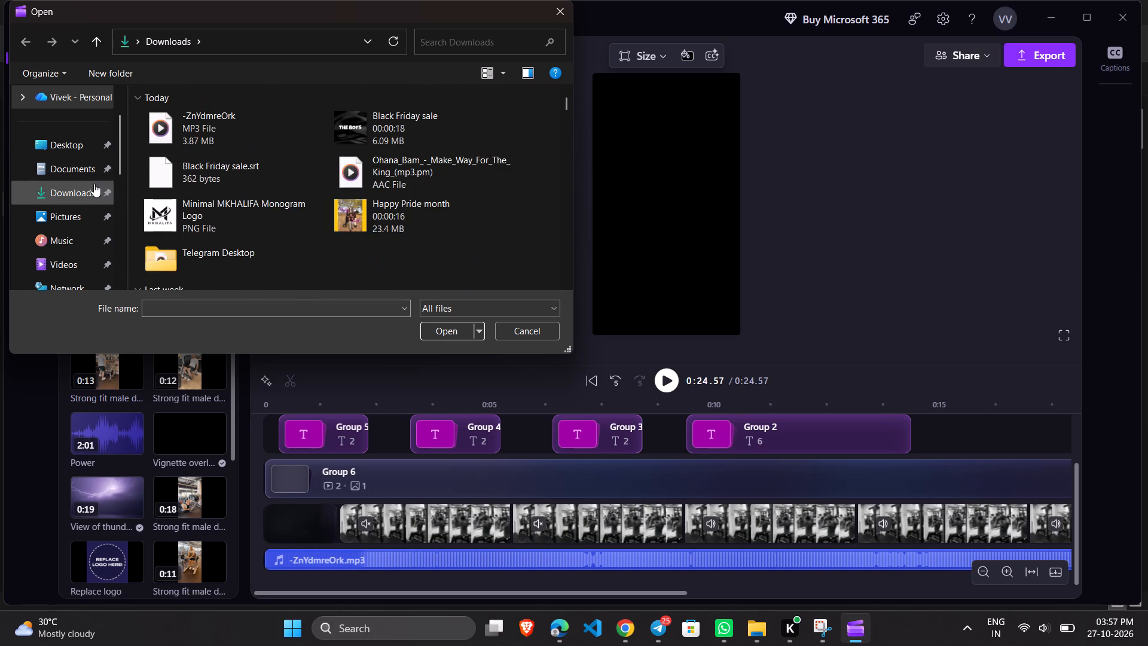
pyautogui.click(75, 184)
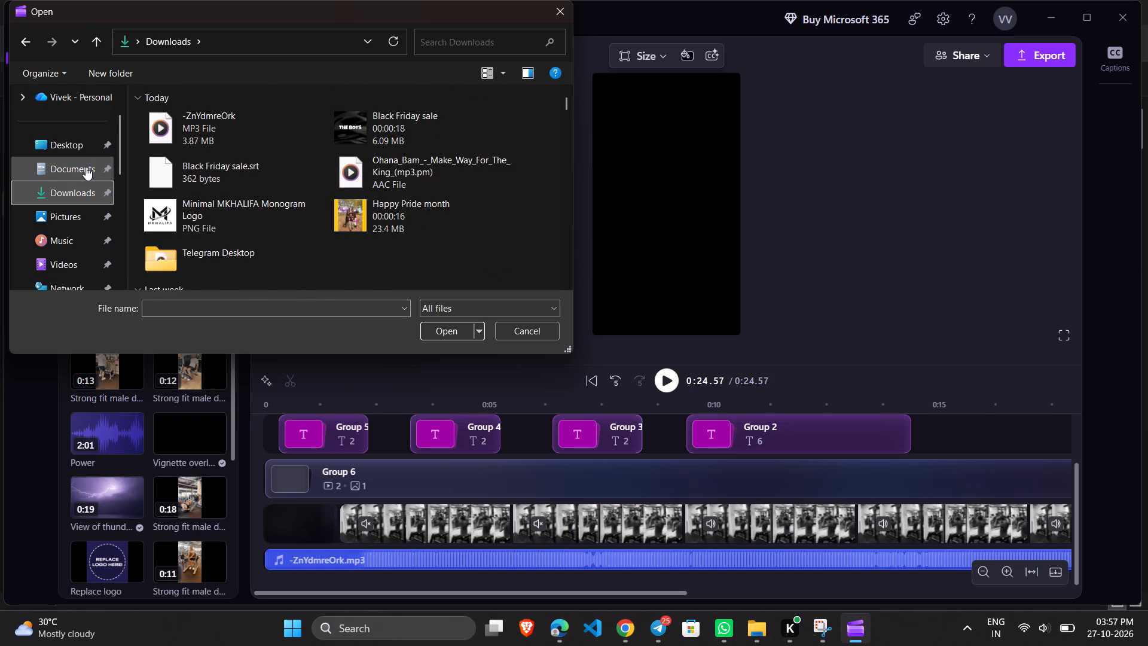
pyautogui.click(87, 169)
pyautogui.scroll(-3, 244, 240)
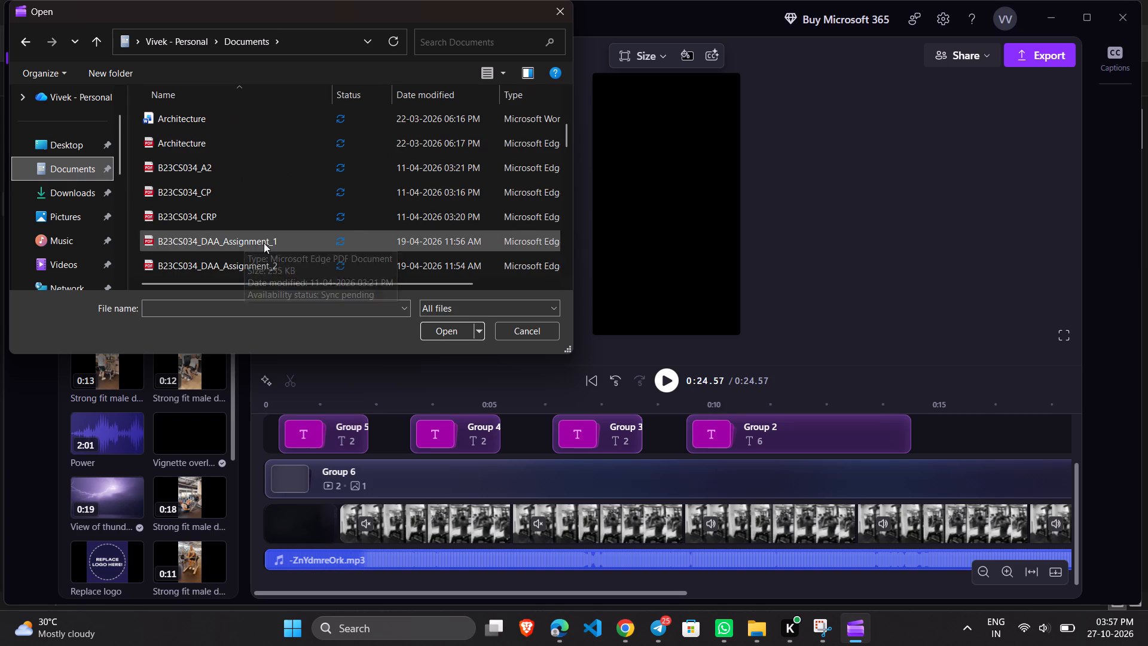
pyautogui.scroll(4, 267, 232)
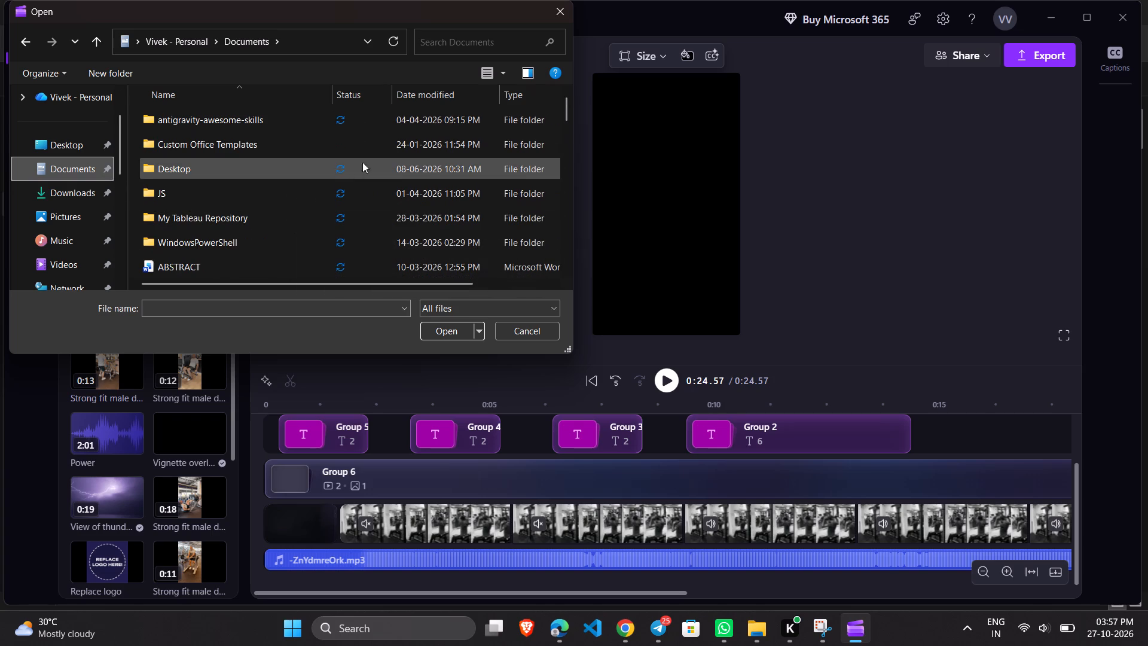
pyautogui.click(408, 74)
pyautogui.scroll(-1, 381, 171)
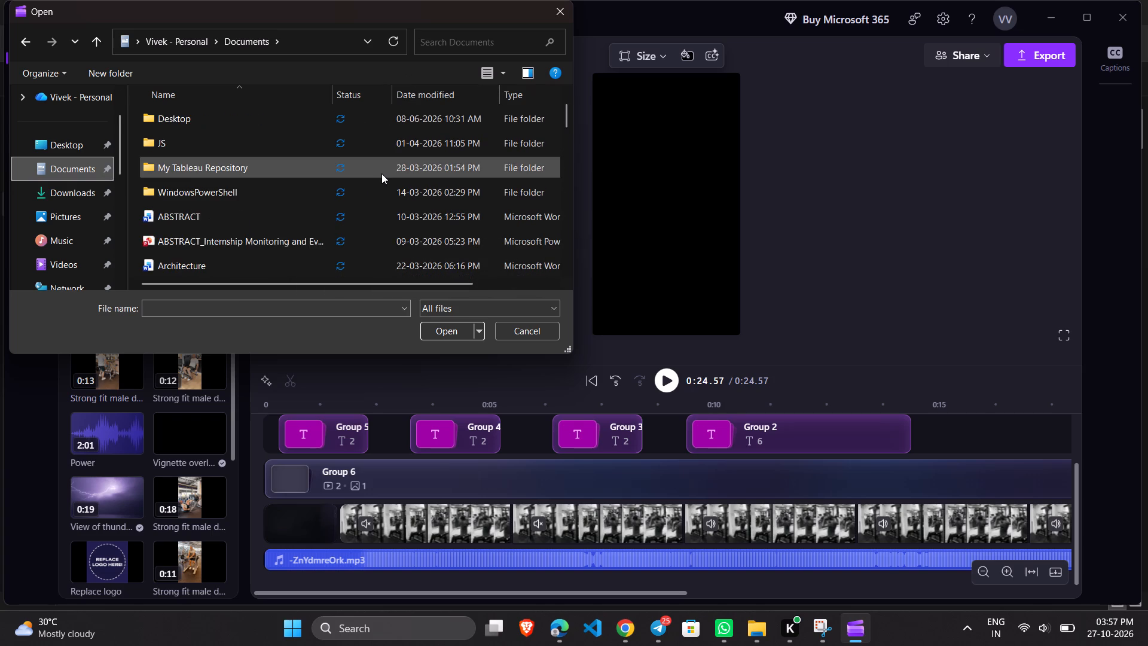
pyautogui.scroll(-18, 383, 173)
pyautogui.scroll(1, 375, 196)
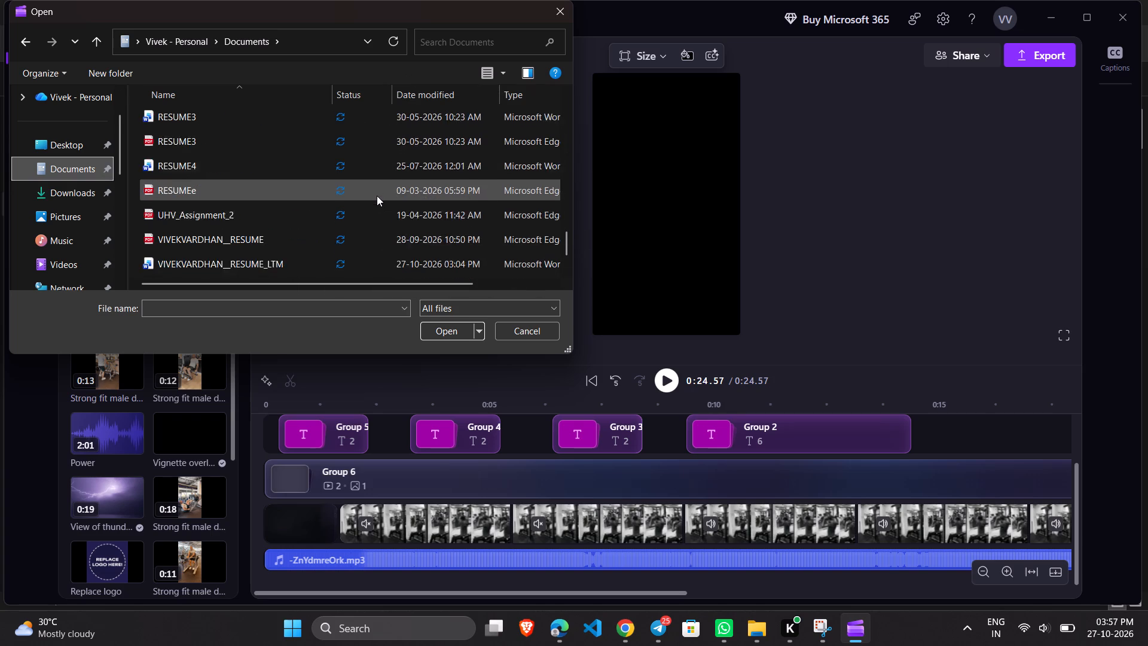
pyautogui.scroll(16, 377, 196)
pyautogui.click(399, 74)
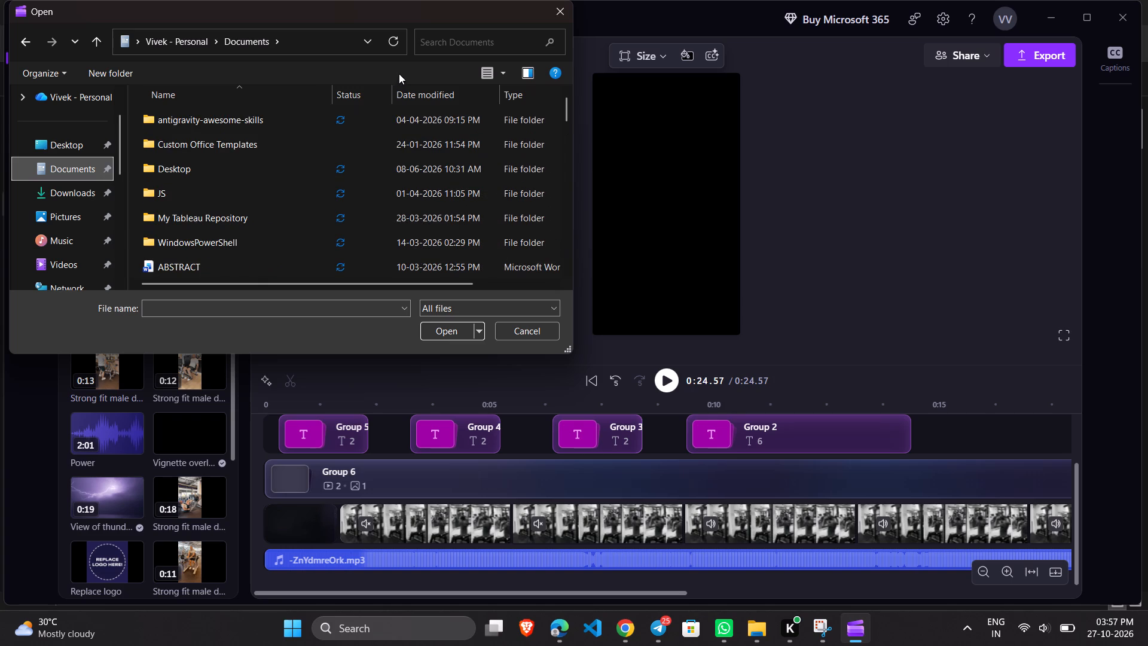
pyautogui.scroll(-15, 395, 157)
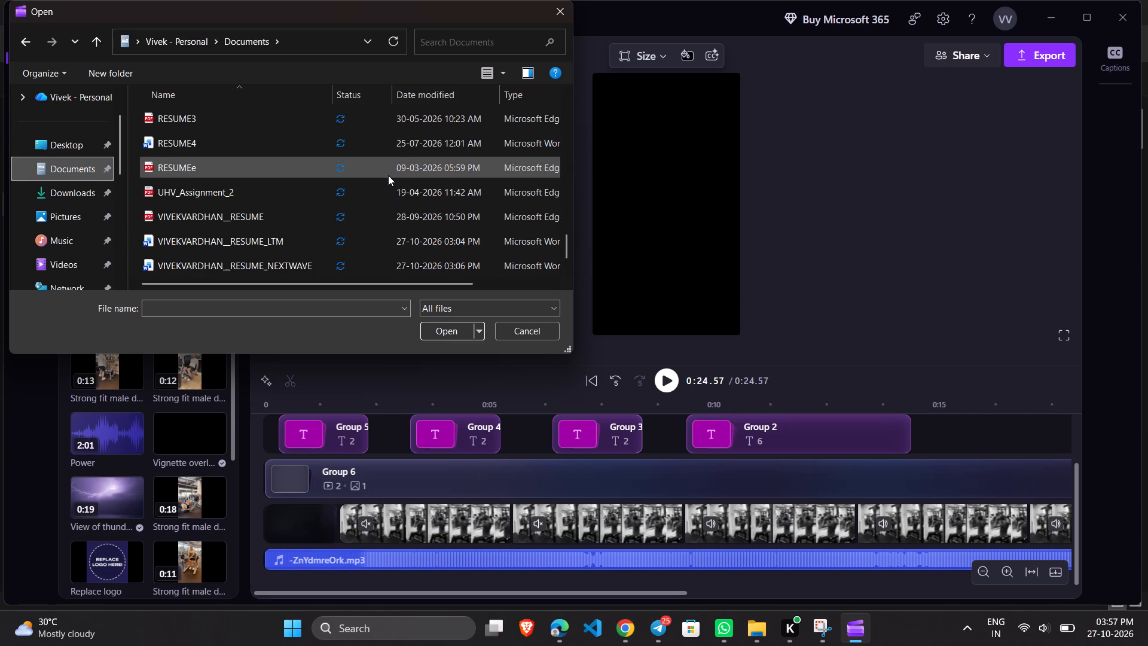
pyautogui.scroll(-3, 388, 175)
pyautogui.scroll(13, 388, 175)
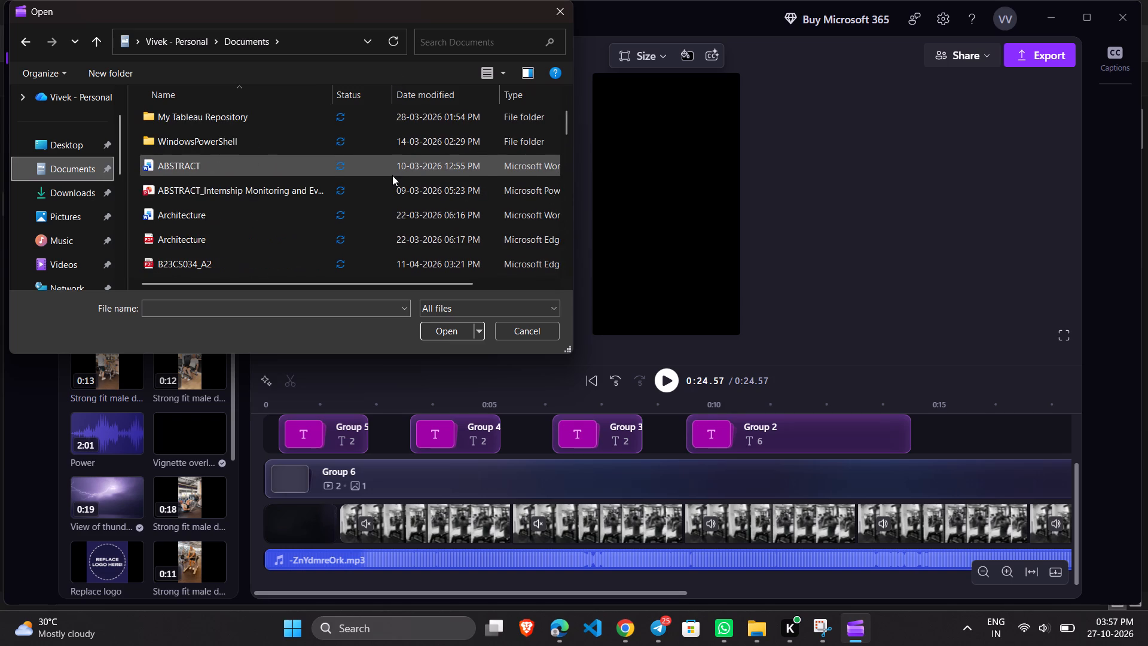
pyautogui.scroll(2, 392, 175)
pyautogui.click(388, 75)
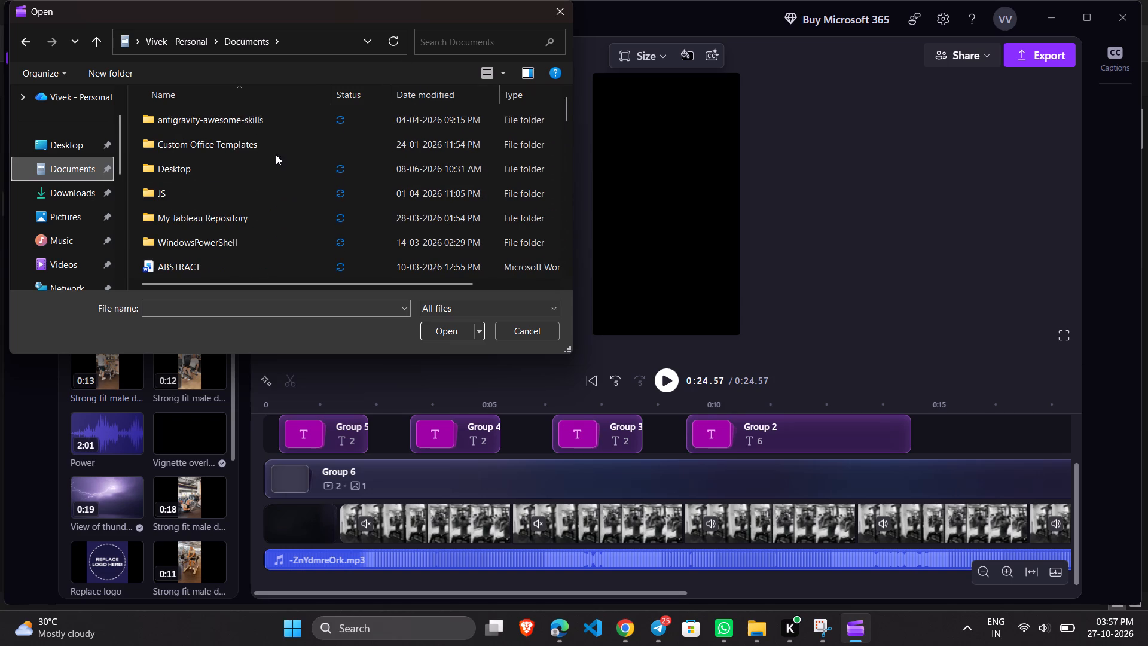
pyautogui.scroll(-7, 278, 159)
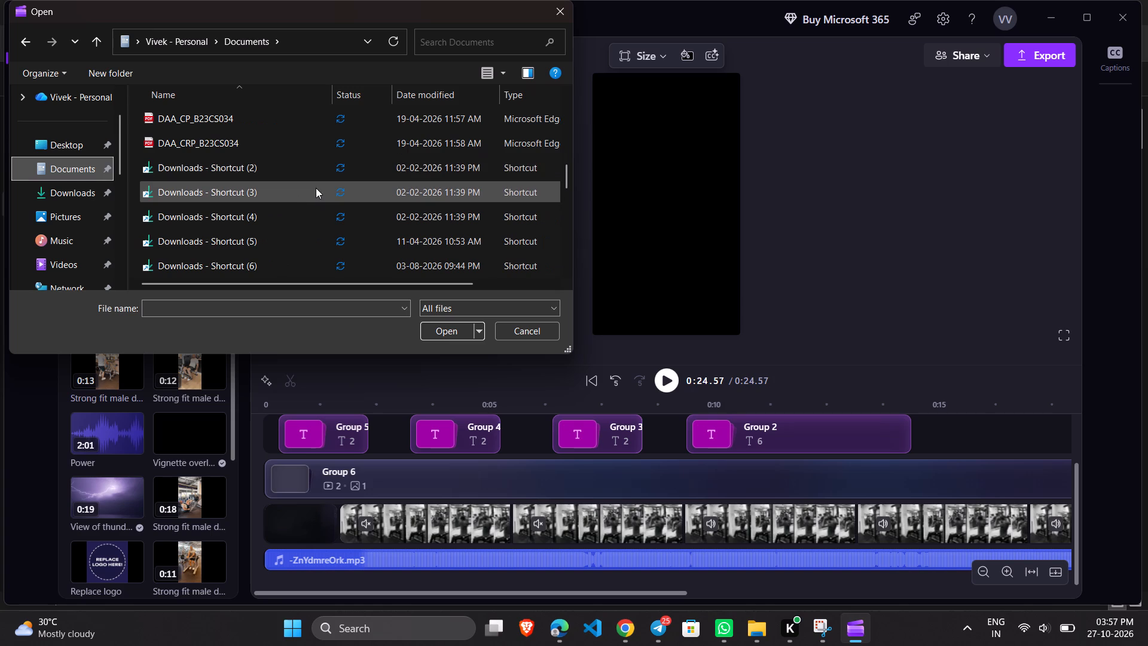
pyautogui.scroll(4, 50, 126)
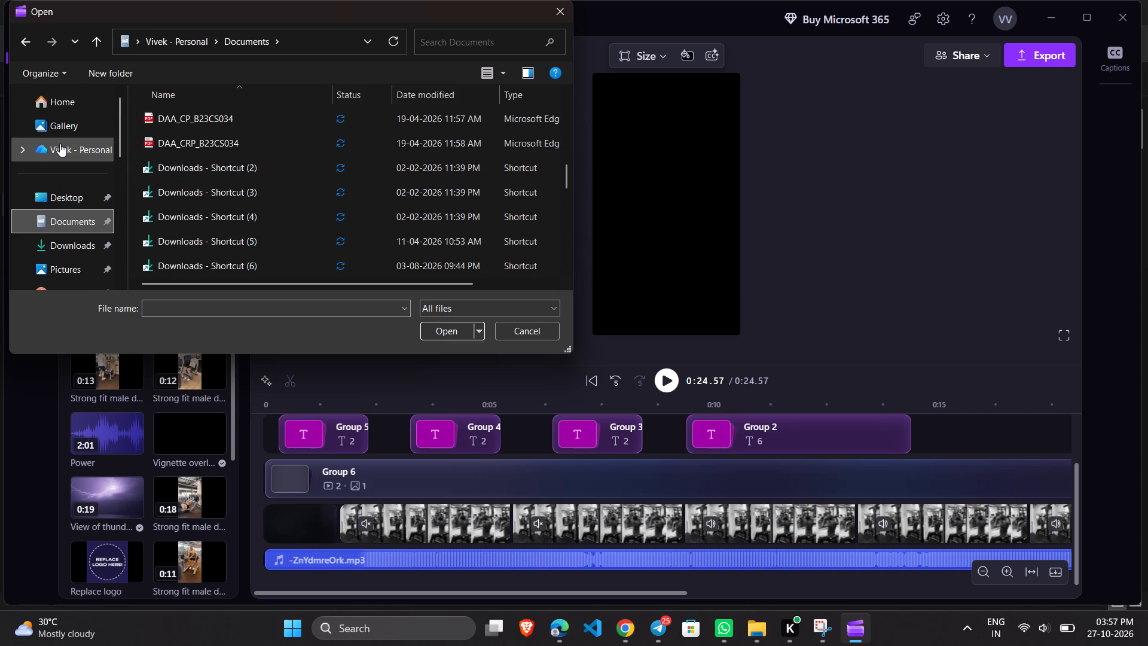
pyautogui.click(60, 144)
pyautogui.click(66, 241)
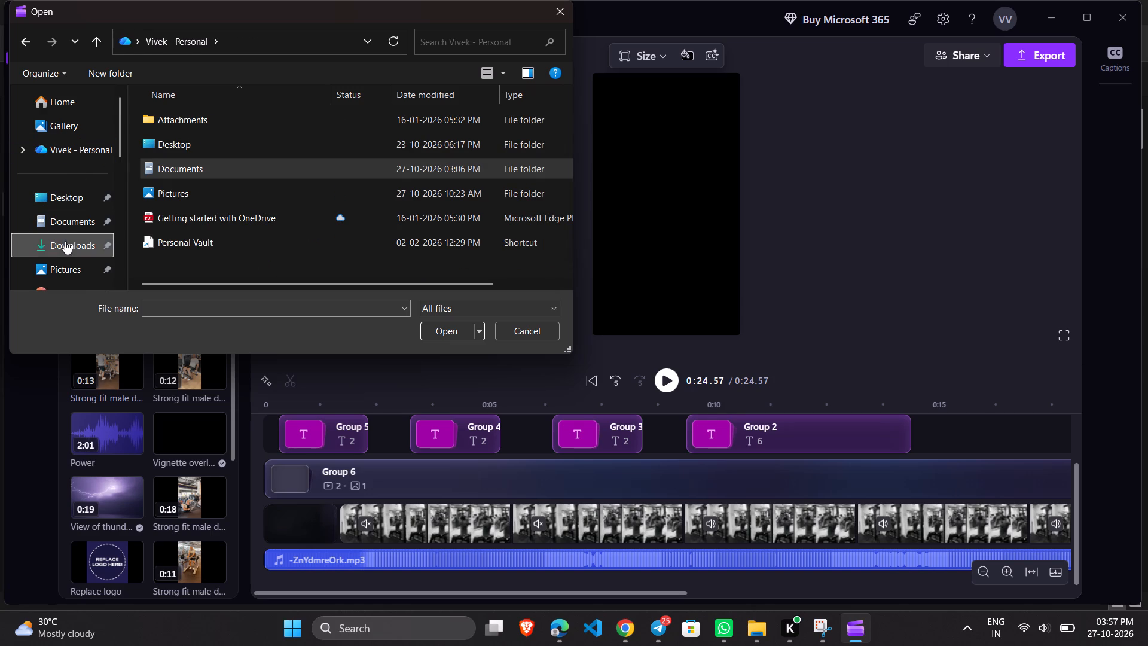
pyautogui.click(396, 279)
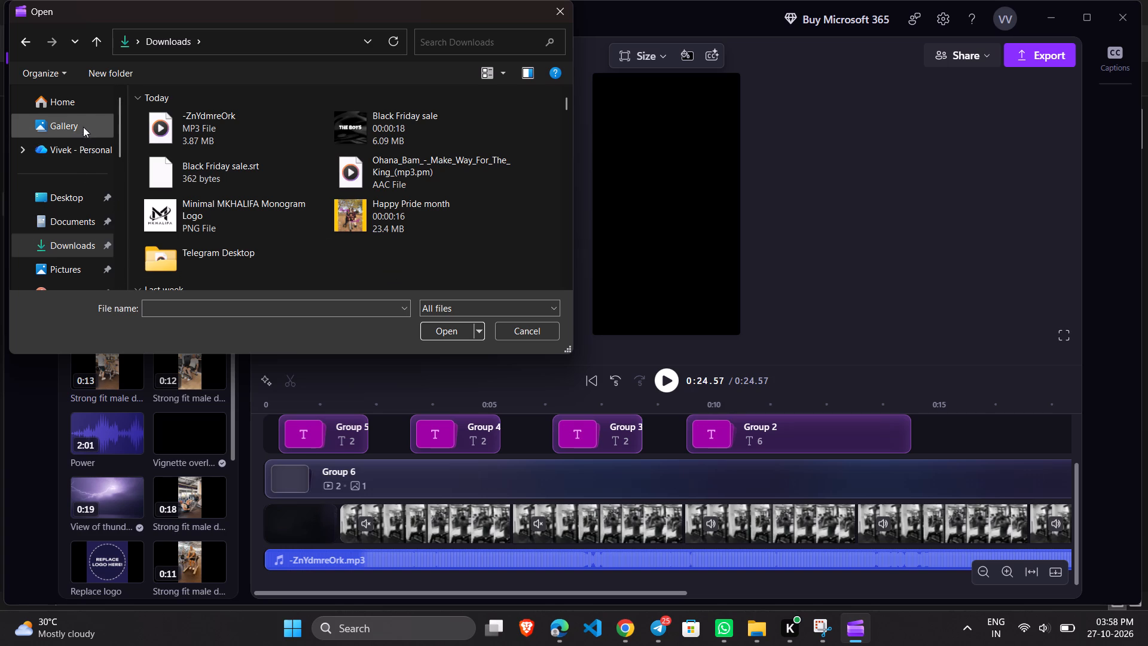
# Check the Editing folder inside Pictures for media, and leave the import dialog without importing anything.
pyautogui.click(50, 264)
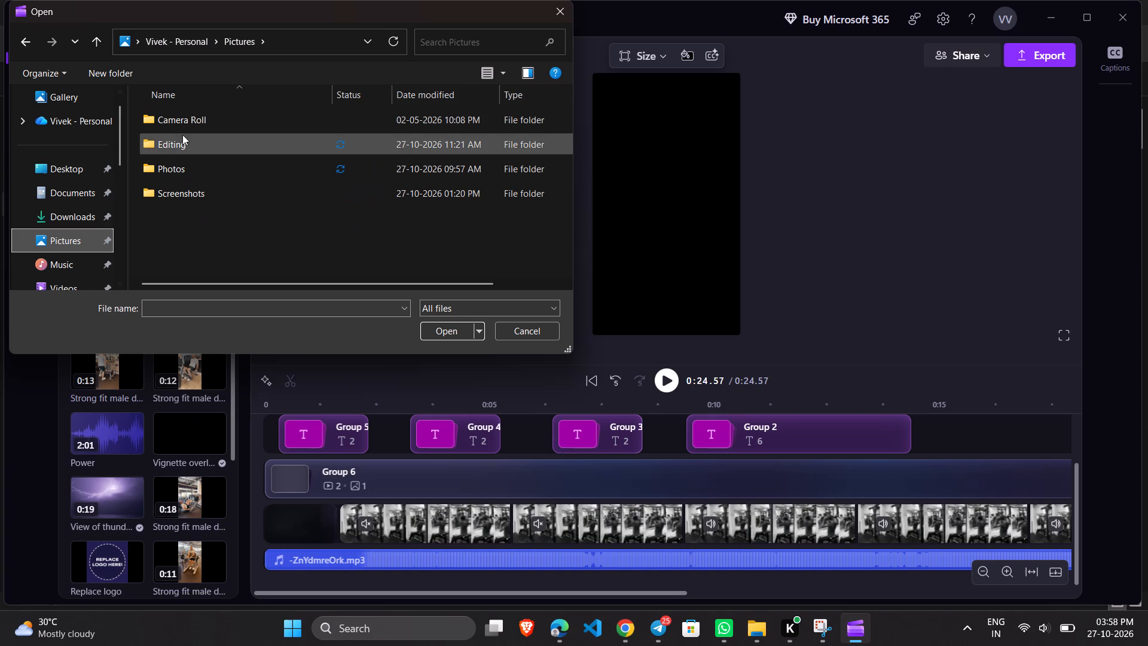
pyautogui.doubleClick(178, 148)
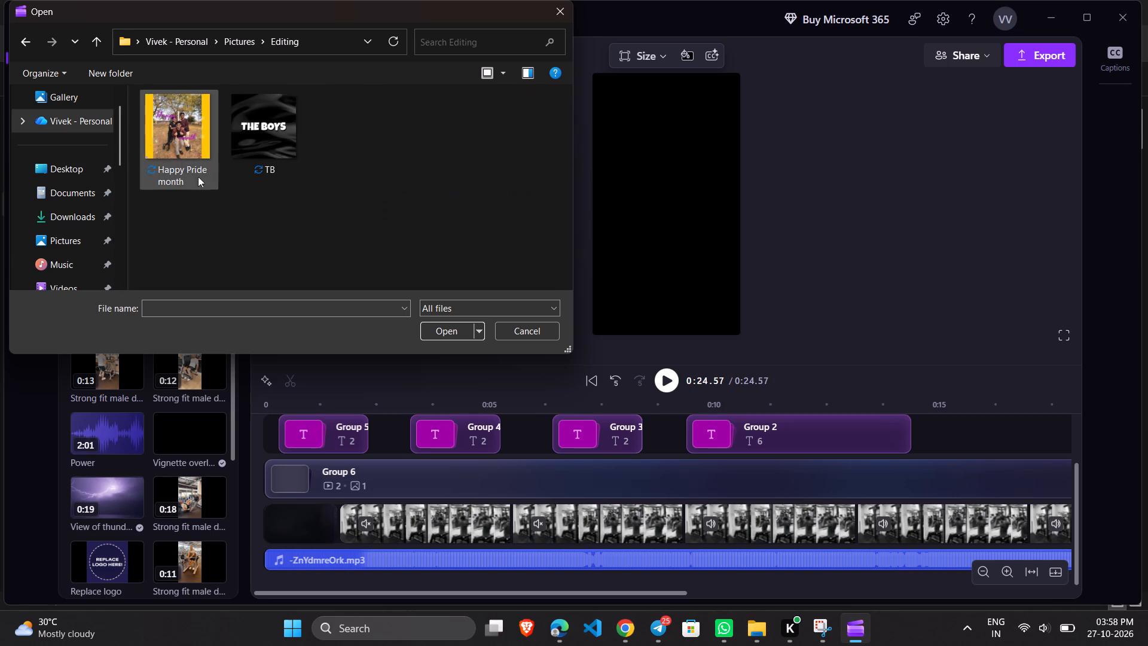
pyautogui.click(288, 238)
pyautogui.click(96, 35)
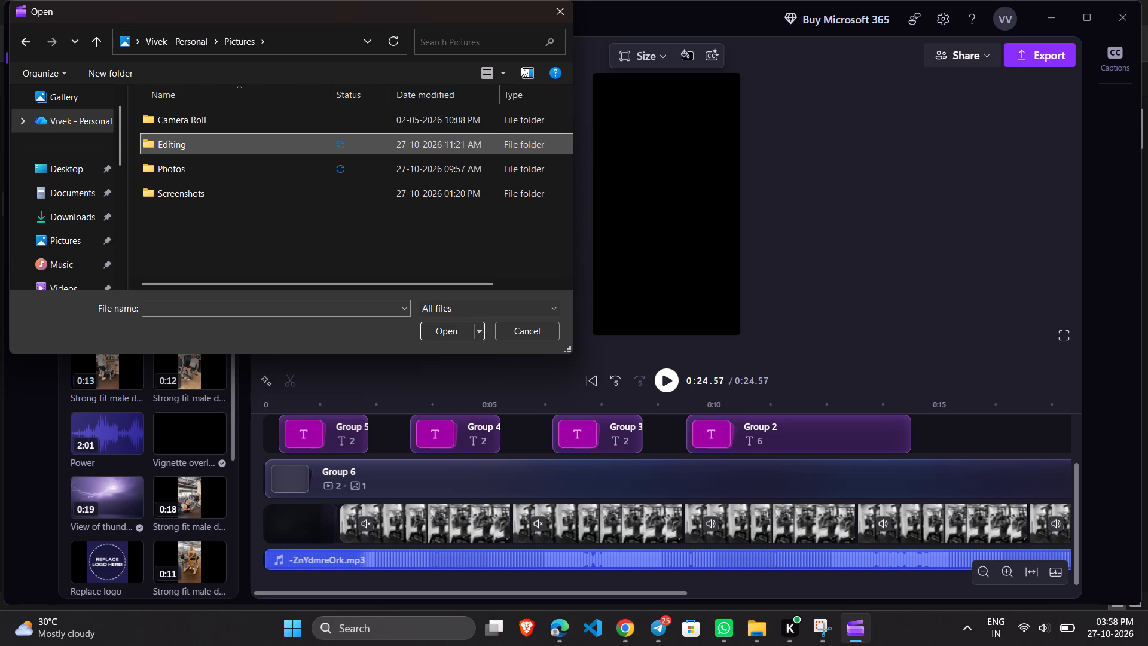
pyautogui.click(560, 13)
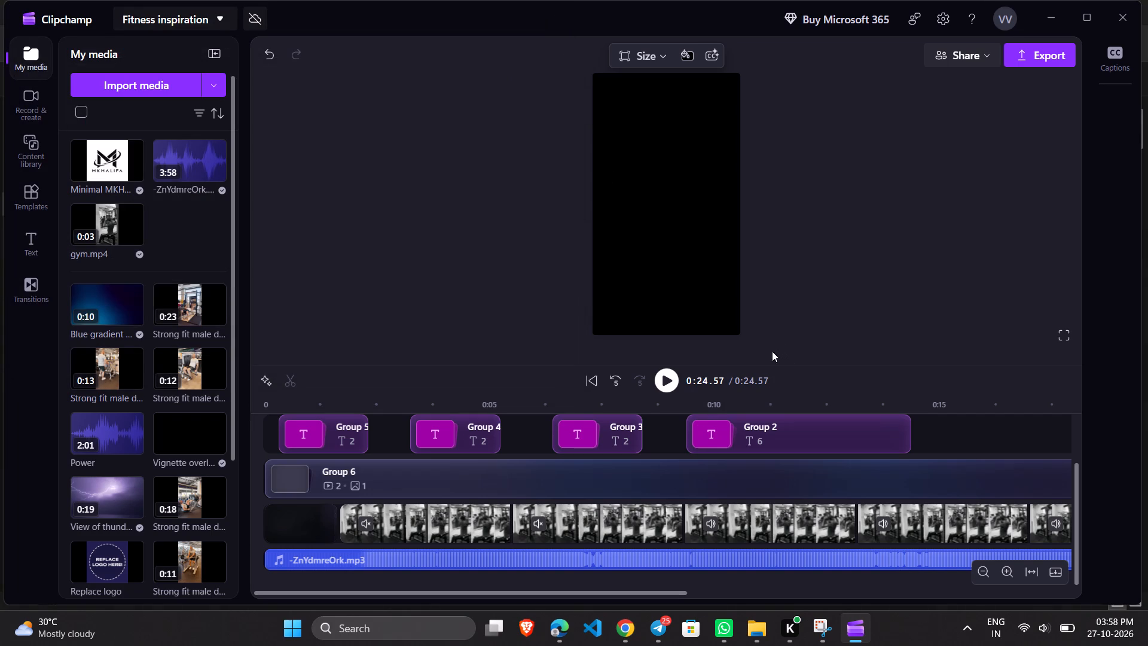
# Play back the video and watch it in full screen from the very beginning to the end.
pyautogui.click(664, 376)
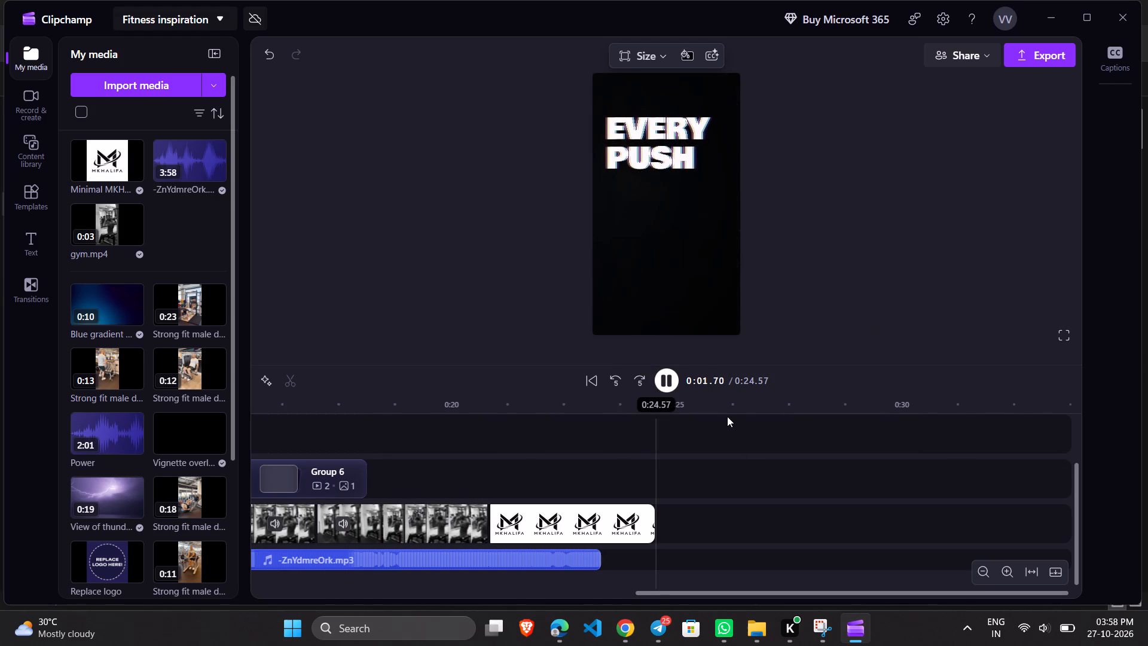
pyautogui.moveTo(675, 589); pyautogui.dragTo(584, 571)
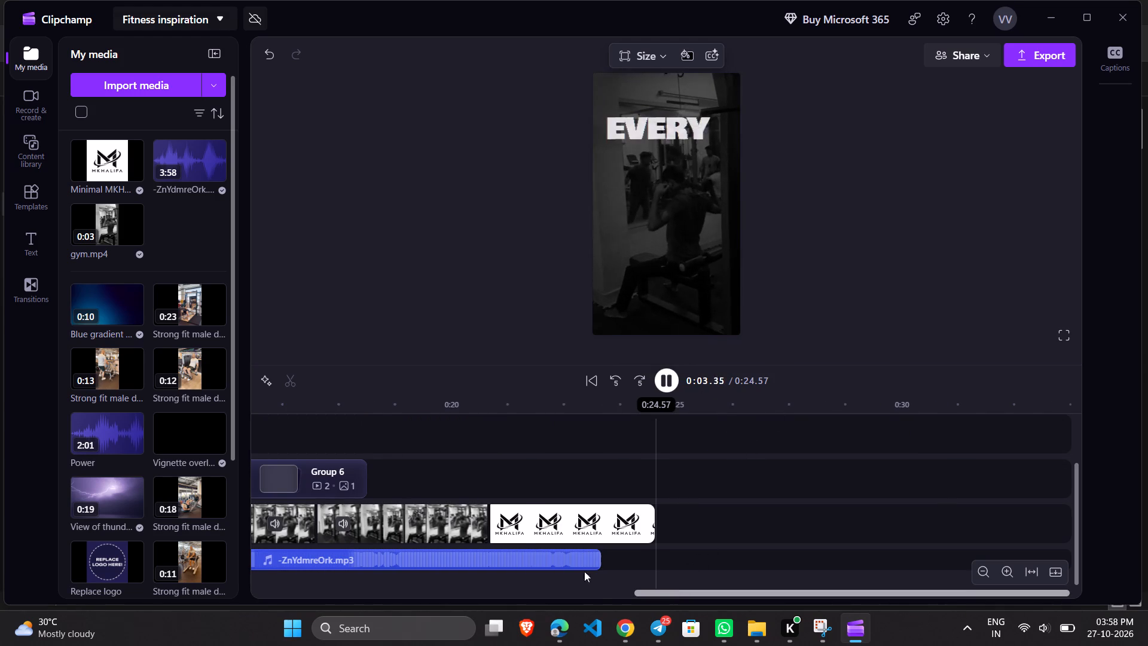
pyautogui.moveTo(584, 571); pyautogui.dragTo(117, 532)
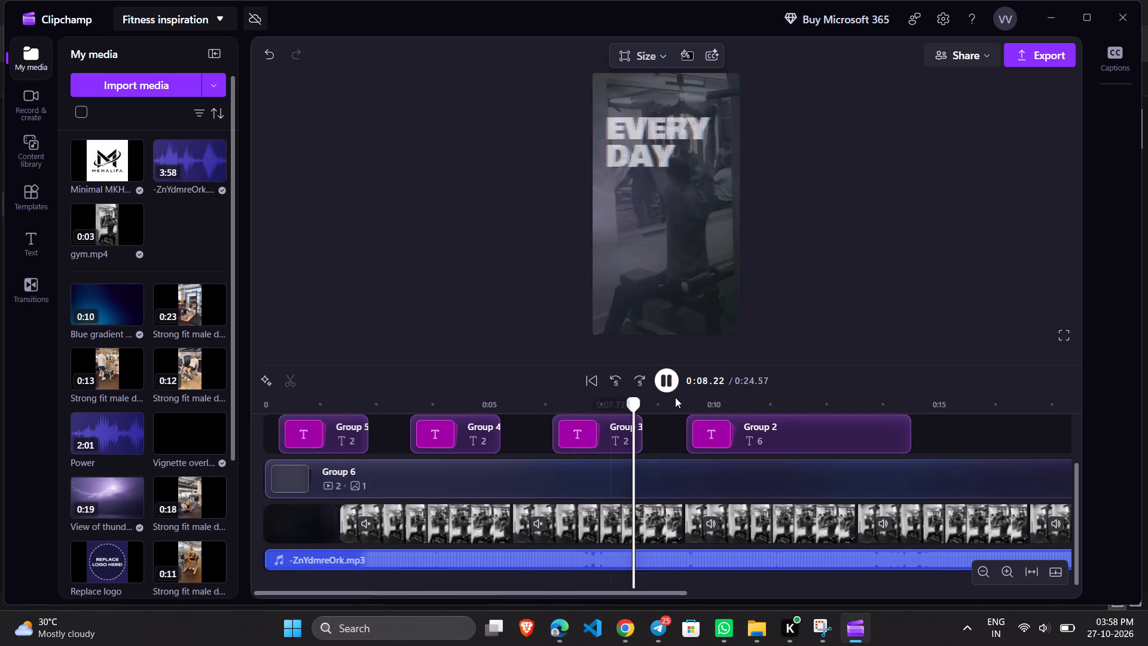
pyautogui.click(1066, 338)
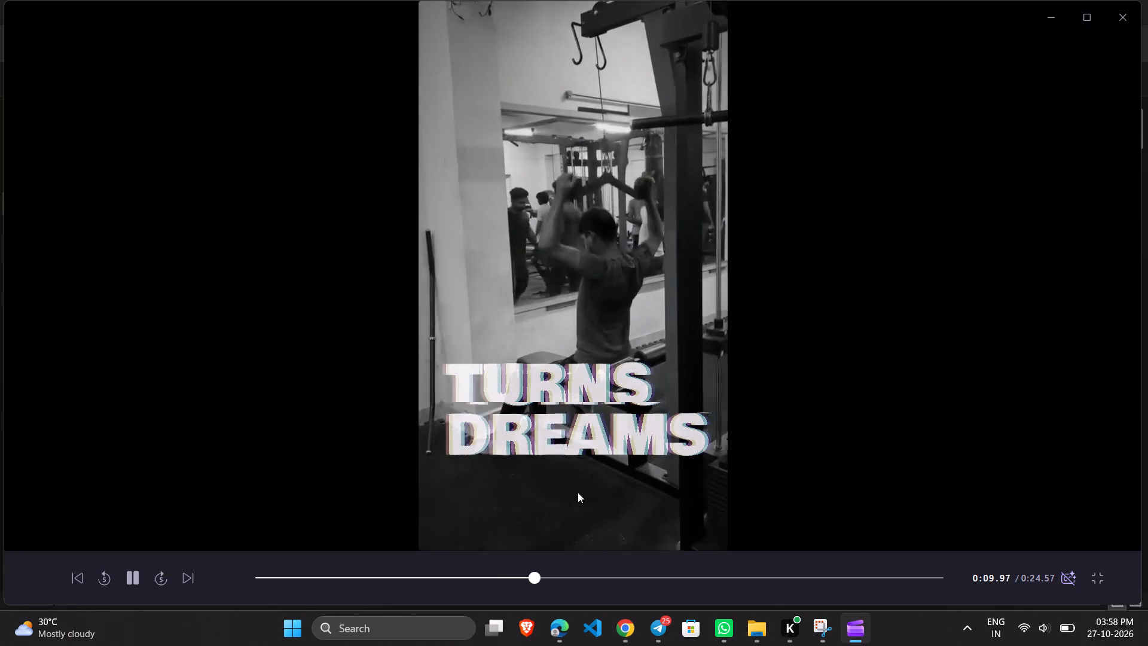
pyautogui.moveTo(569, 575); pyautogui.dragTo(193, 522)
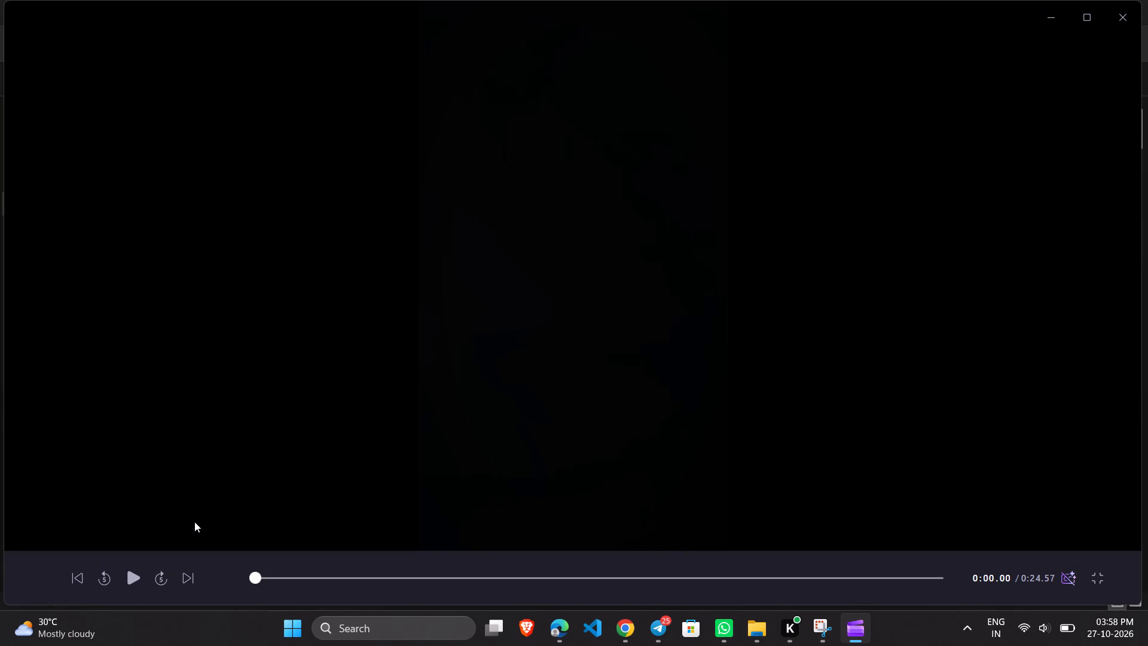
pyautogui.click(124, 575)
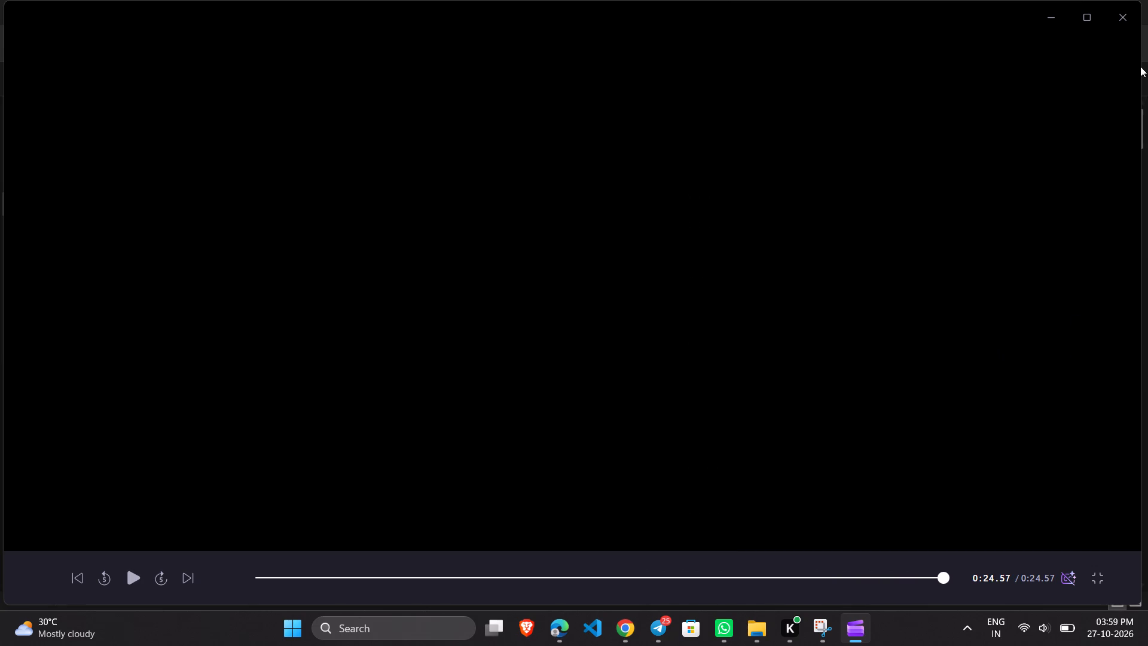
# Close Clipchamp, relaunch it and reopen the Fitness inspiration project from the saved videos.
pyautogui.click(1116, 14)
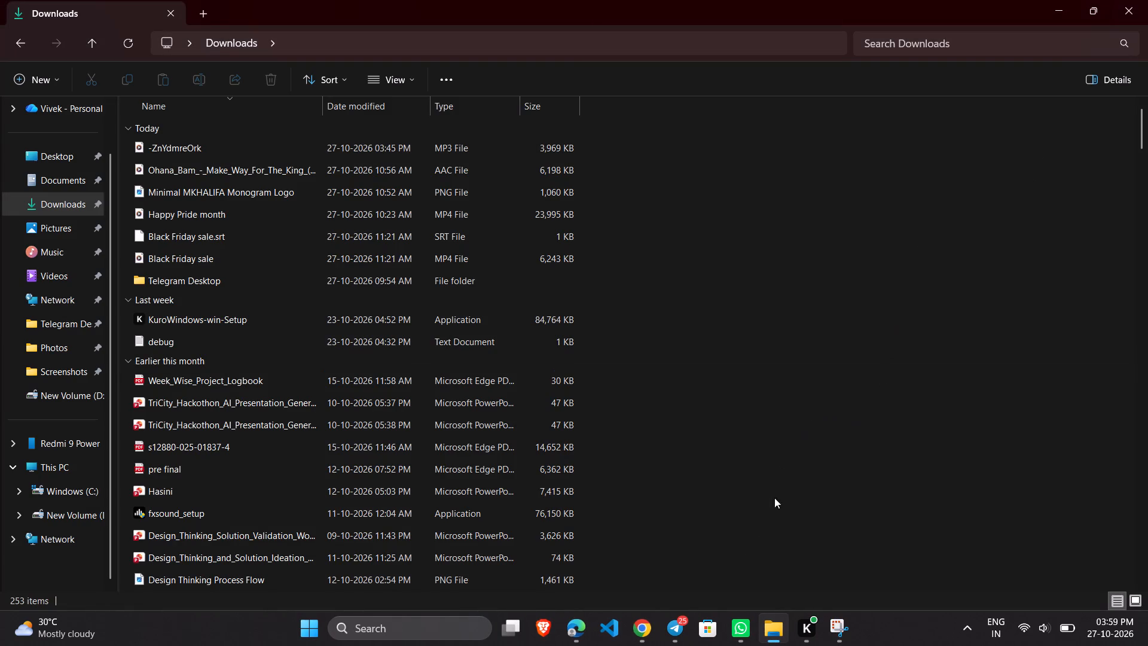
pyautogui.click(407, 637)
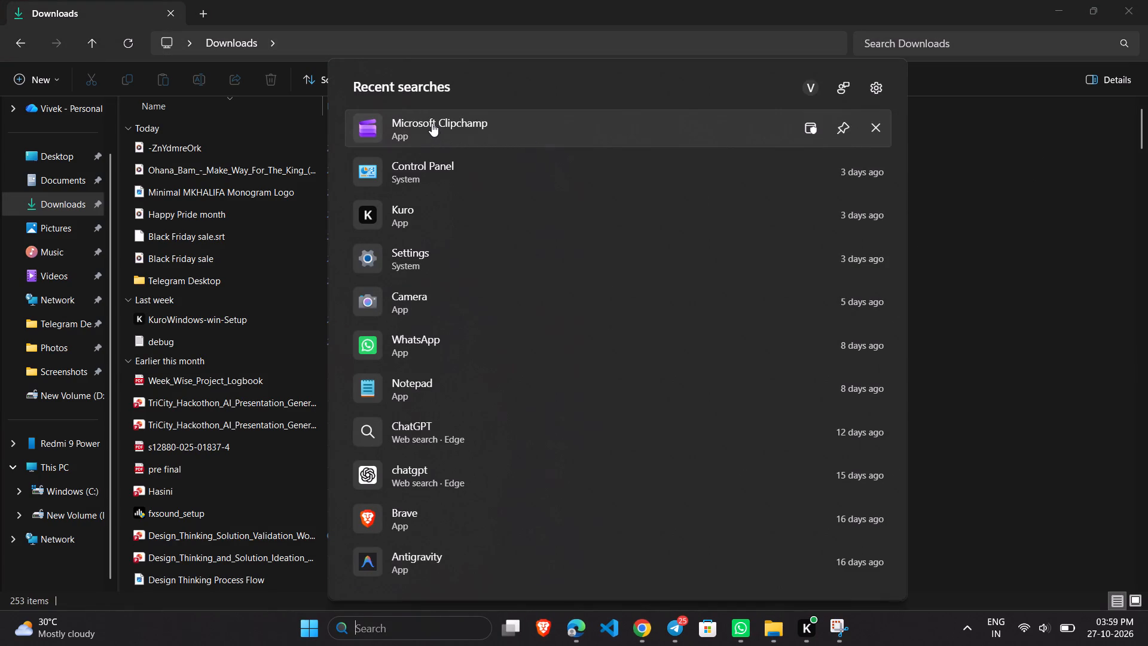
pyautogui.click(1057, 271)
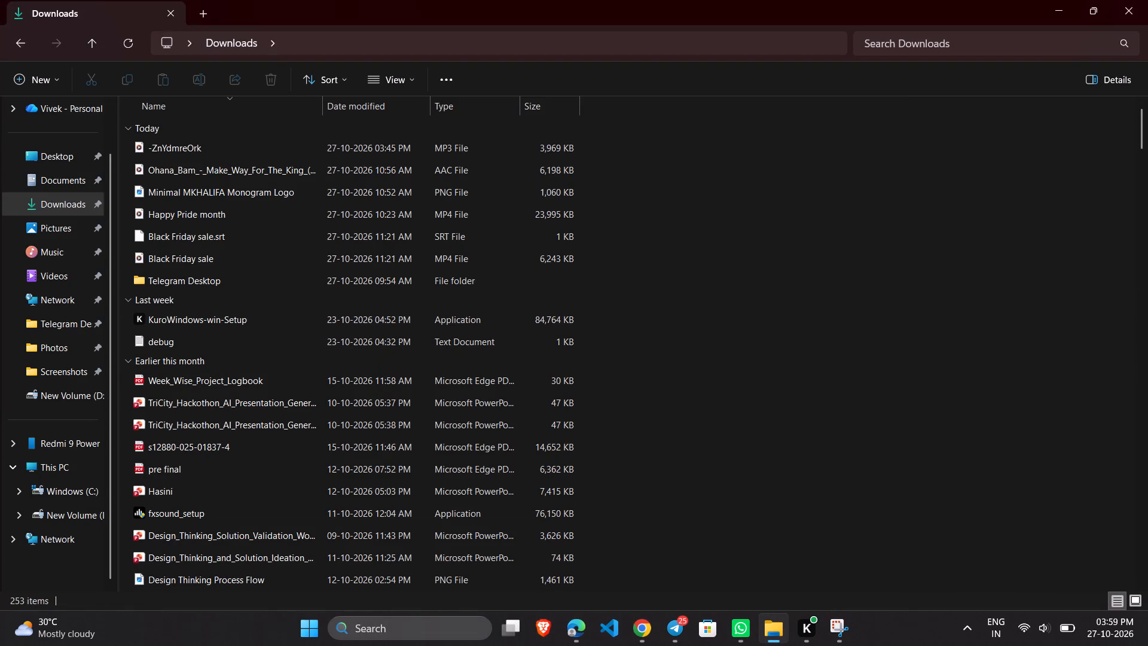
pyautogui.click(375, 626)
pyautogui.doubleClick(456, 129)
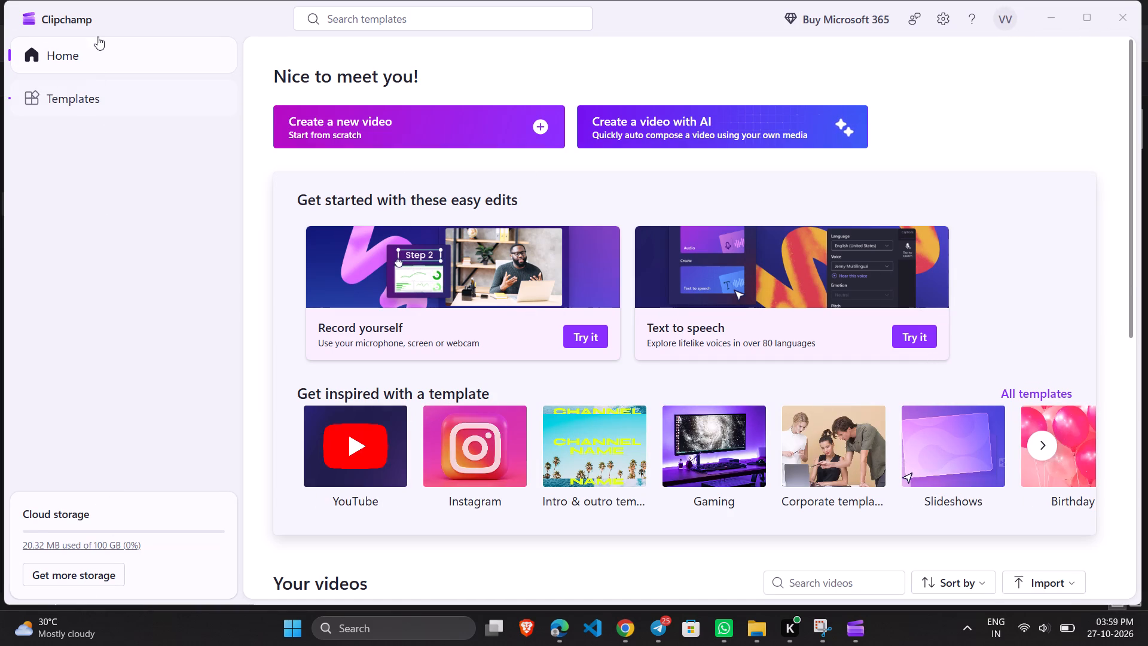
pyautogui.scroll(-4, 713, 243)
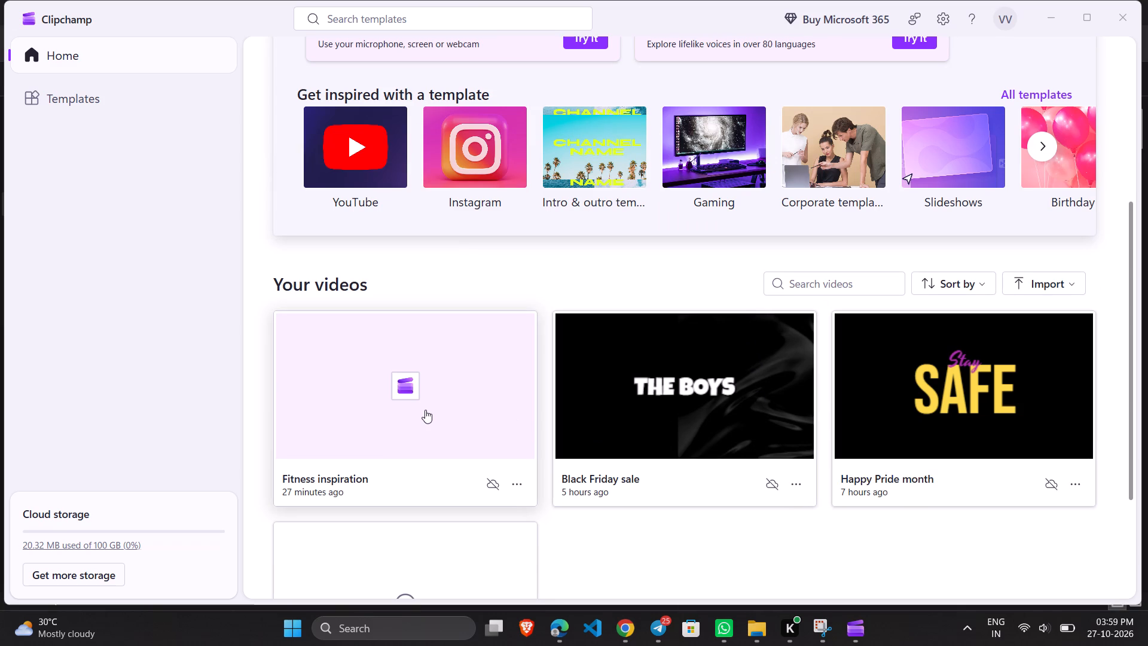
pyautogui.click(425, 410)
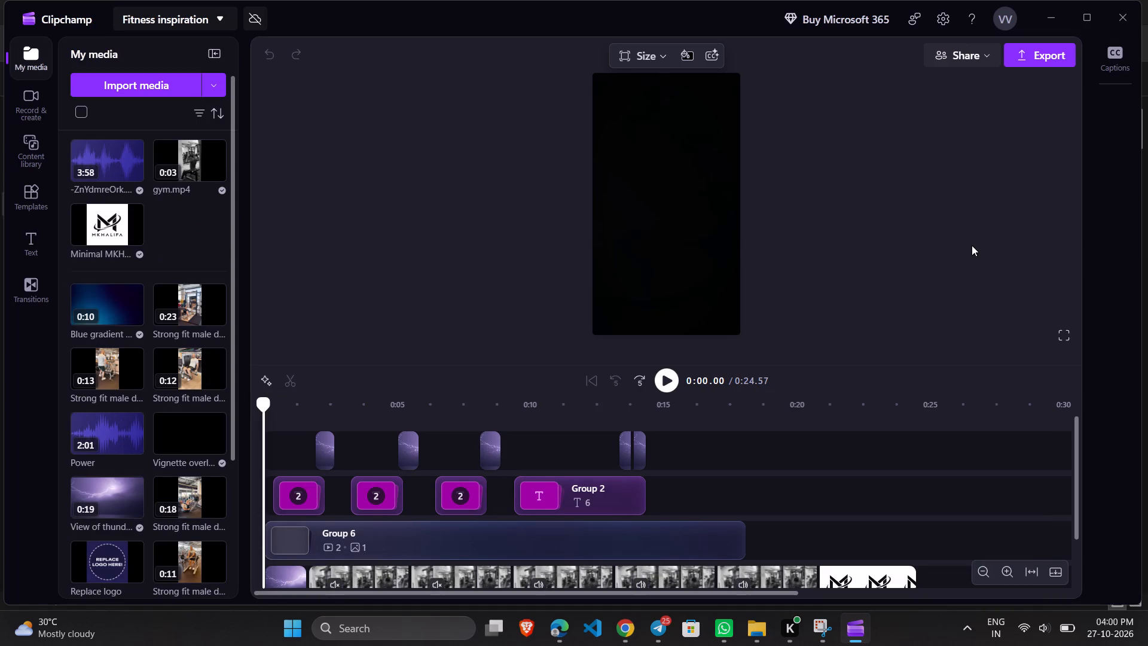
# Look over the timeline tracks, and play the whole video in full-screen preview before returning to the editor.
pyautogui.scroll(-3, 845, 327)
pyautogui.scroll(-3, 717, 504)
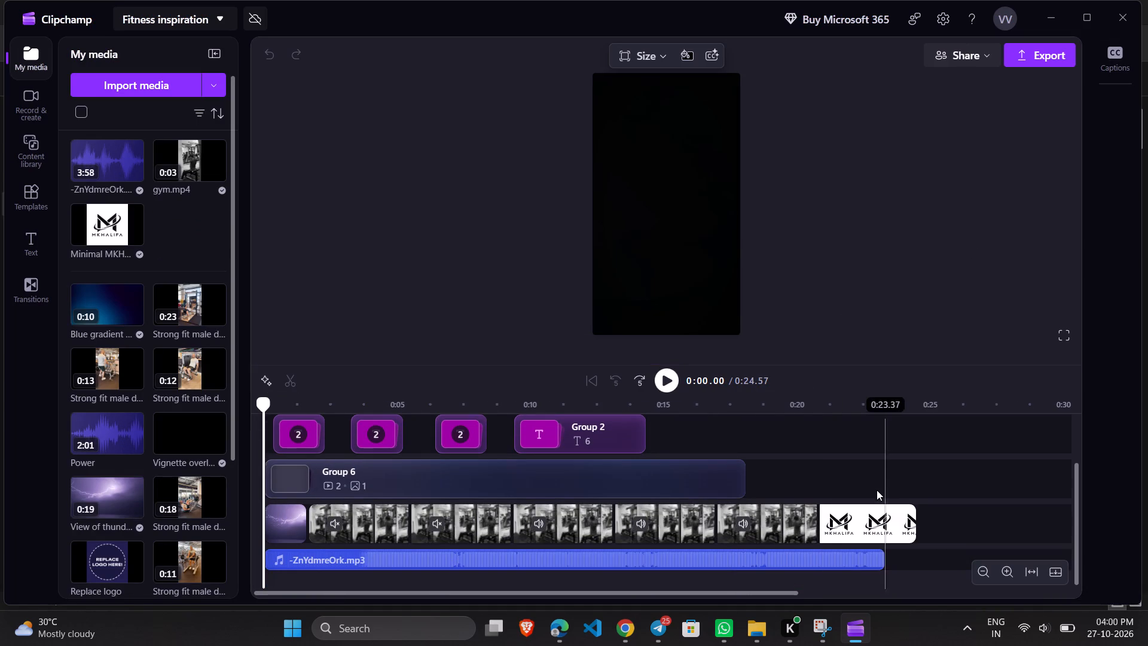
pyautogui.scroll(-1, 860, 502)
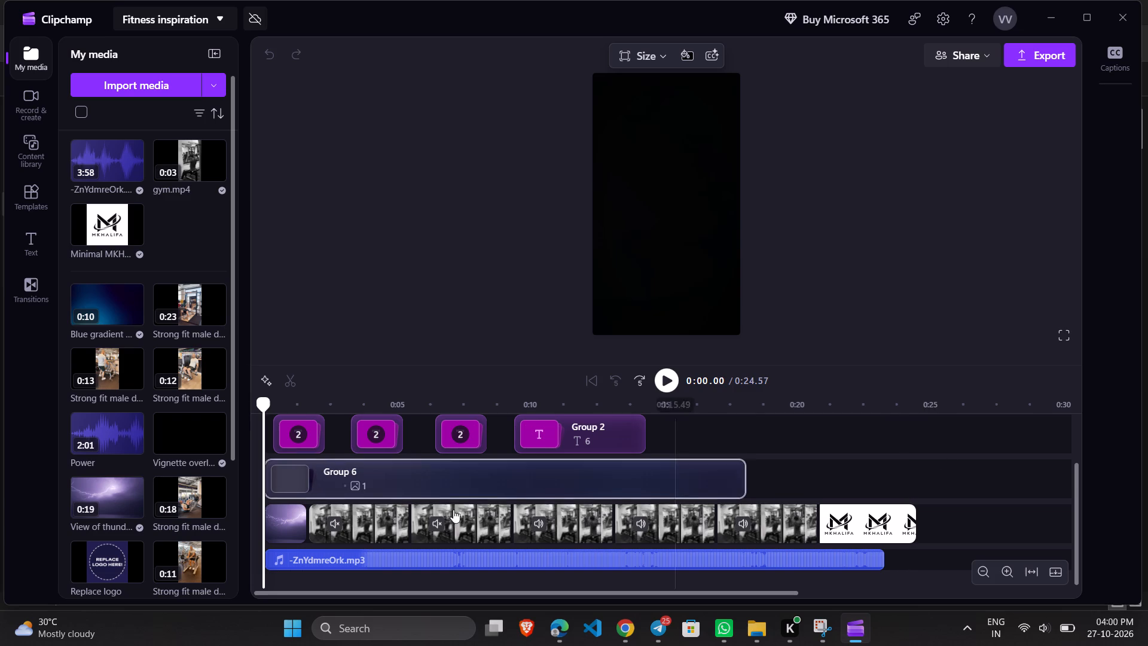
pyautogui.click(1062, 344)
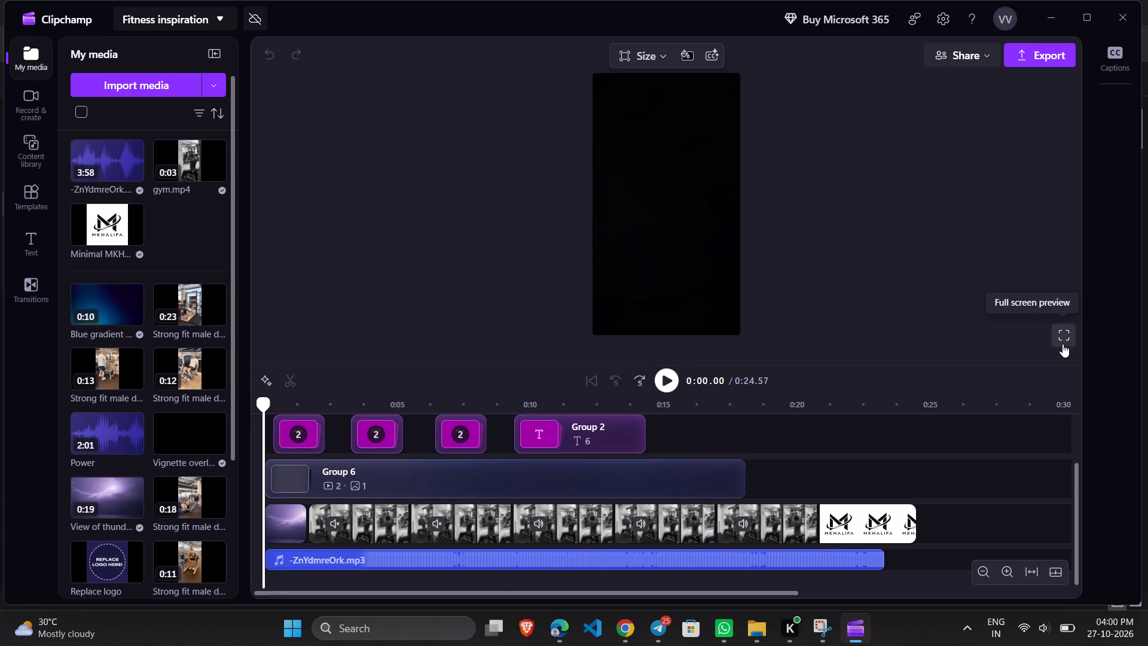
pyautogui.click(136, 578)
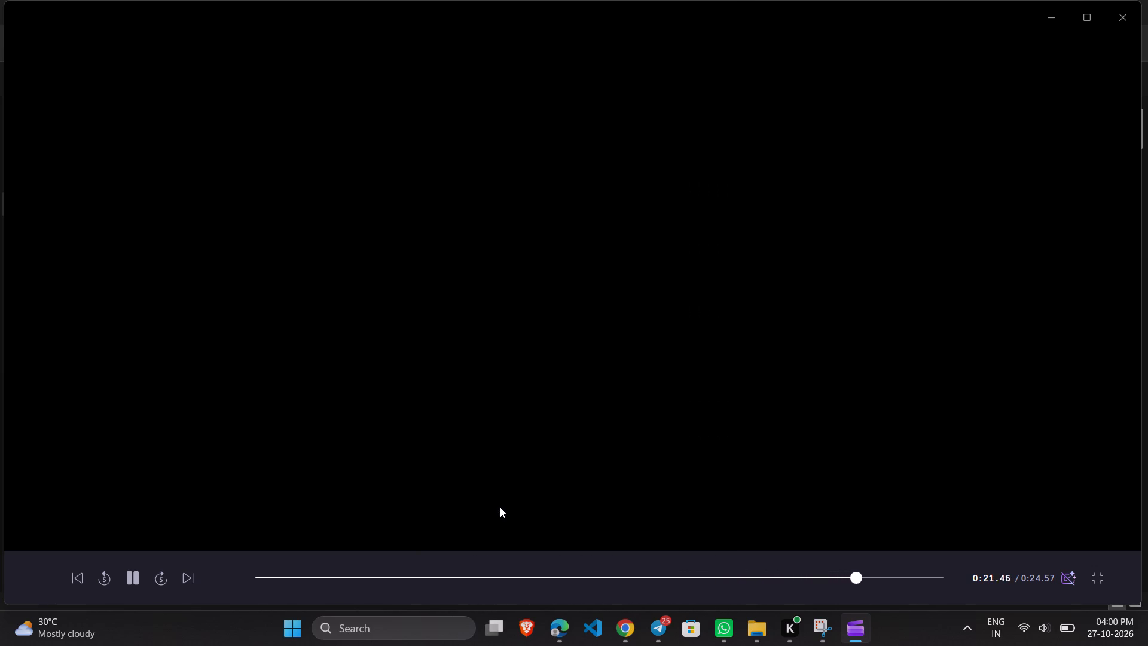
pyautogui.press('Escape')
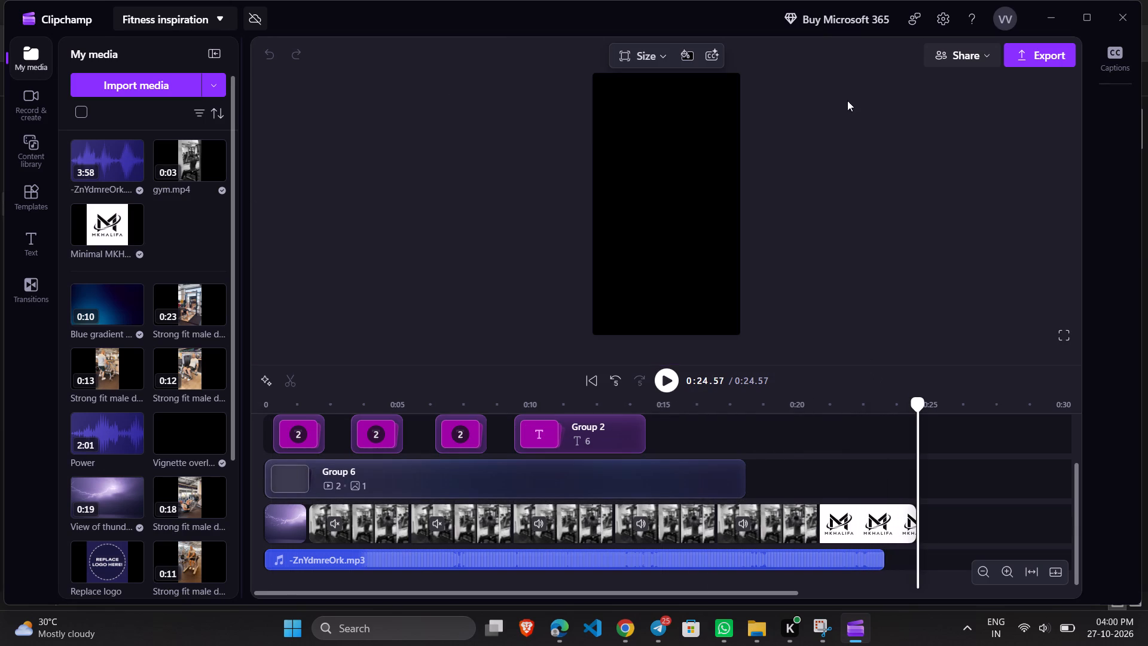
# Export the video at 1080p quality with the file name Fitness inspiration.
pyautogui.click(1031, 54)
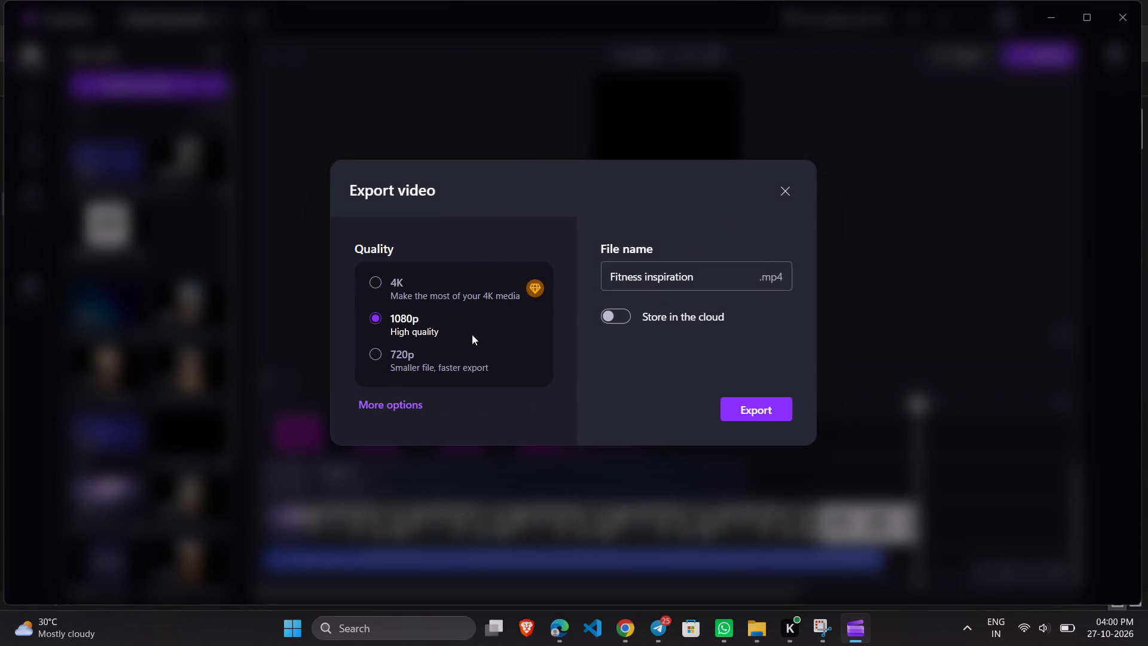
pyautogui.click(746, 416)
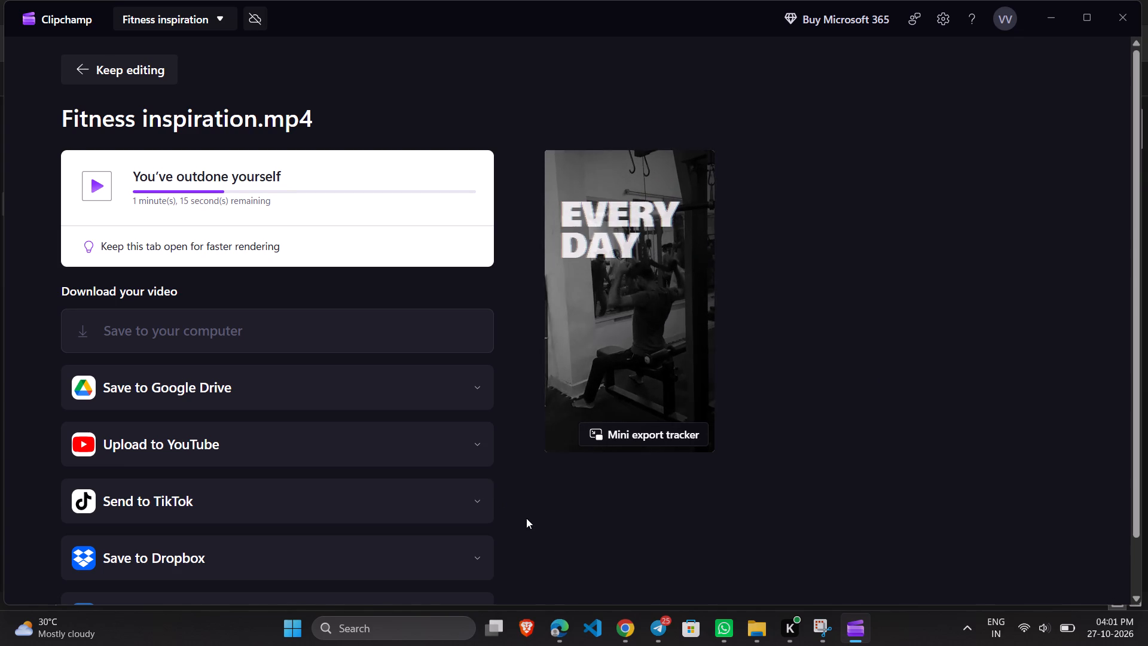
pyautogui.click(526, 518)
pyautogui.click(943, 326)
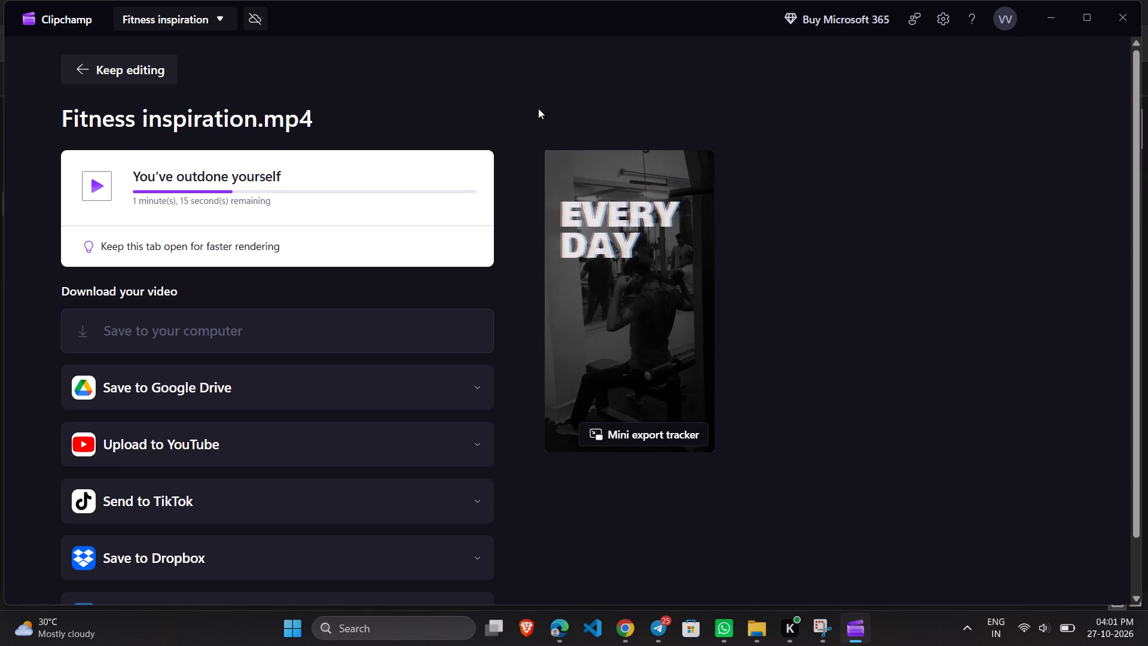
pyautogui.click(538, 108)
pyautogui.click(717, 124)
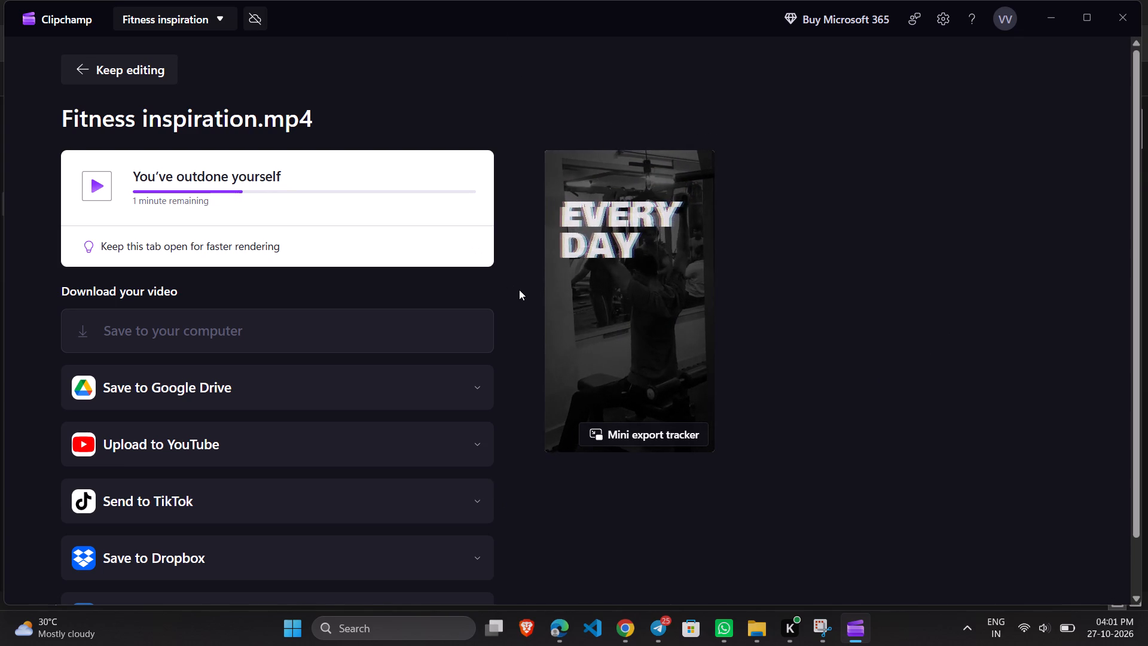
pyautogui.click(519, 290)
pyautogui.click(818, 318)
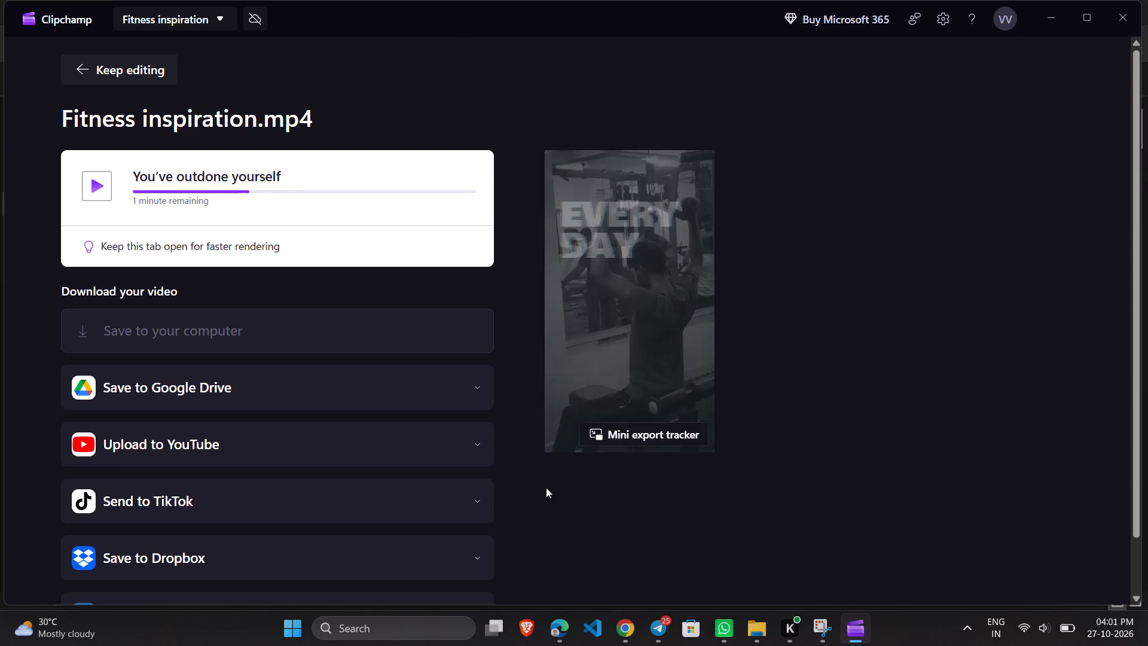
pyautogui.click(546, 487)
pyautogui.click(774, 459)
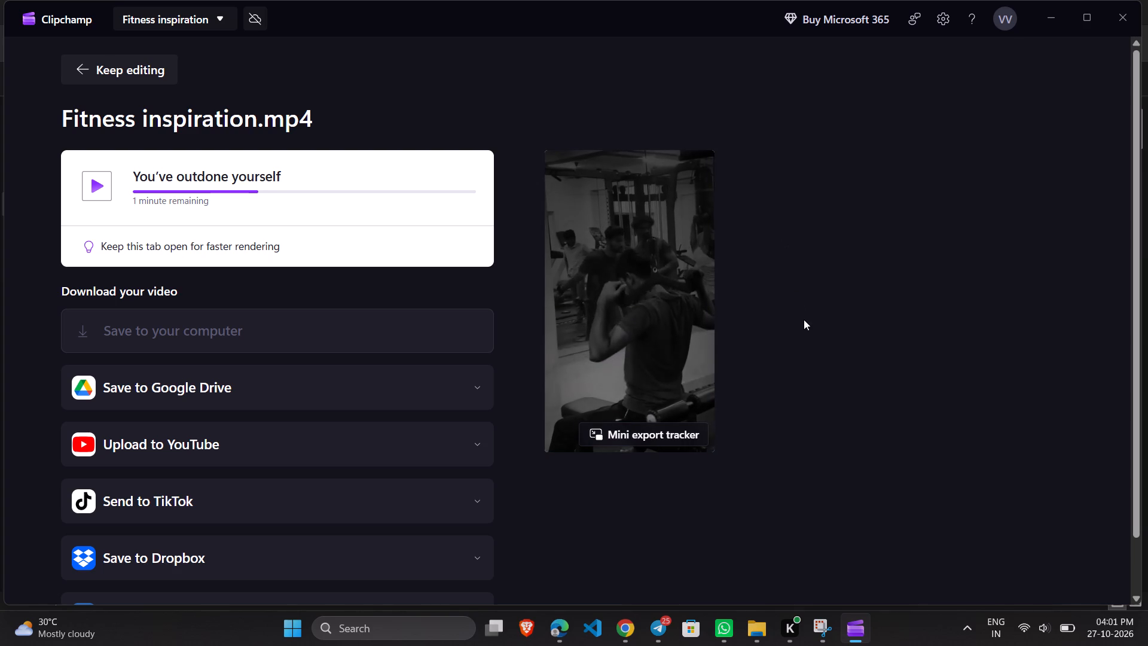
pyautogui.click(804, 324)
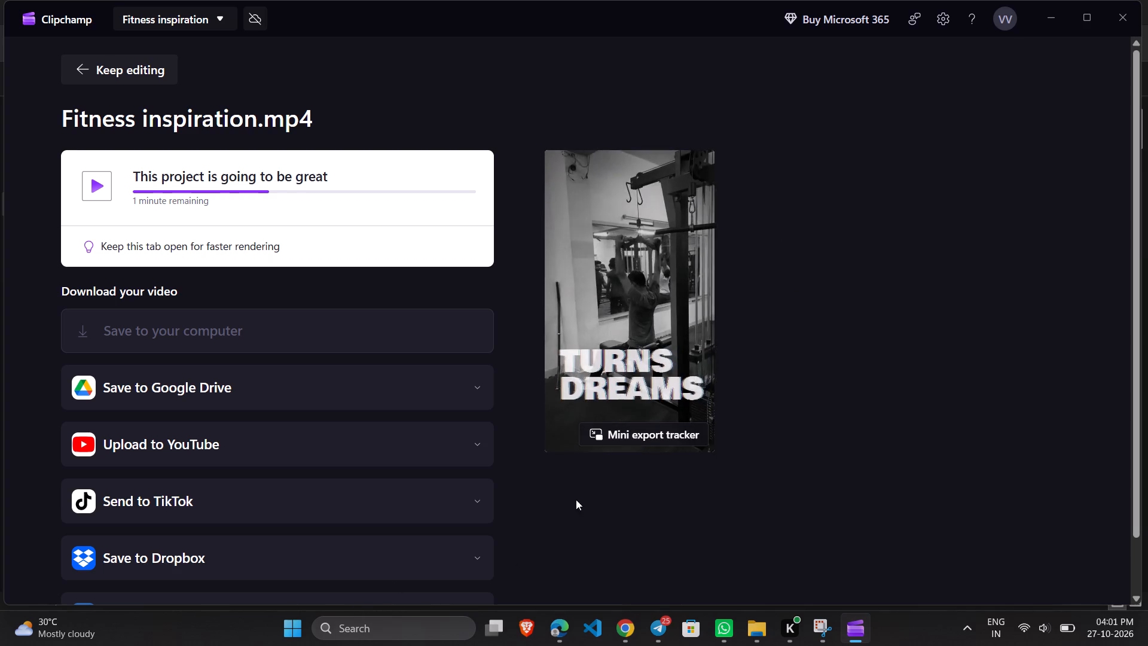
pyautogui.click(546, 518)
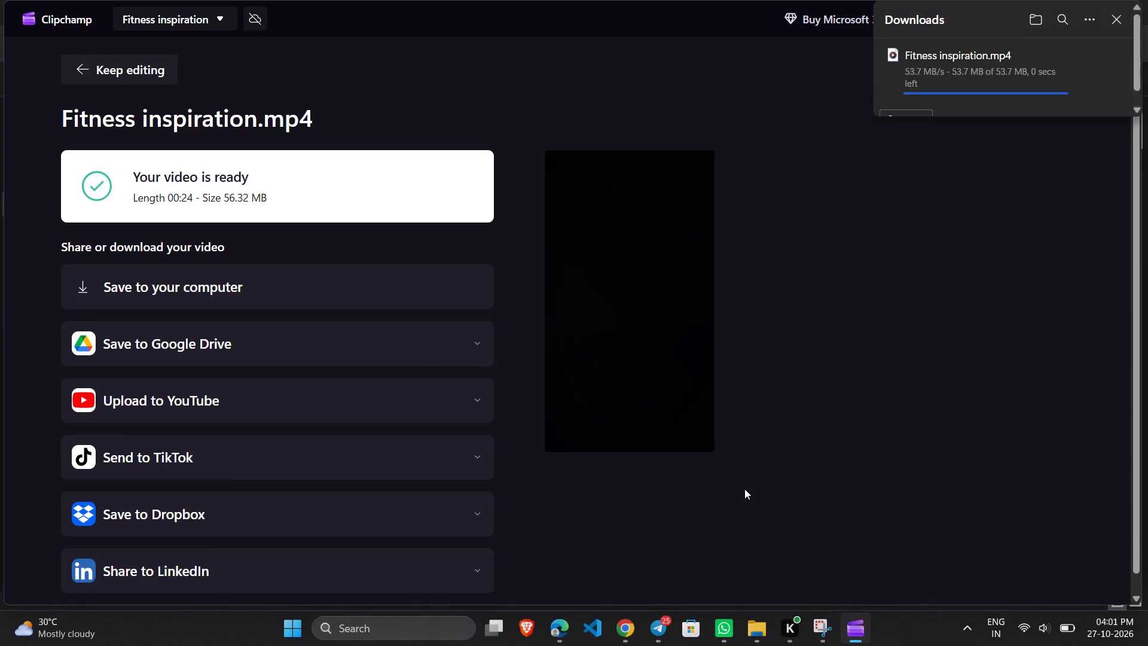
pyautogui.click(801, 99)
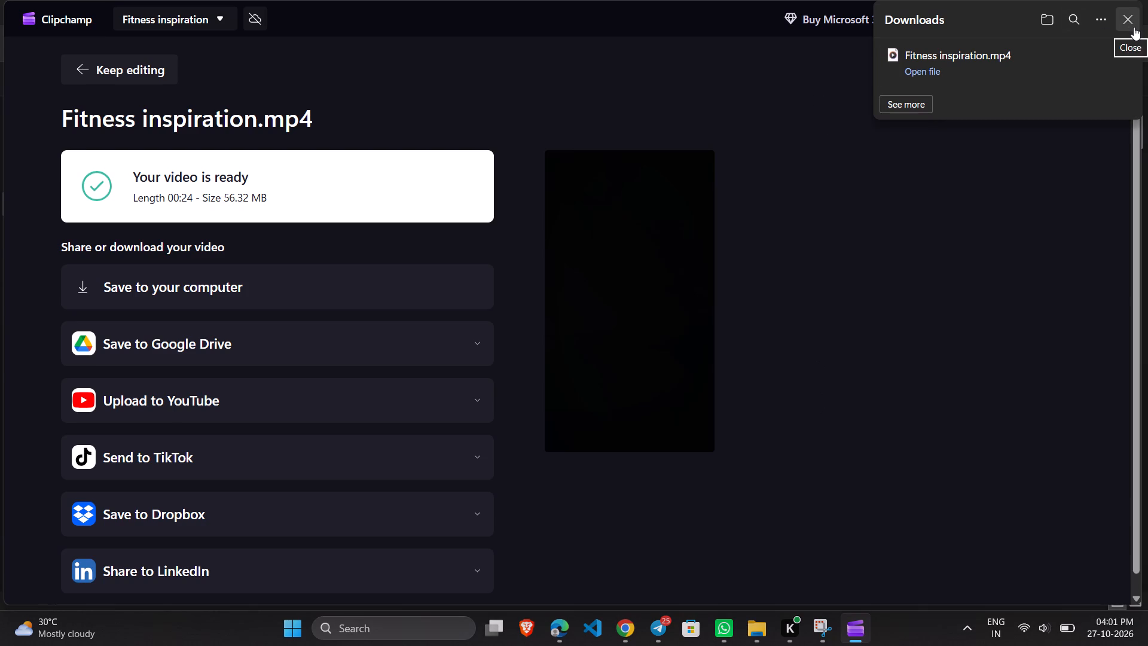
# Dismiss the downloads pop-up and start saving the exported video to the computer.
pyautogui.click(1134, 27)
pyautogui.click(191, 290)
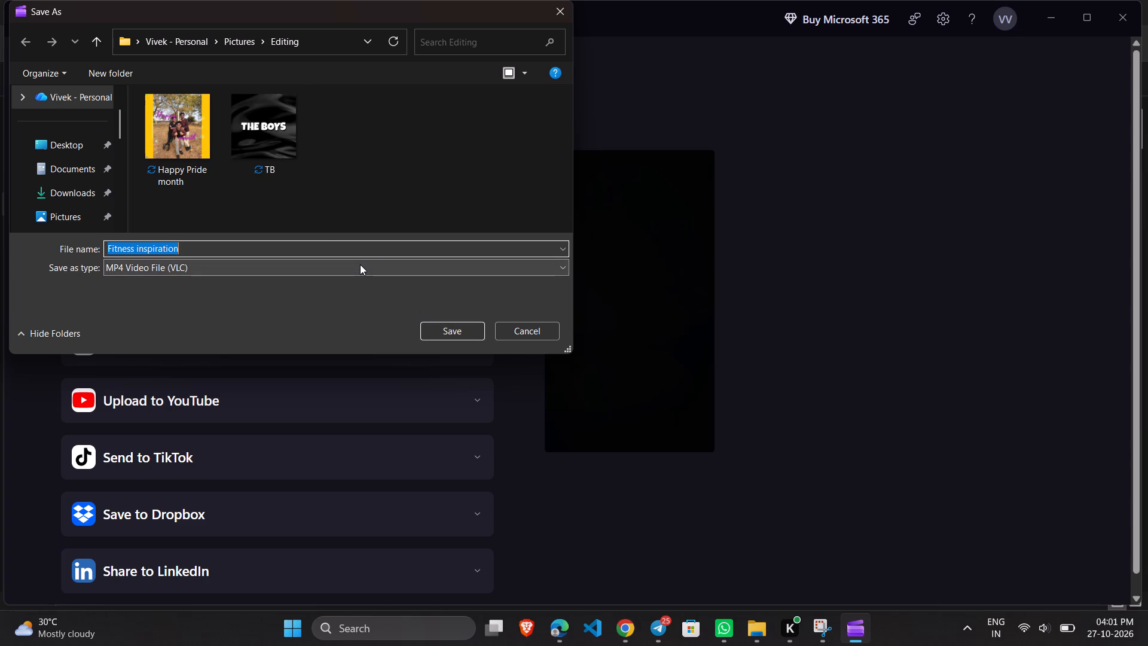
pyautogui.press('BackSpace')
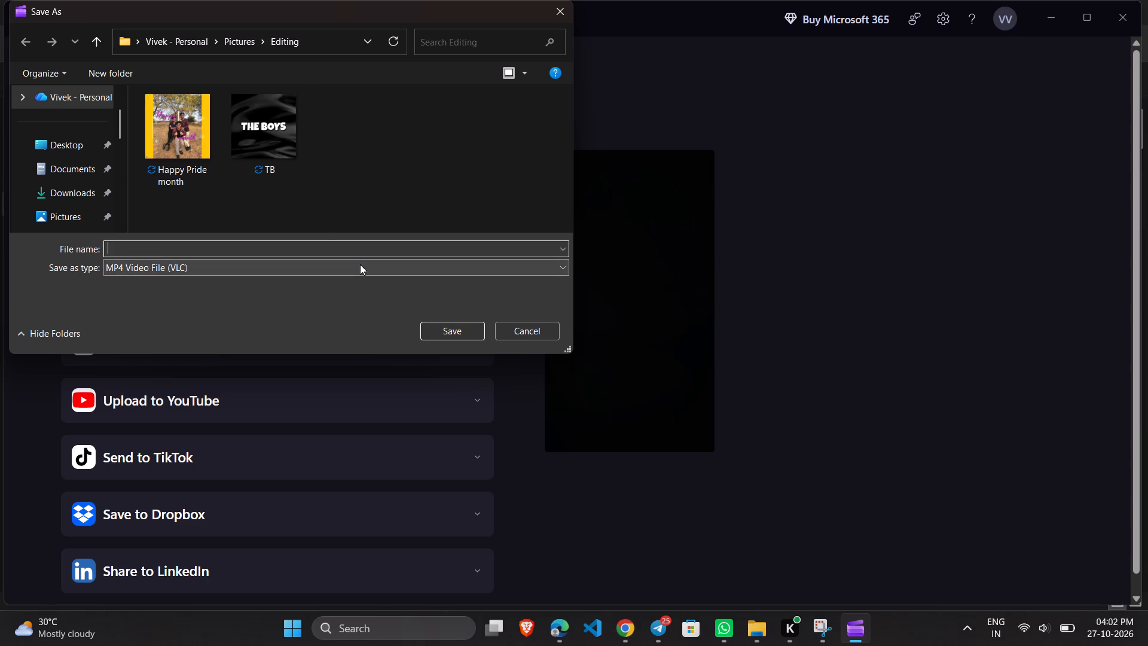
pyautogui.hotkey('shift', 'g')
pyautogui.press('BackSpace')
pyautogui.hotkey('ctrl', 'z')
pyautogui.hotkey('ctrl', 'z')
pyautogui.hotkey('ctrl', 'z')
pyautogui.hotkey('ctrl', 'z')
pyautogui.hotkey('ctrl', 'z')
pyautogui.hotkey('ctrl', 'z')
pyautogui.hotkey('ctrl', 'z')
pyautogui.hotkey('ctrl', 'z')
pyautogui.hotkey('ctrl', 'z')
# Save the exported video as an MP4 file named fitness in the Editing folder inside Pictures.
pyautogui.press('BackSpace')
pyautogui.write('fit')
pyautogui.write('ness')
pyautogui.click(450, 328)
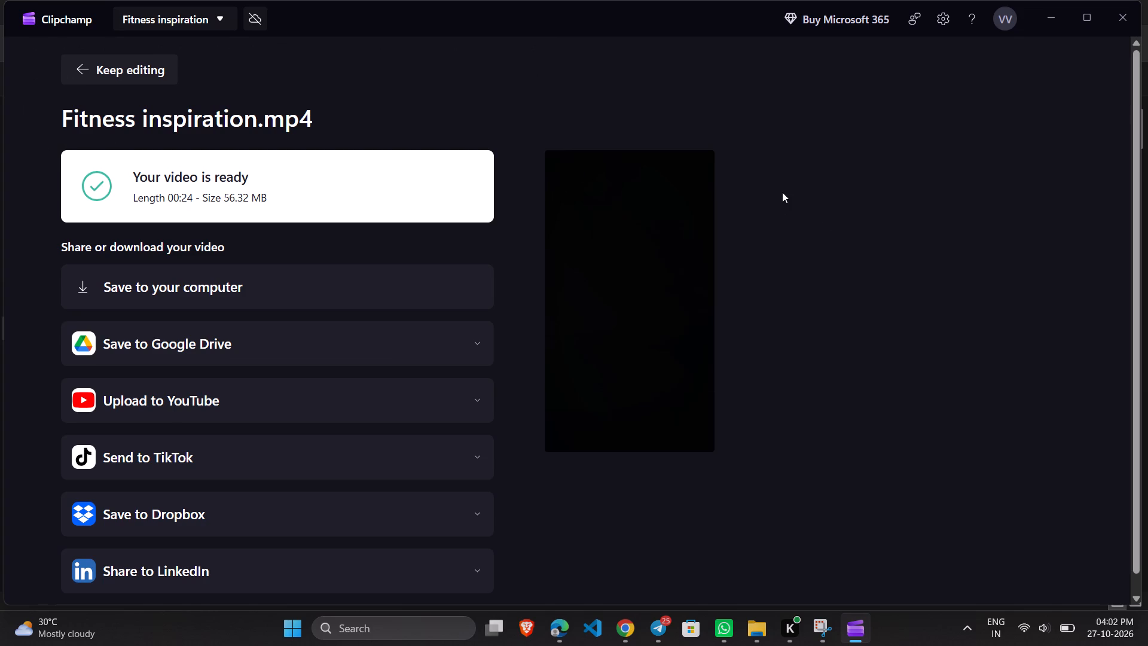
# In File Explorer, open the fitness video from the Editing folder inside Pictures, watch it, and close the player.
pyautogui.click(753, 628)
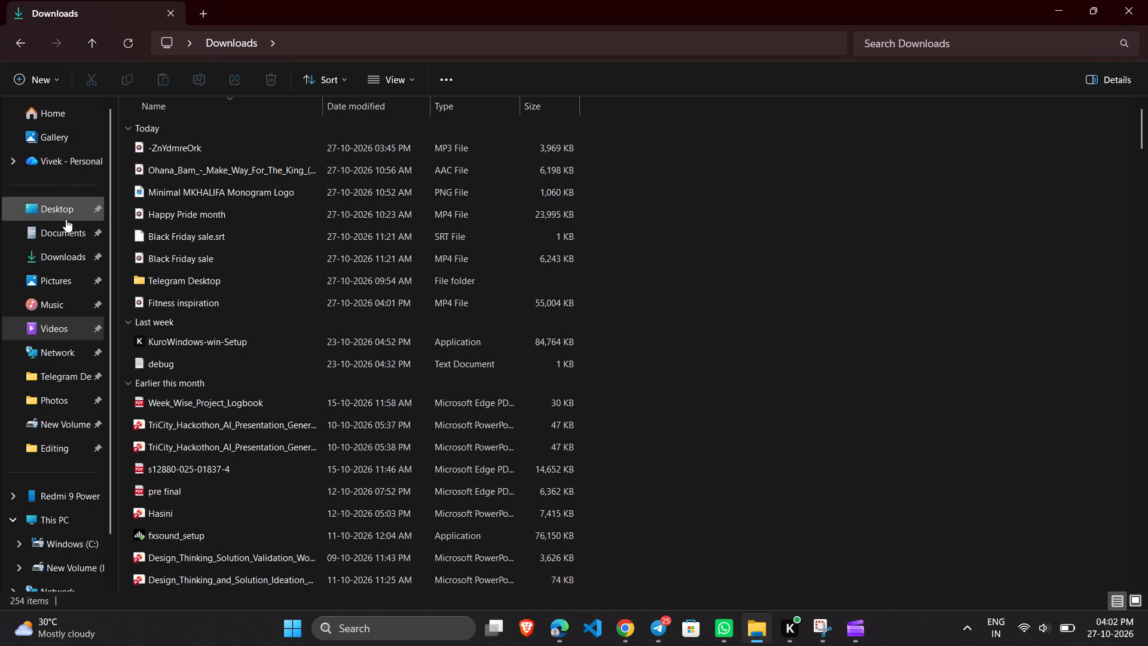
pyautogui.click(72, 287)
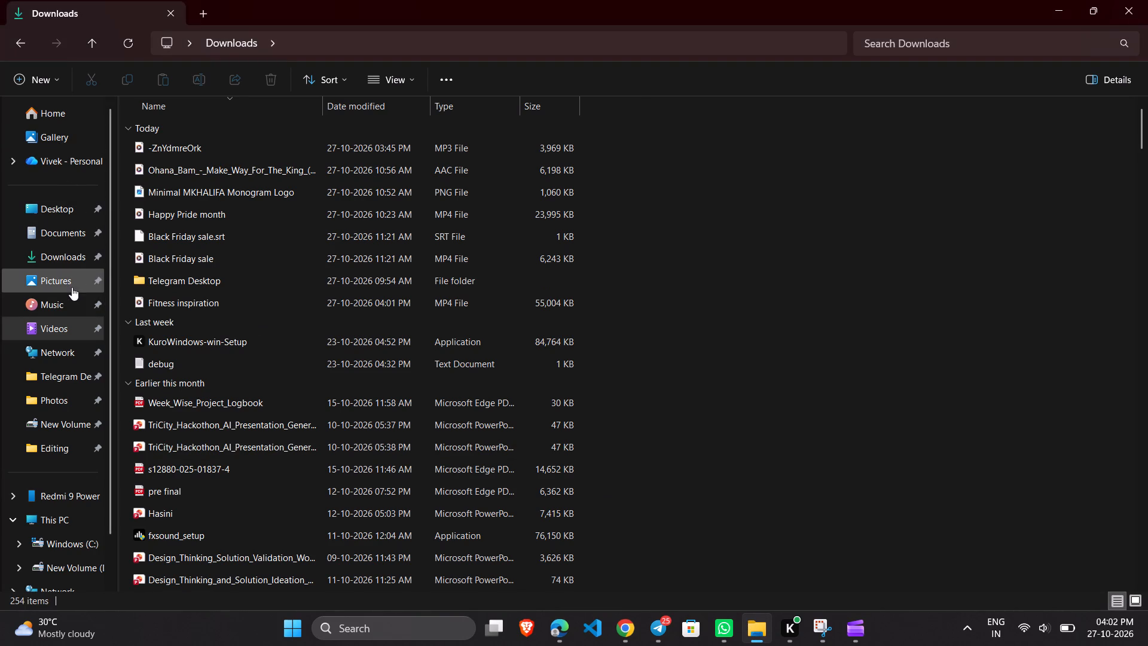
pyautogui.doubleClick(282, 157)
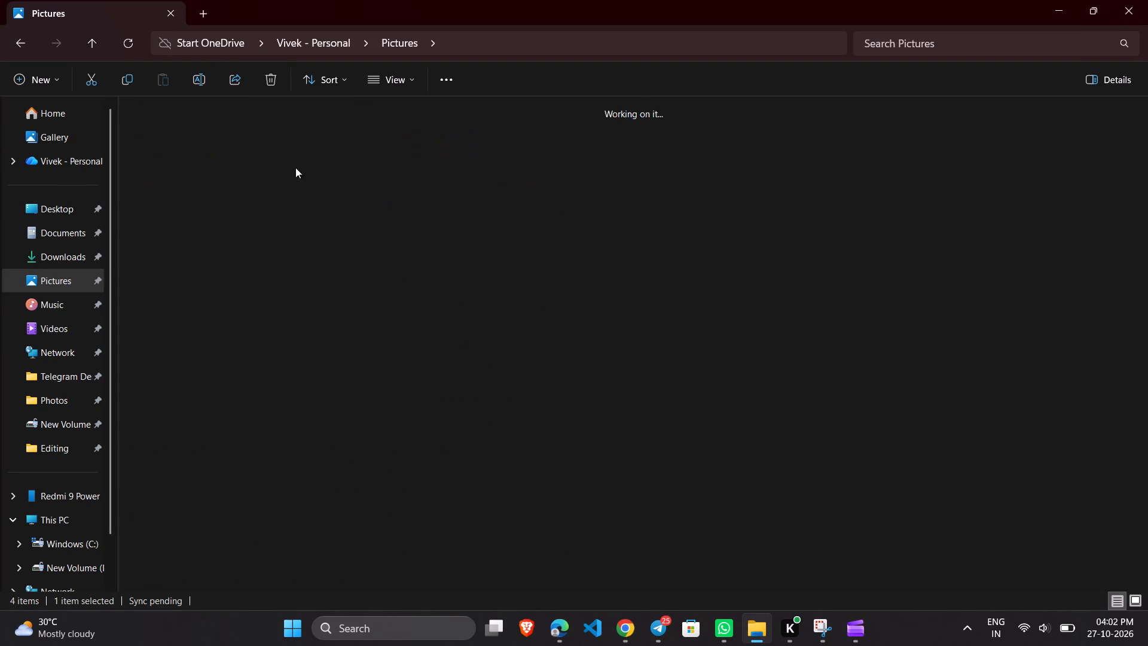
pyautogui.doubleClick(166, 155)
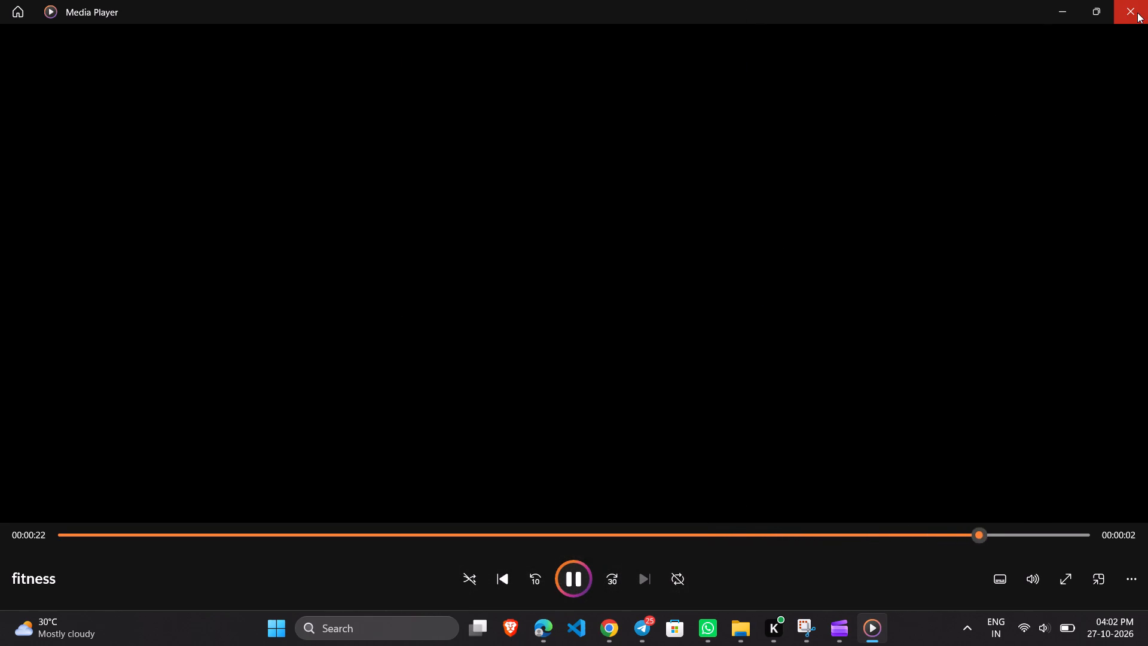
pyautogui.click(1131, 13)
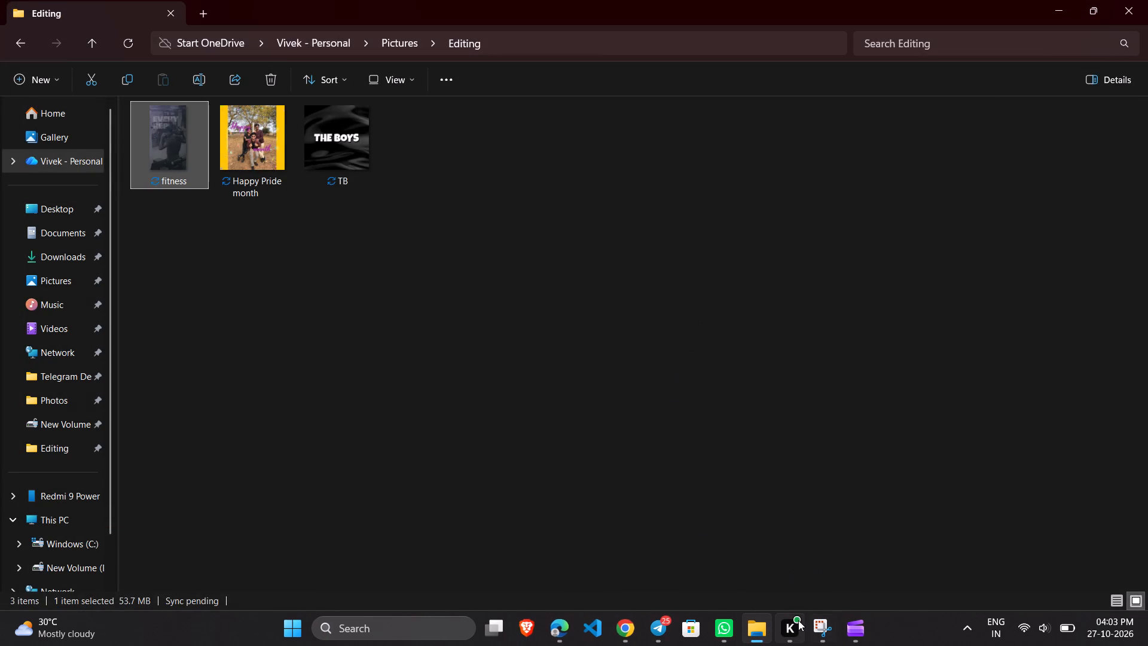
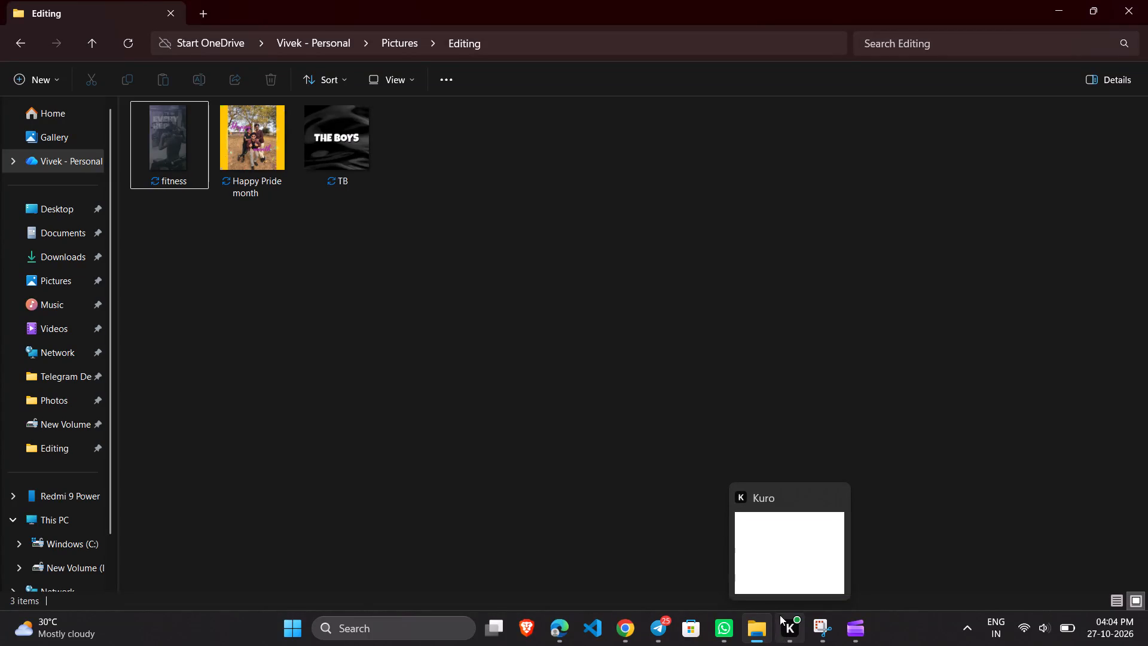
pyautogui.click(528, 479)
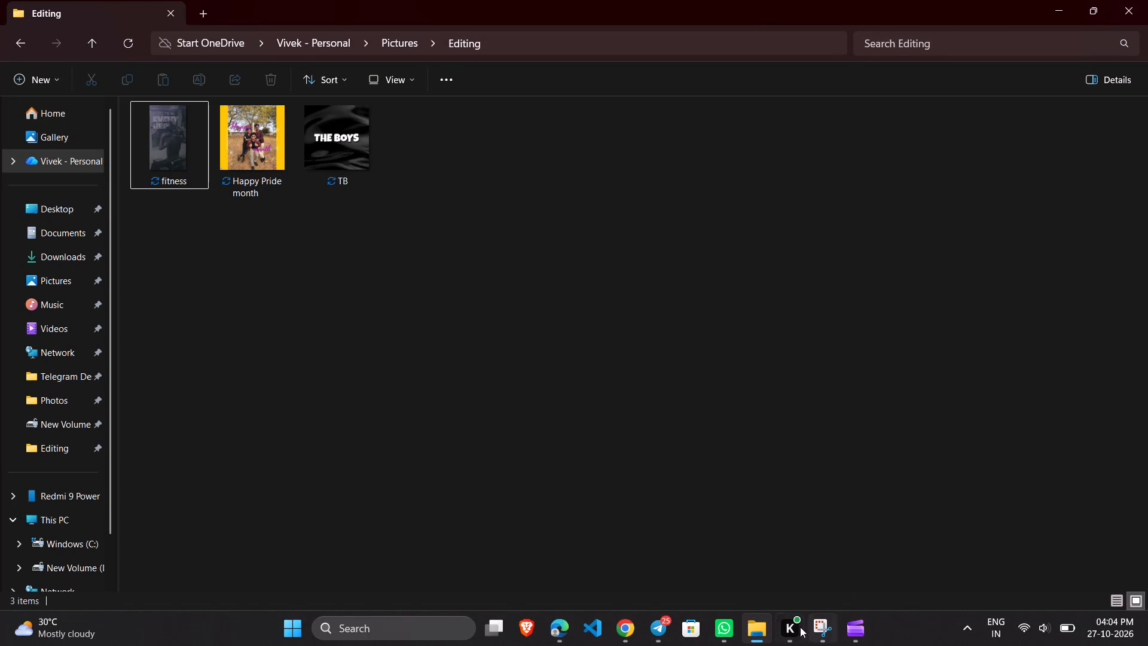
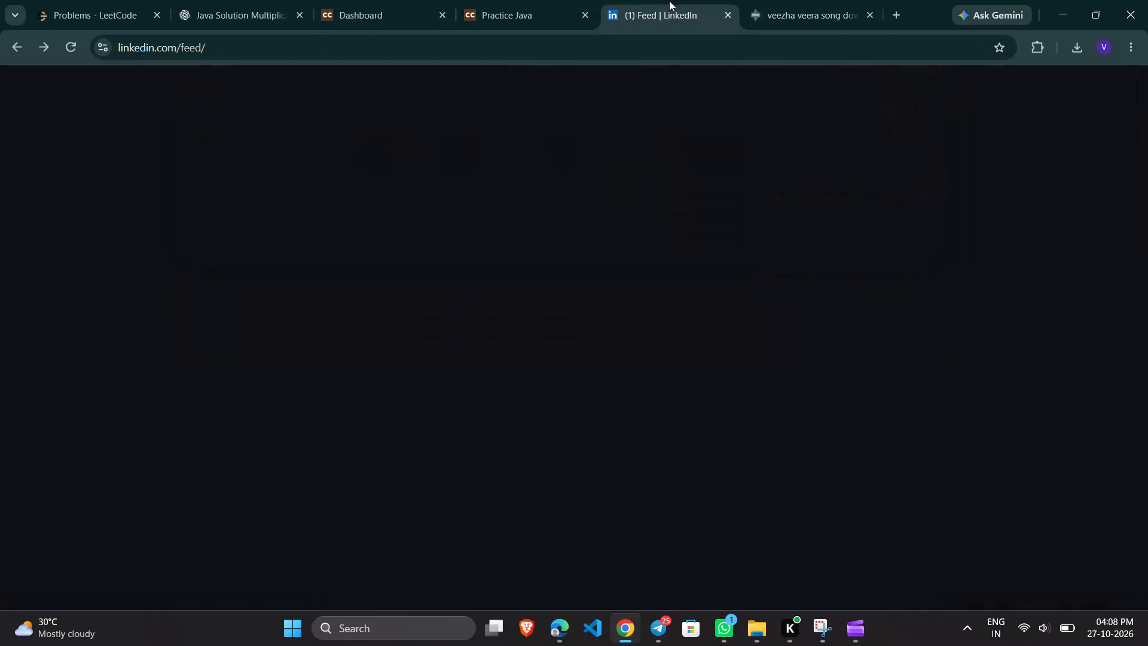
# Open a new blank tab in the Chrome window.
pyautogui.click(758, 0)
pyautogui.click(901, 17)
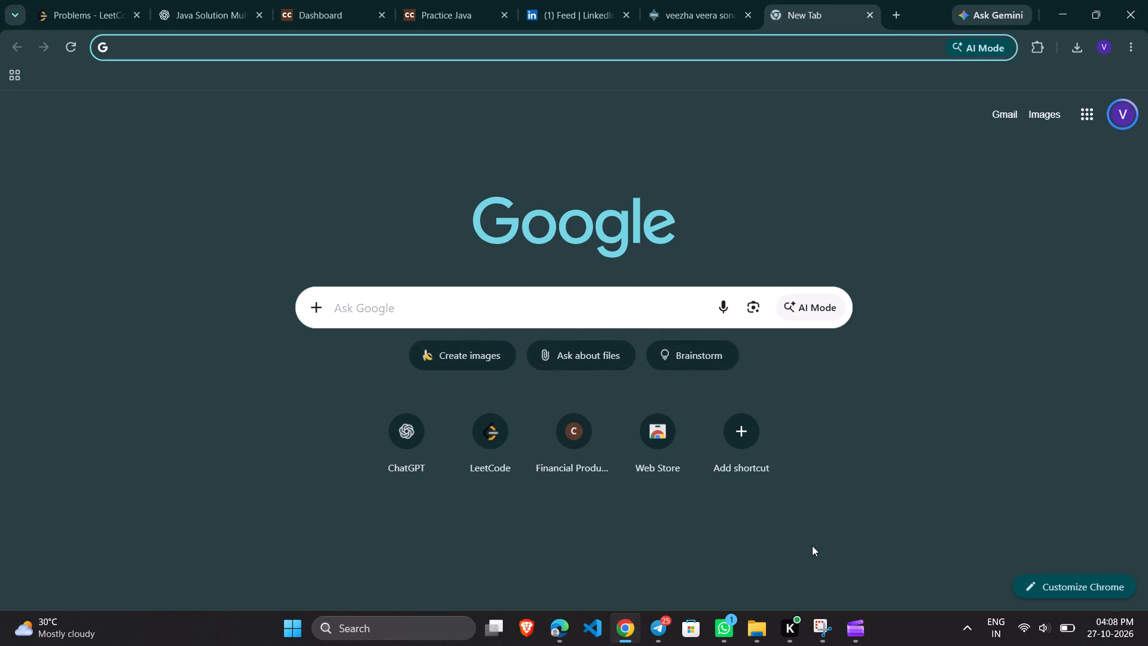
pyautogui.click(548, 179)
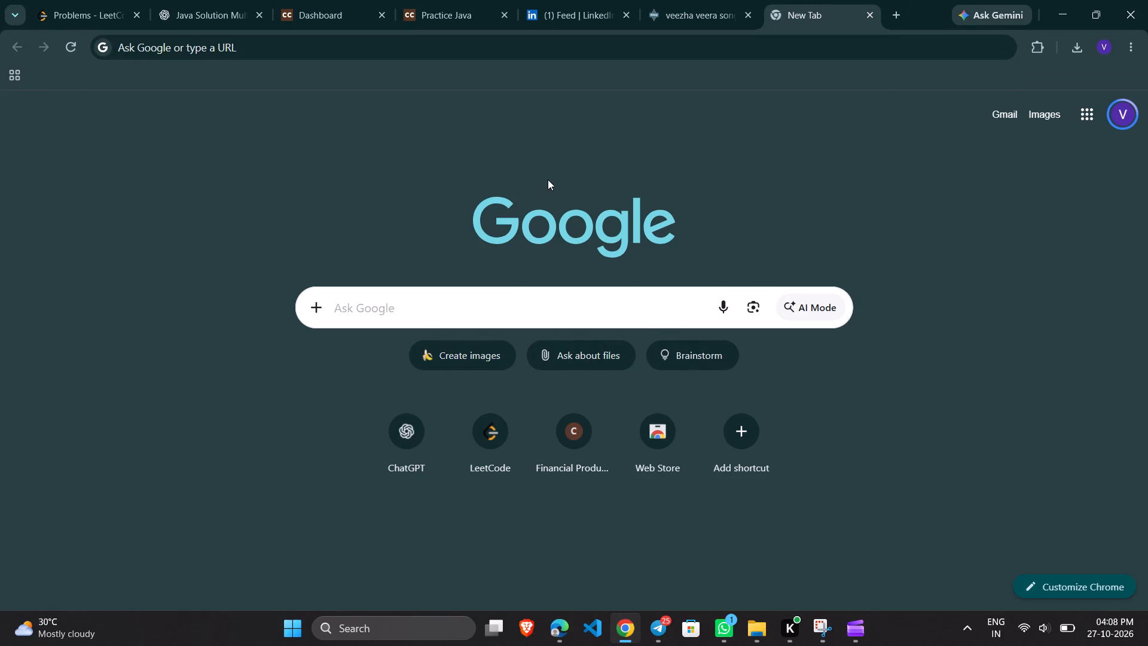